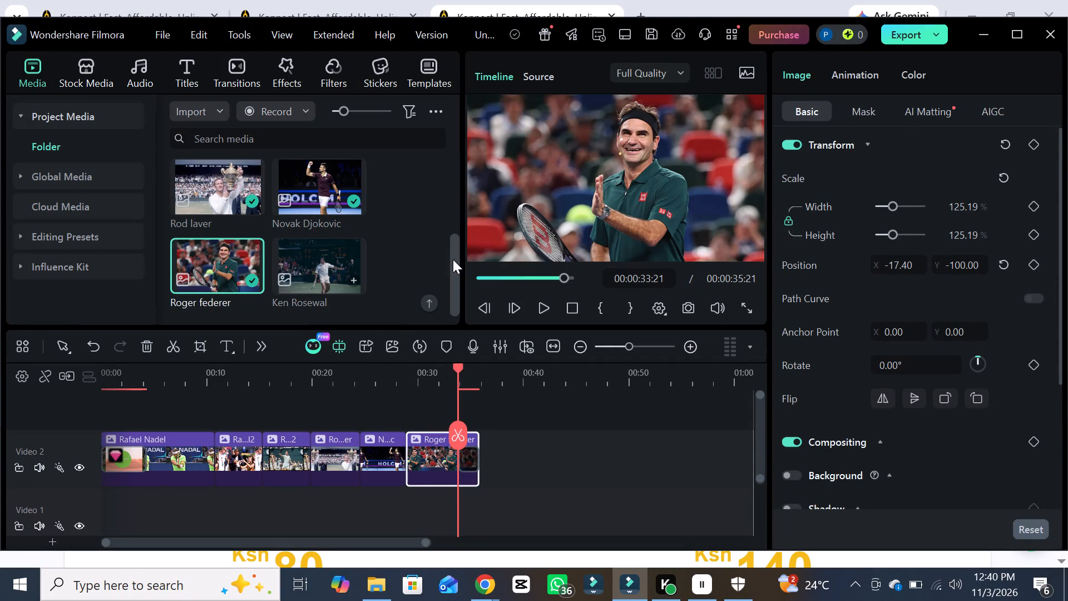
Import the ElevenLabs_2026-11-03T08_01_46__s50_v4 (13) narration from the Downloads folder into the project media.
left_click_drag(453, 259, 454, 151)
double_click(239, 196)
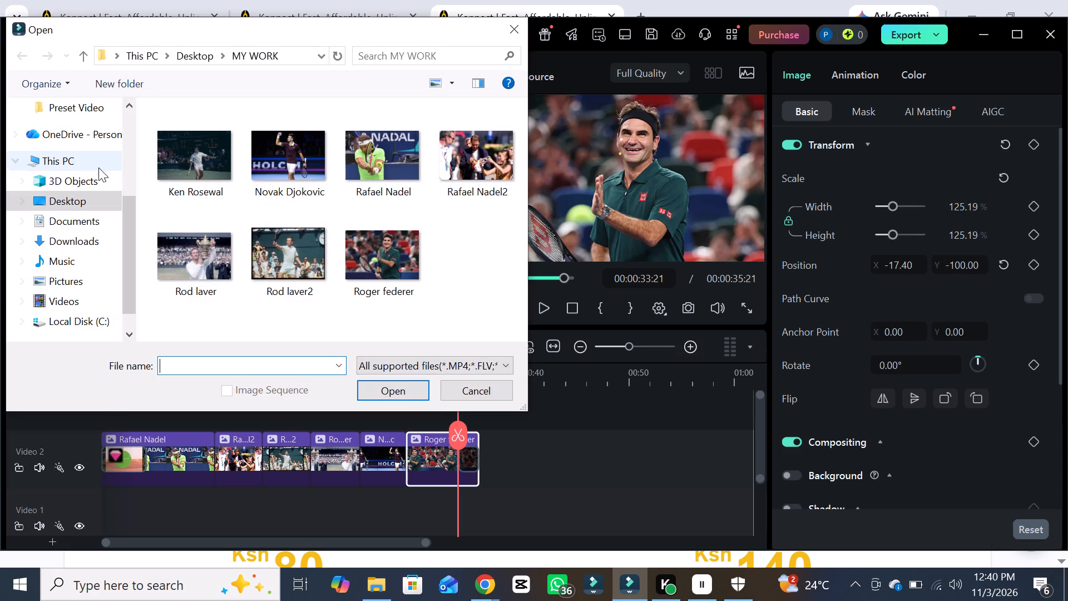
double_click(81, 215)
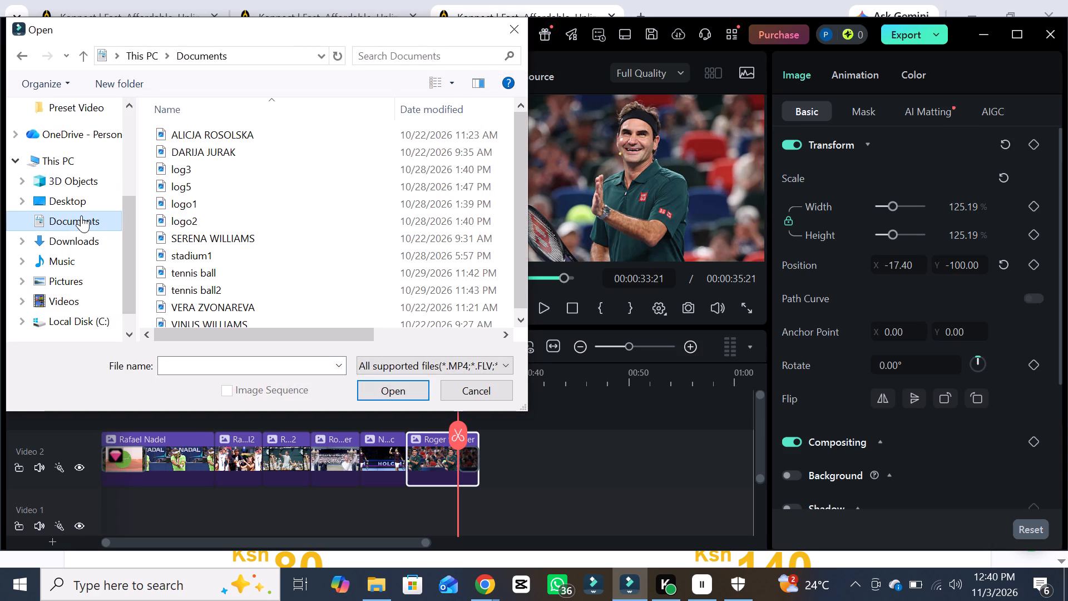
double_click(75, 245)
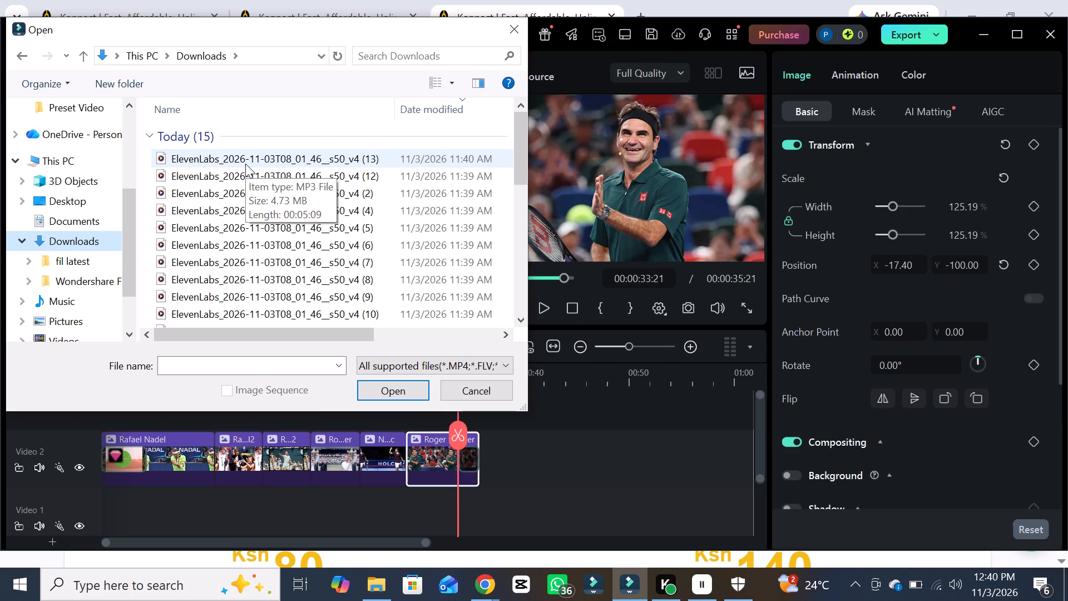
double_click(245, 164)
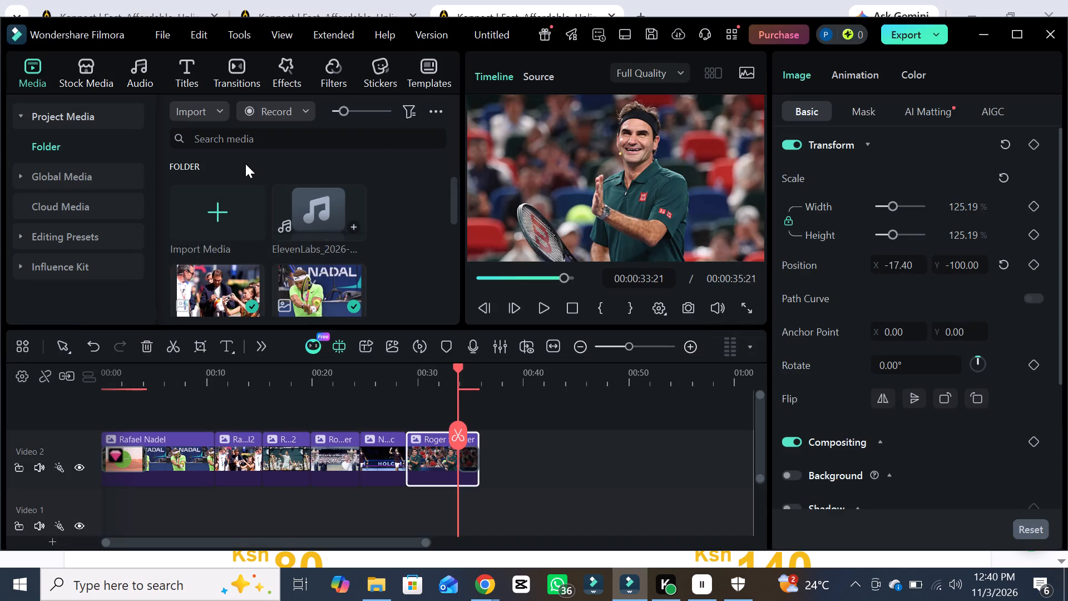
Preview the imported ElevenLabs narration and place it on the Audio 1 track at the very start of the timeline.
left_click(323, 224)
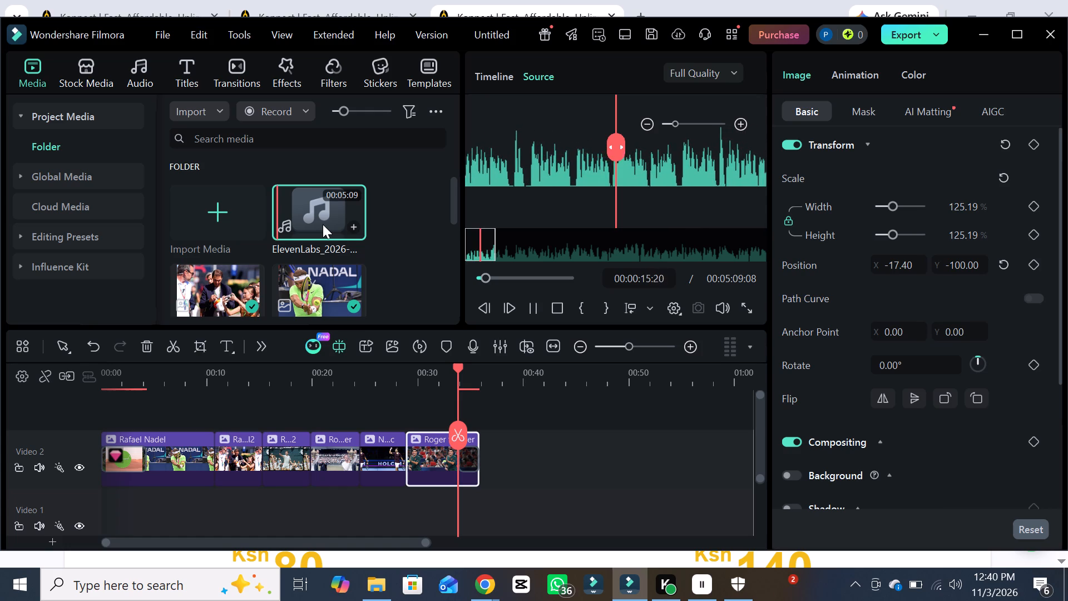
left_click_drag(323, 224, 314, 224)
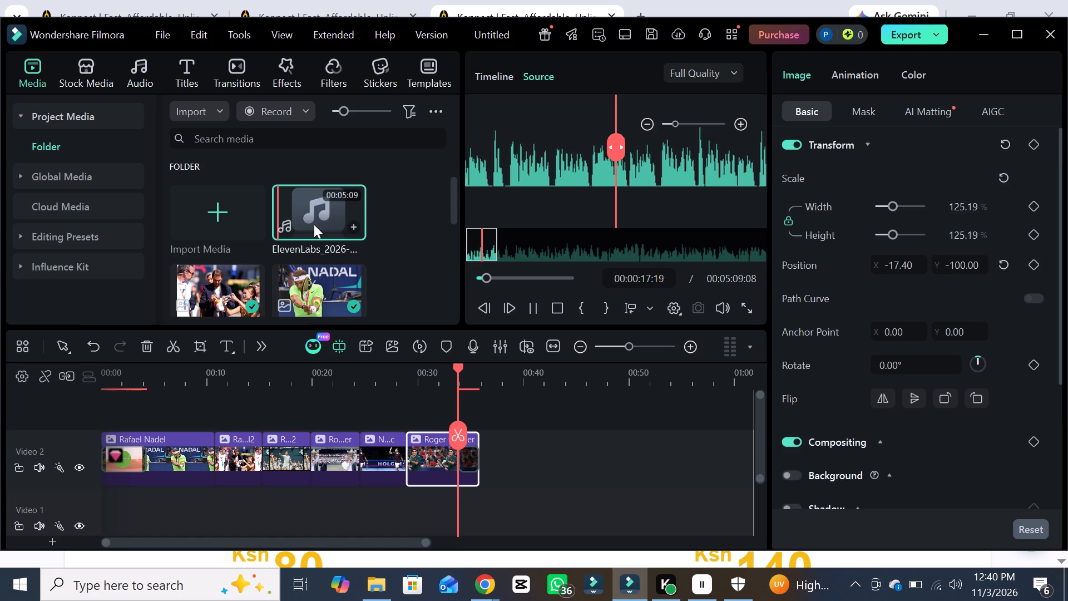
left_click_drag(314, 224, 119, 558)
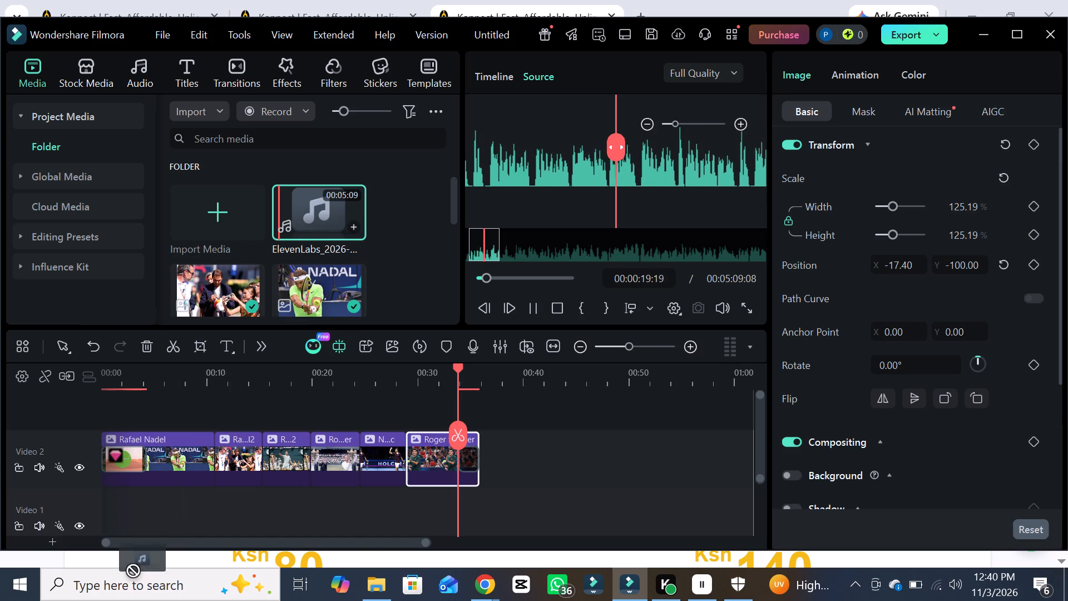
left_click_drag(119, 558, 106, 506)
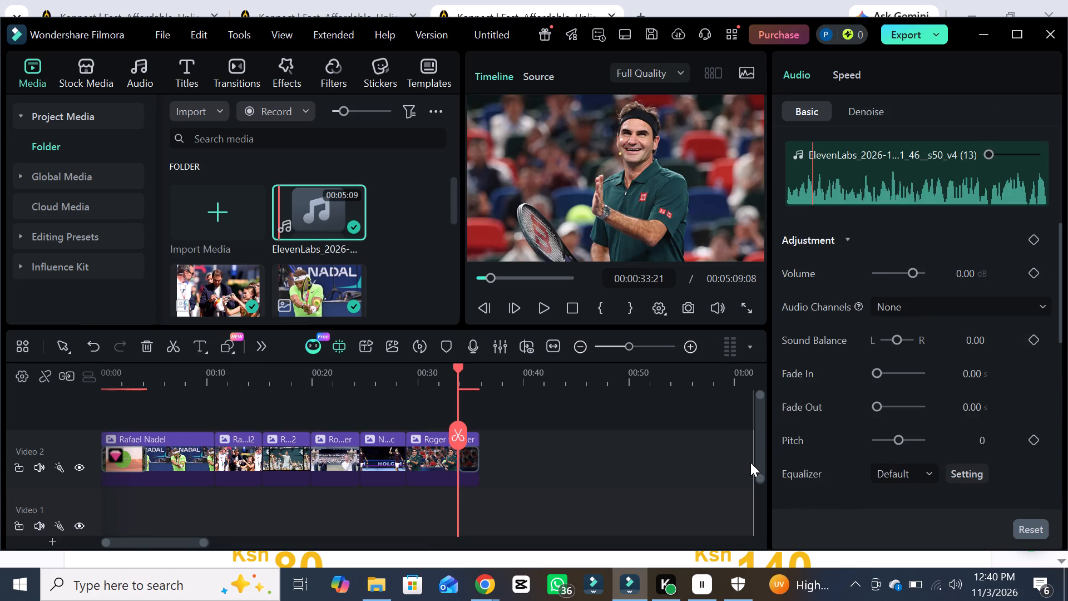
left_click_drag(760, 465, 758, 492)
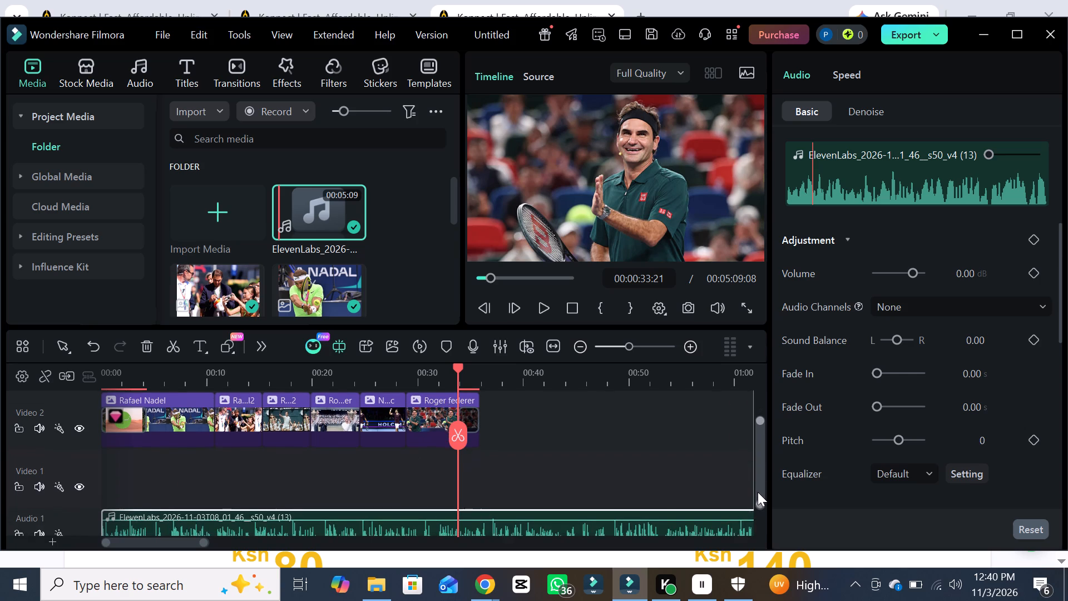
left_click_drag(758, 492, 758, 496)
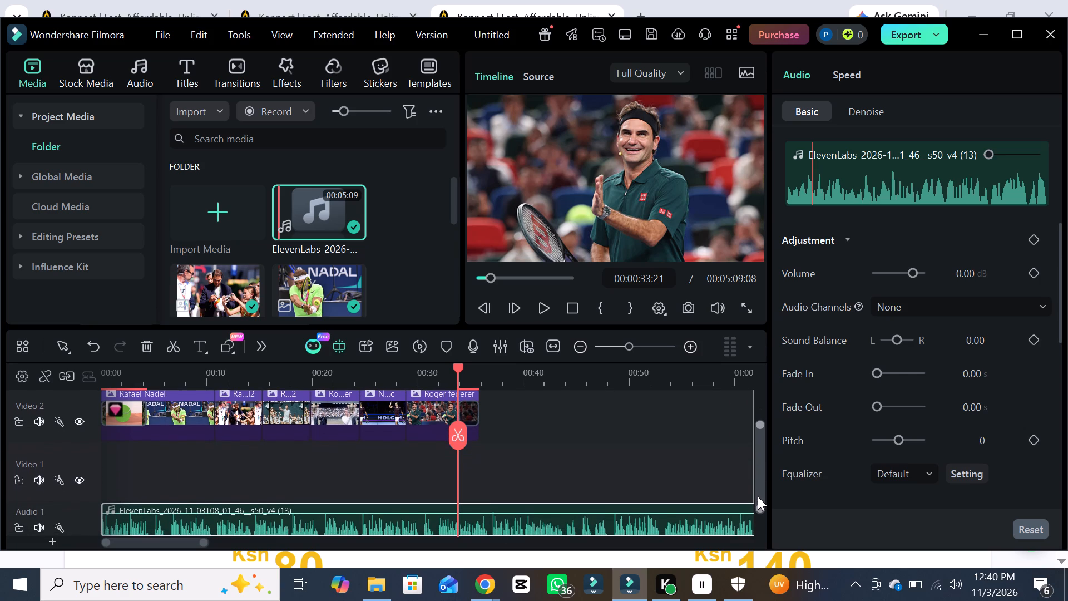
left_click_drag(758, 496, 757, 507)
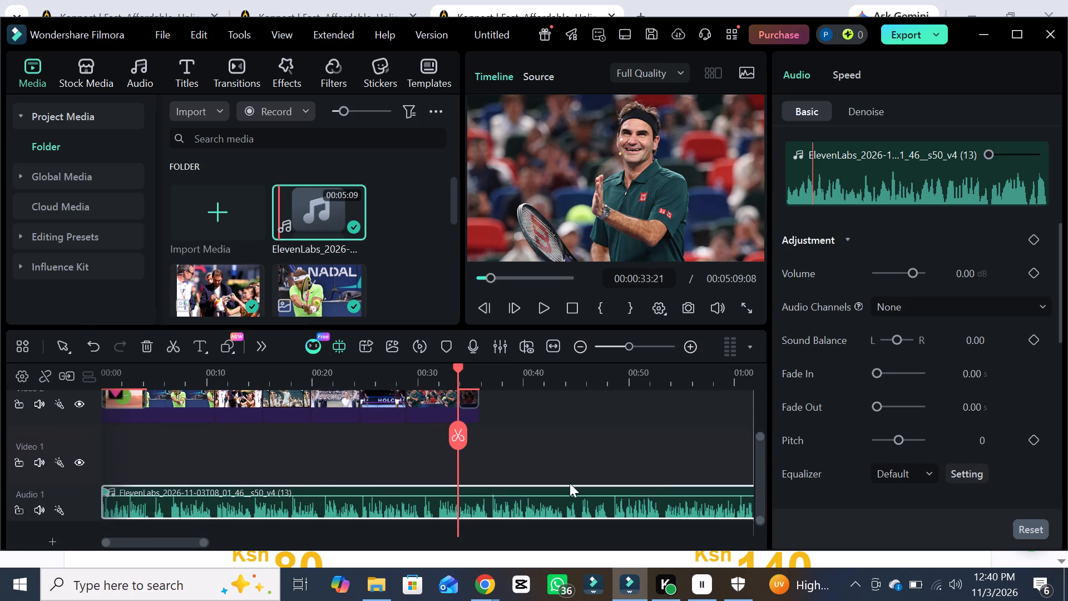
Raise the volume line of the ElevenLabs narration clip on Audio 1 to the top of the clip.
left_click_drag(346, 491, 343, 477)
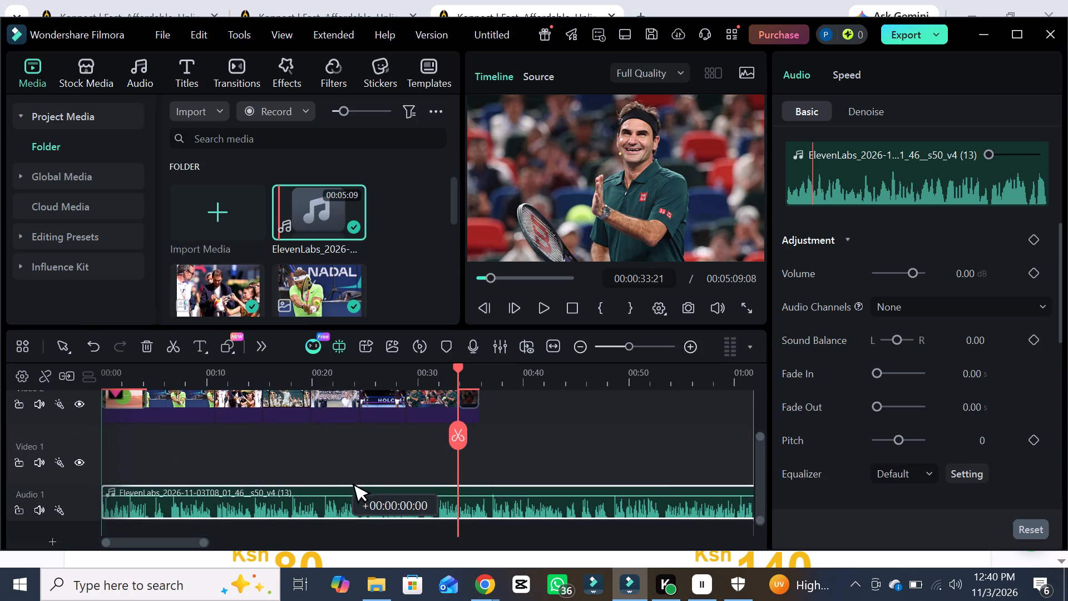
left_click_drag(343, 477, 339, 430)
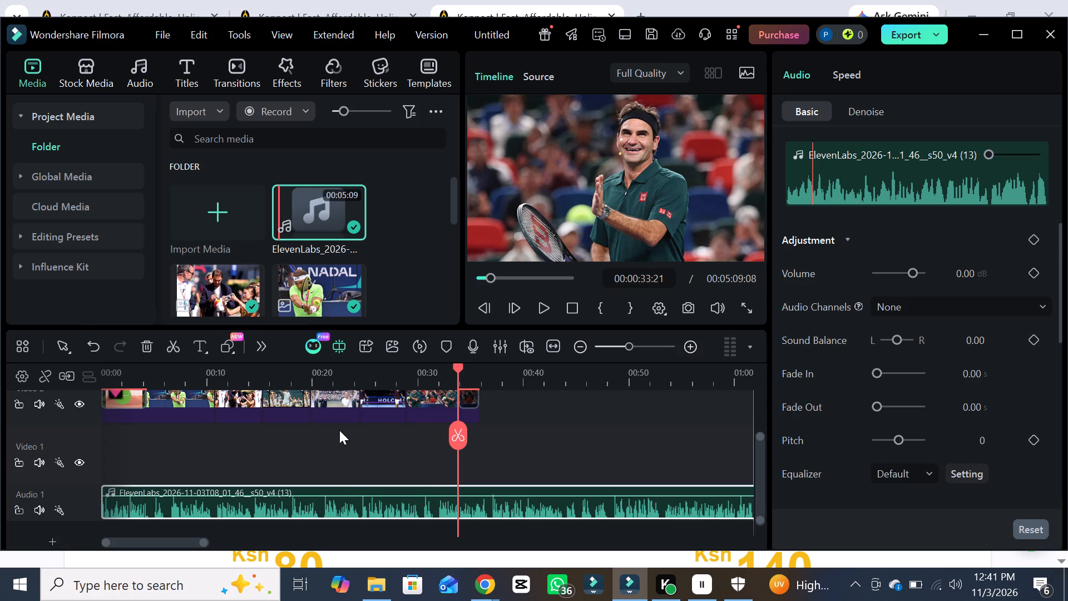
left_click_drag(157, 496, 157, 492)
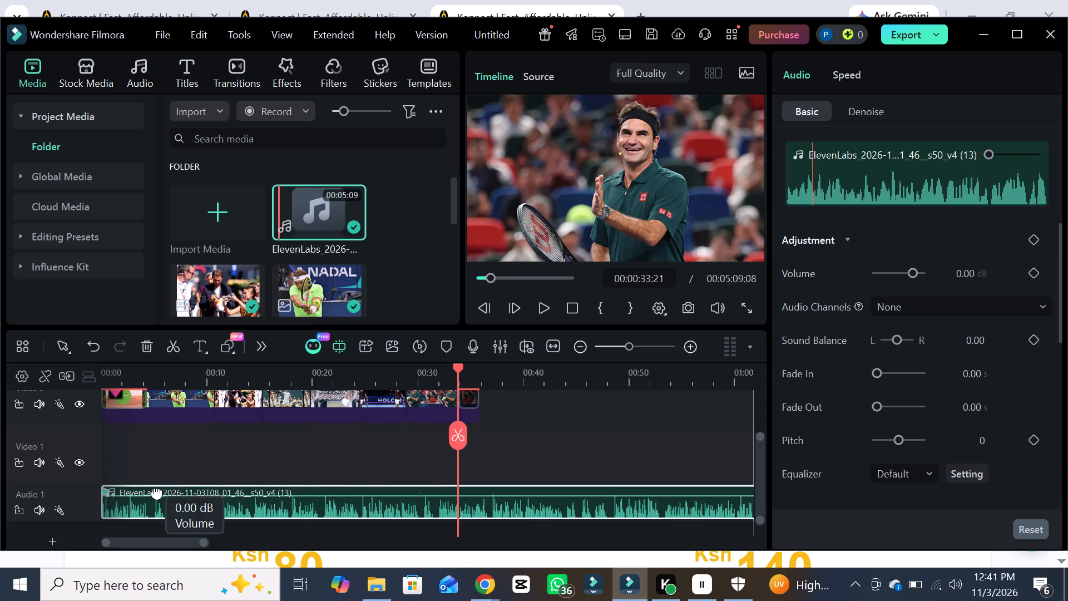
left_click_drag(157, 492, 117, 437)
left_click(117, 437)
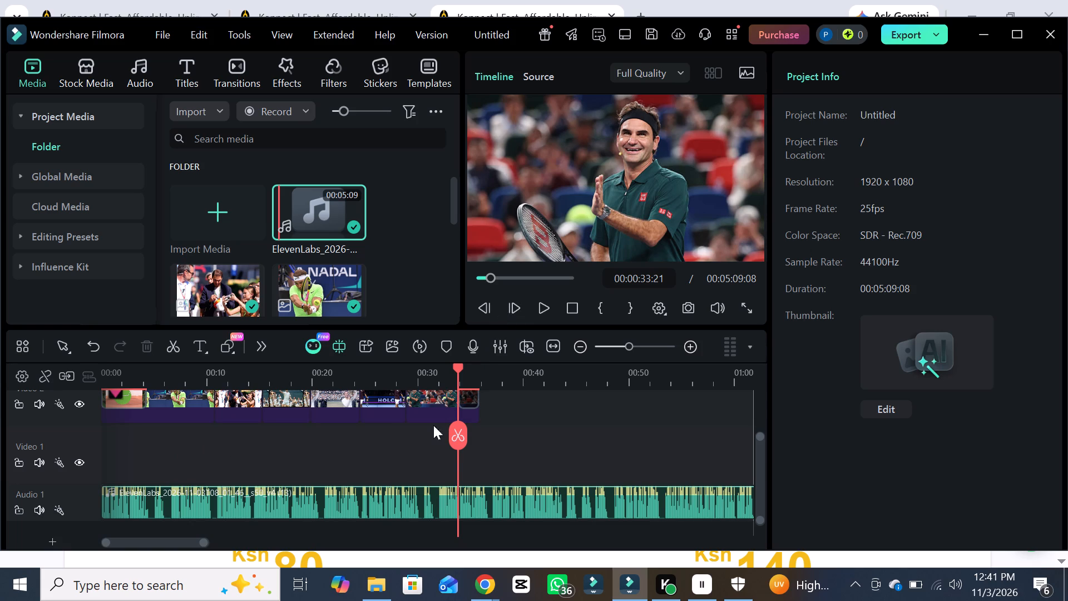
Play the timeline from the very beginning with the narration and pause at about 42 seconds.
left_click_drag(459, 440, 142, 481)
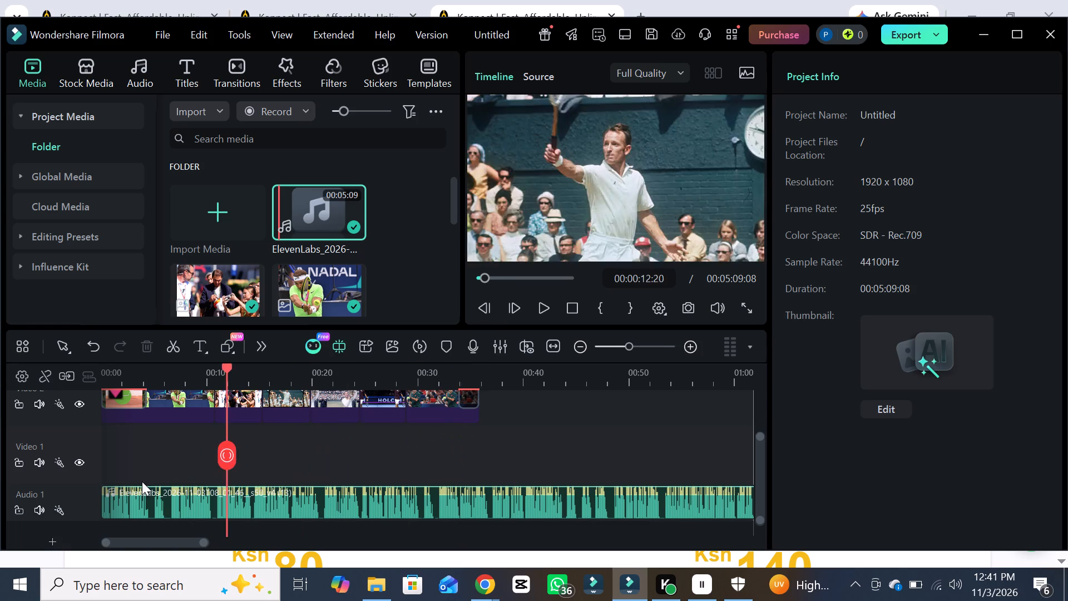
left_click_drag(142, 481, 101, 489)
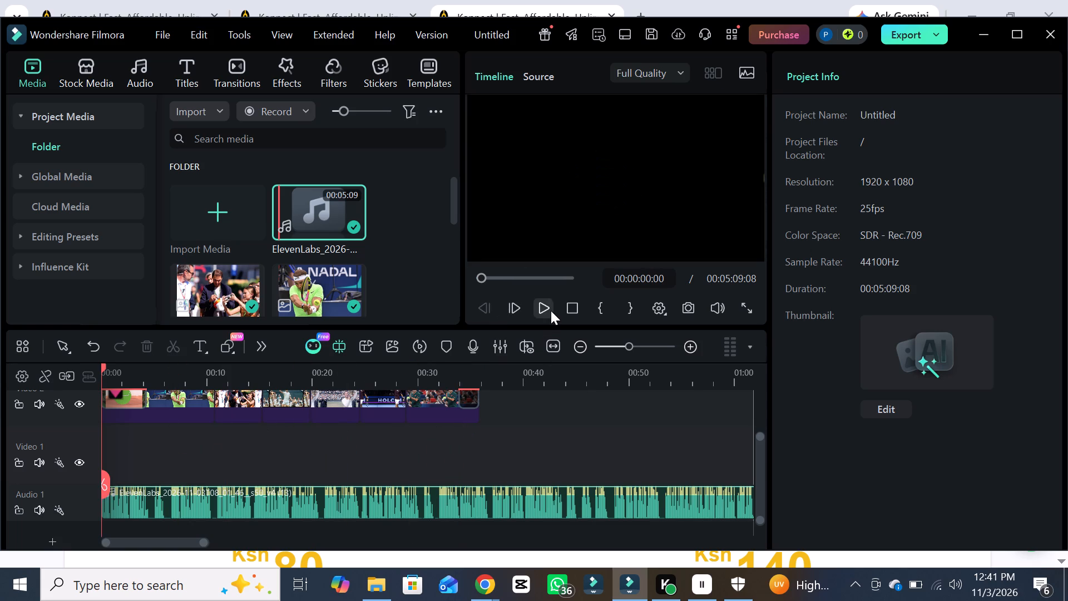
left_click(551, 311)
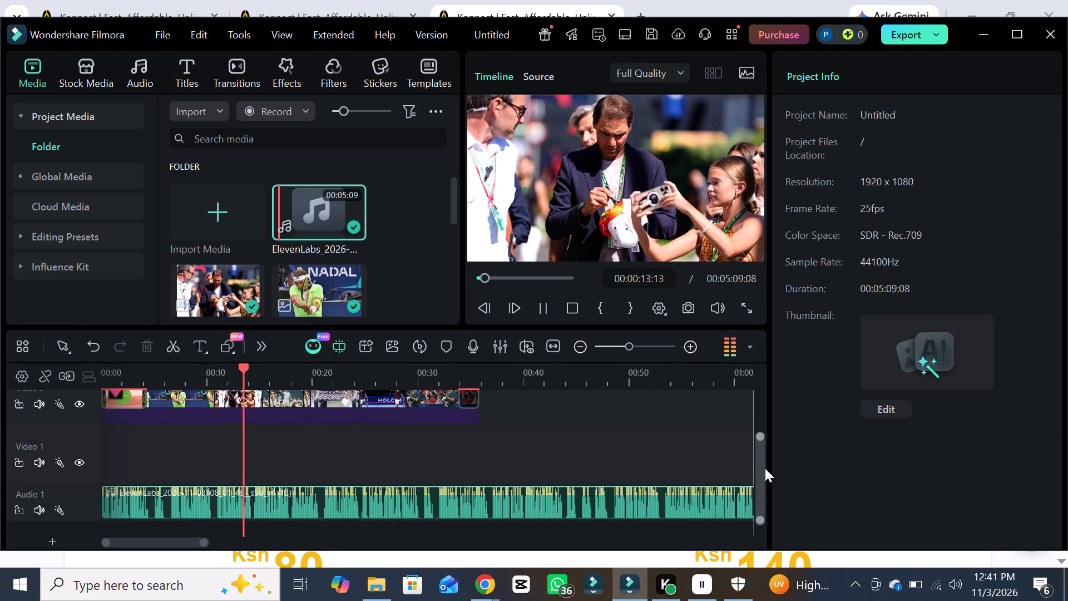
left_click_drag(763, 469, 756, 447)
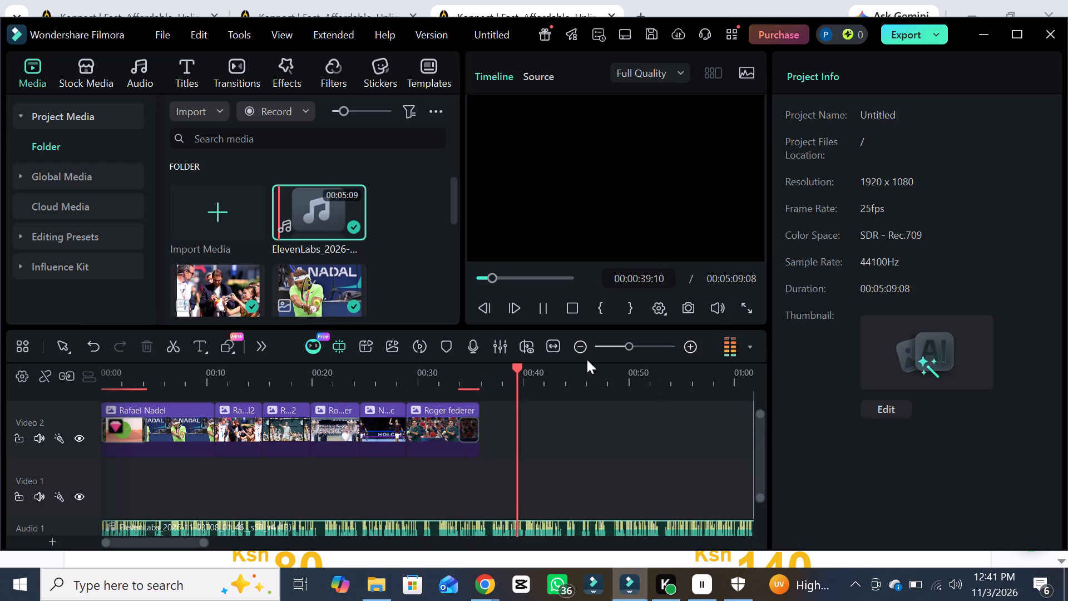
left_click(545, 312)
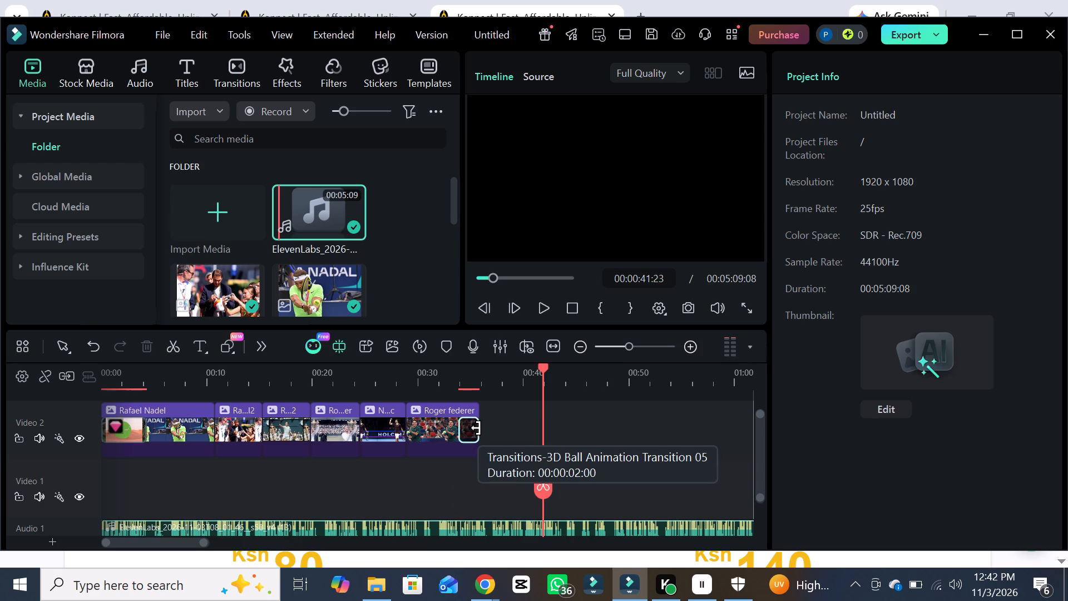
Shift the Roger federer clip on Video 2 by extending its end to about 1:06 and trimming its start to about 53 seconds.
left_click_drag(476, 428, 610, 421)
left_click_drag(411, 433, 526, 429)
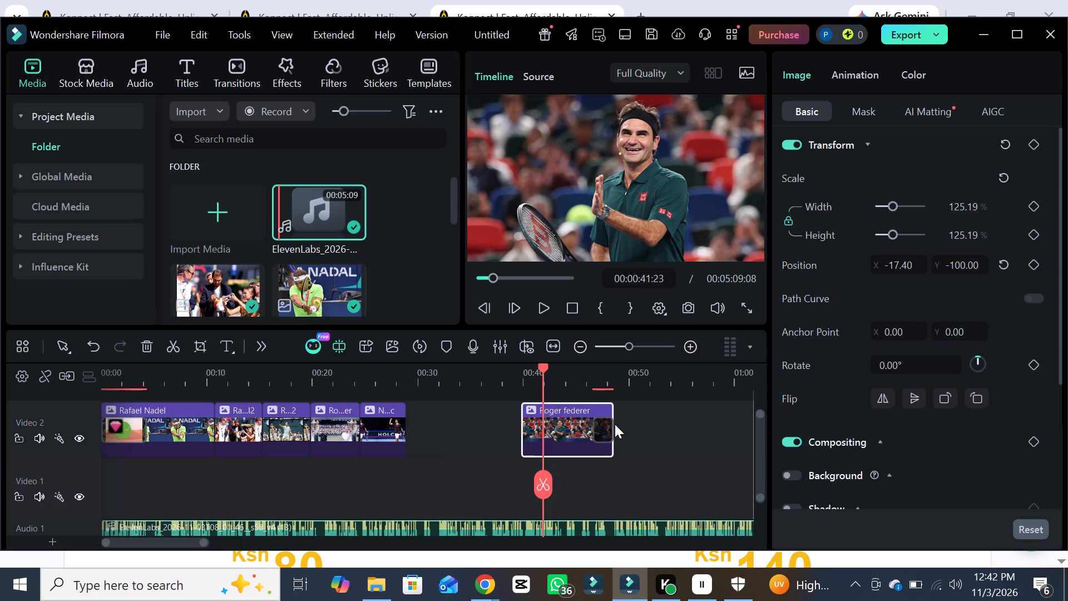
left_click_drag(610, 427, 669, 427)
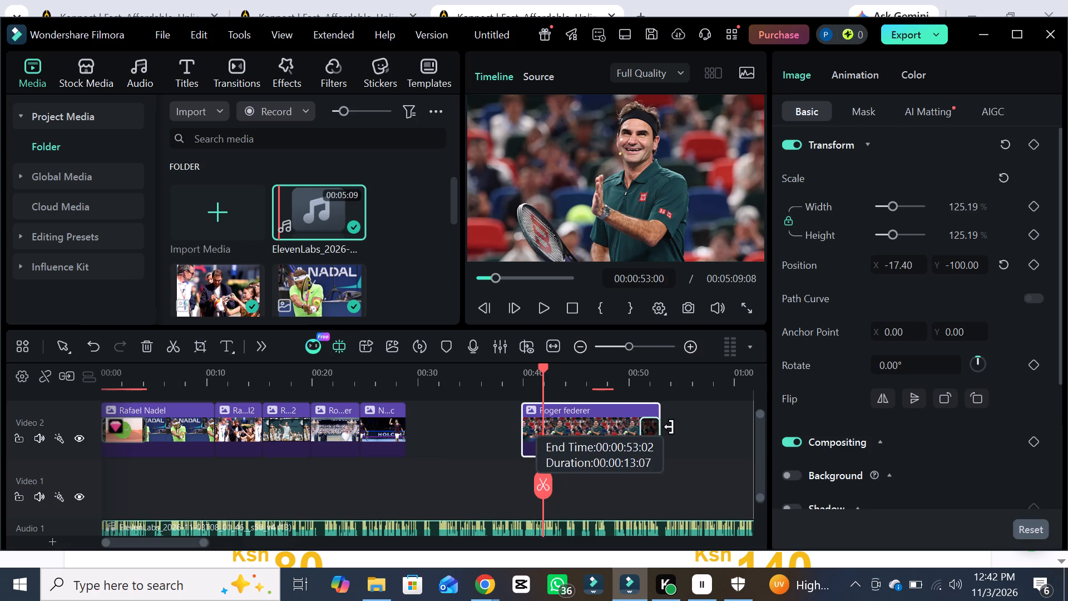
left_click_drag(669, 427, 683, 427)
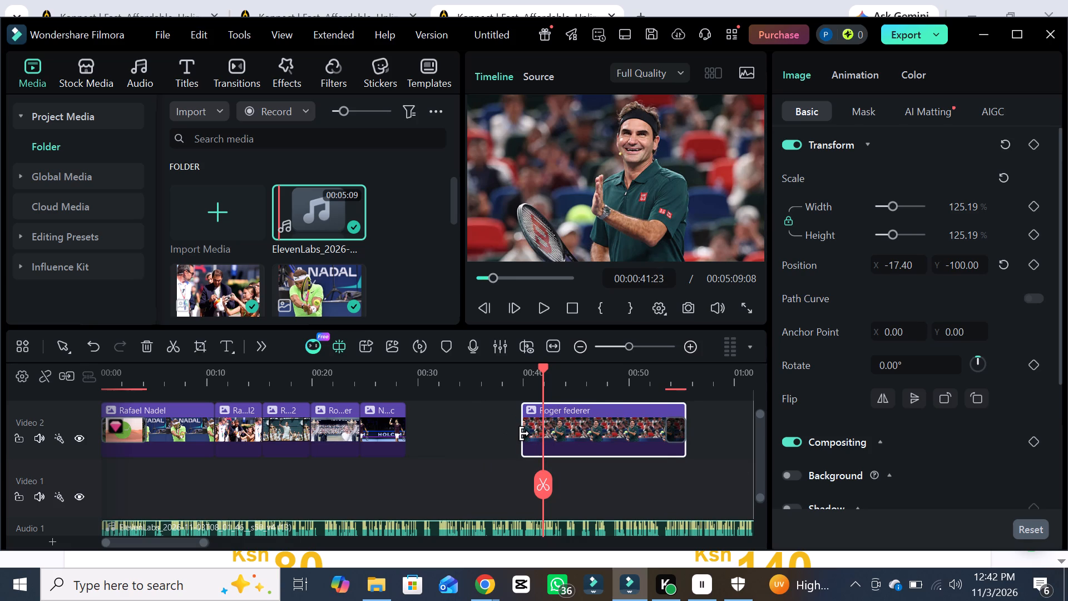
left_click_drag(525, 433, 567, 425)
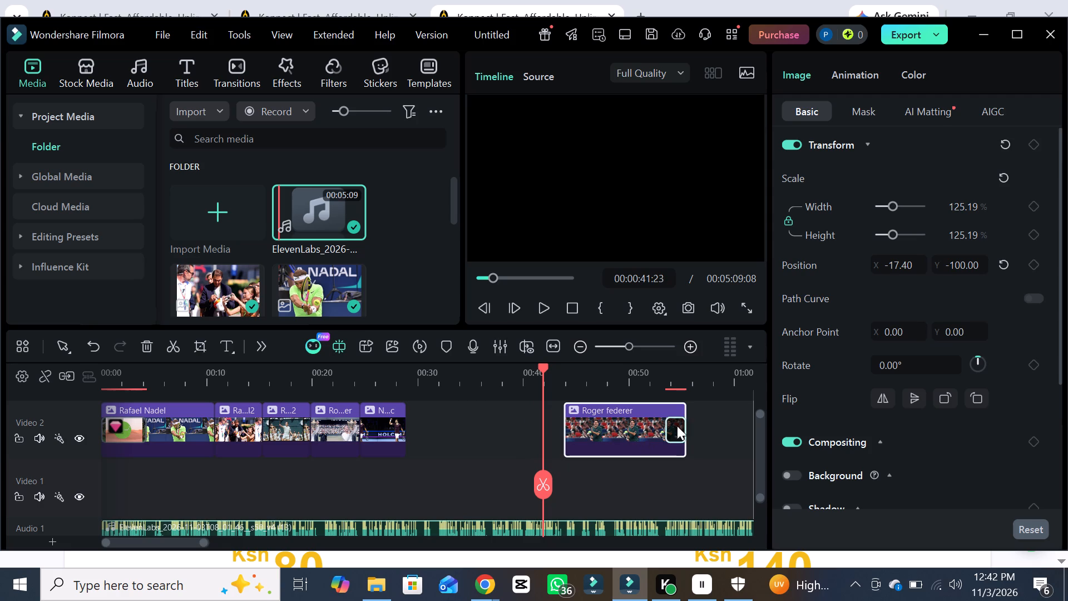
left_click_drag(689, 425, 683, 430)
left_click_drag(683, 431, 710, 430)
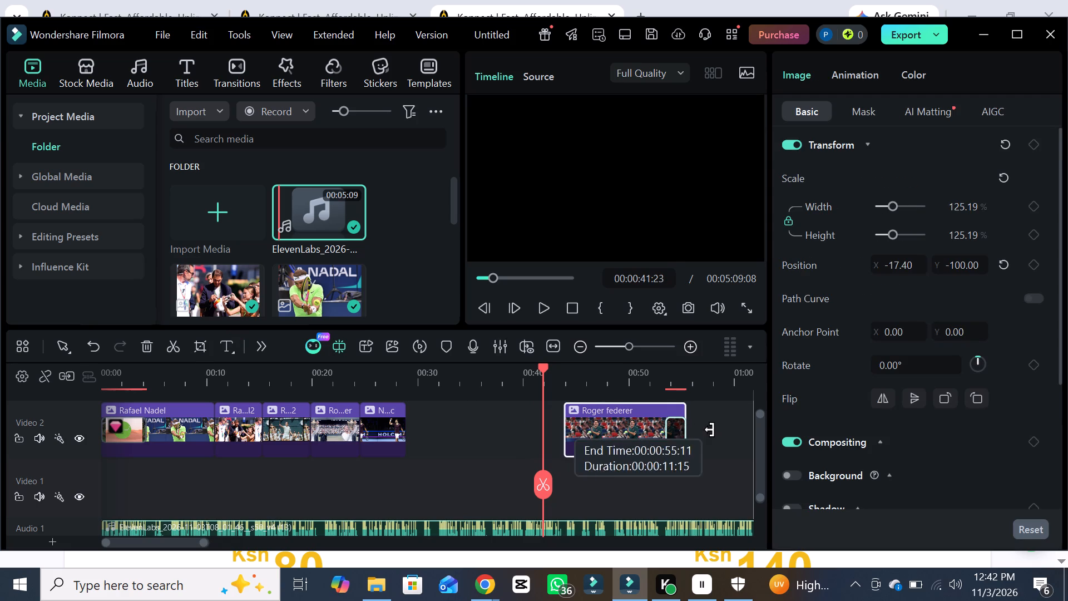
left_click_drag(710, 430, 754, 426)
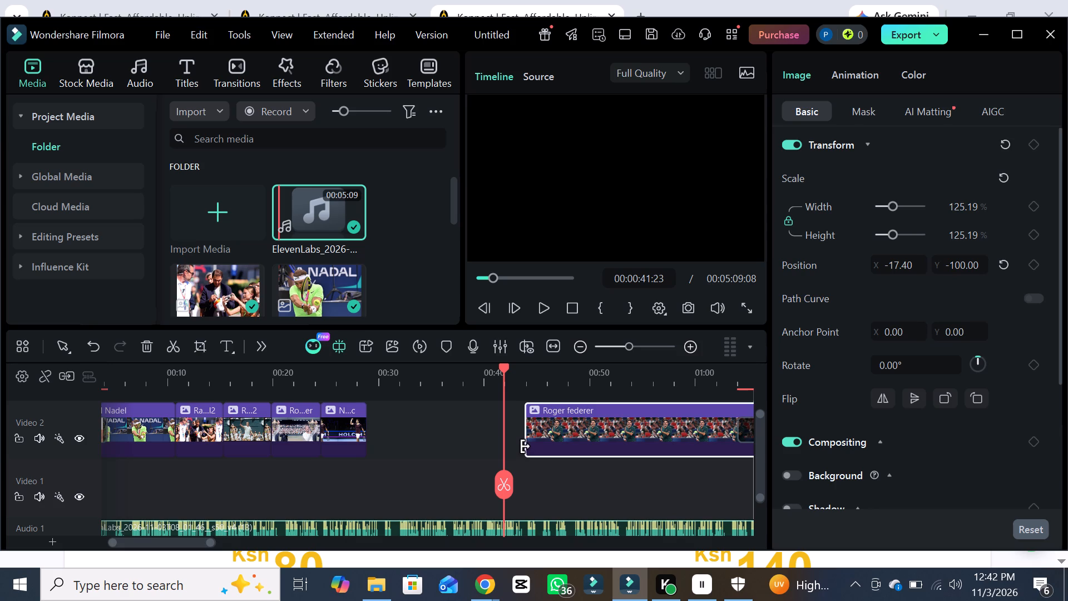
left_click_drag(526, 444, 642, 441)
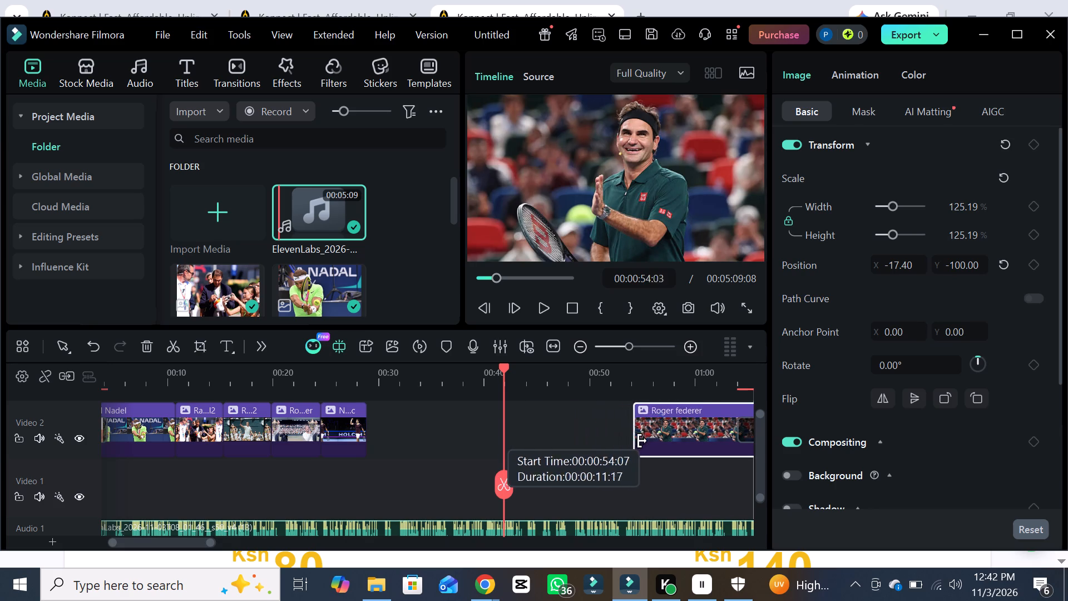
left_click_drag(642, 441, 627, 442)
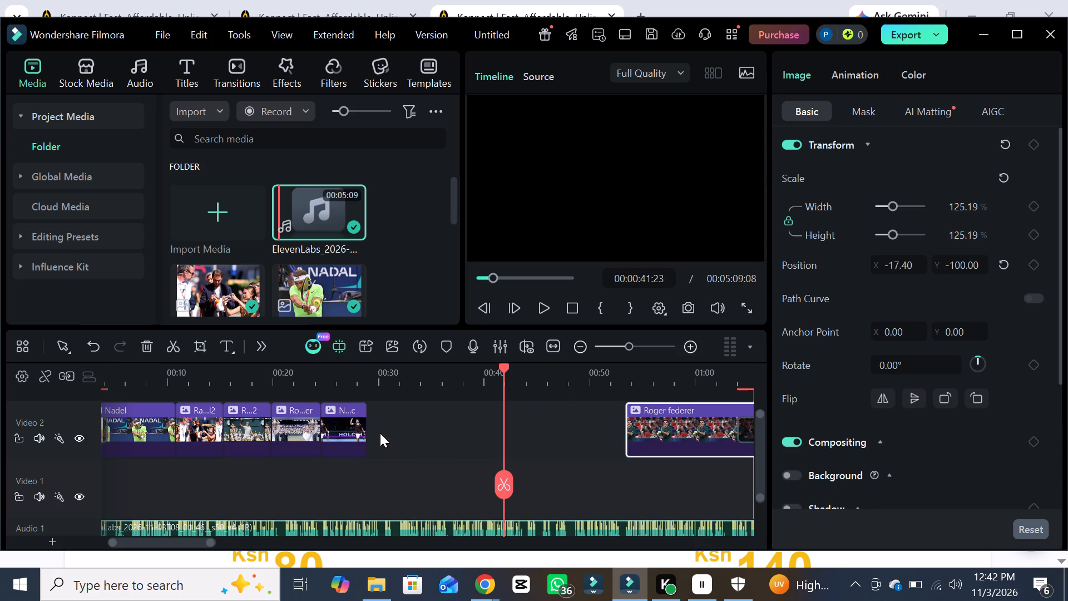
Extend the Novak Djokovic clip's end to meet the Roger federer clip and trim its start to about 44 seconds.
left_click_drag(364, 433, 579, 425)
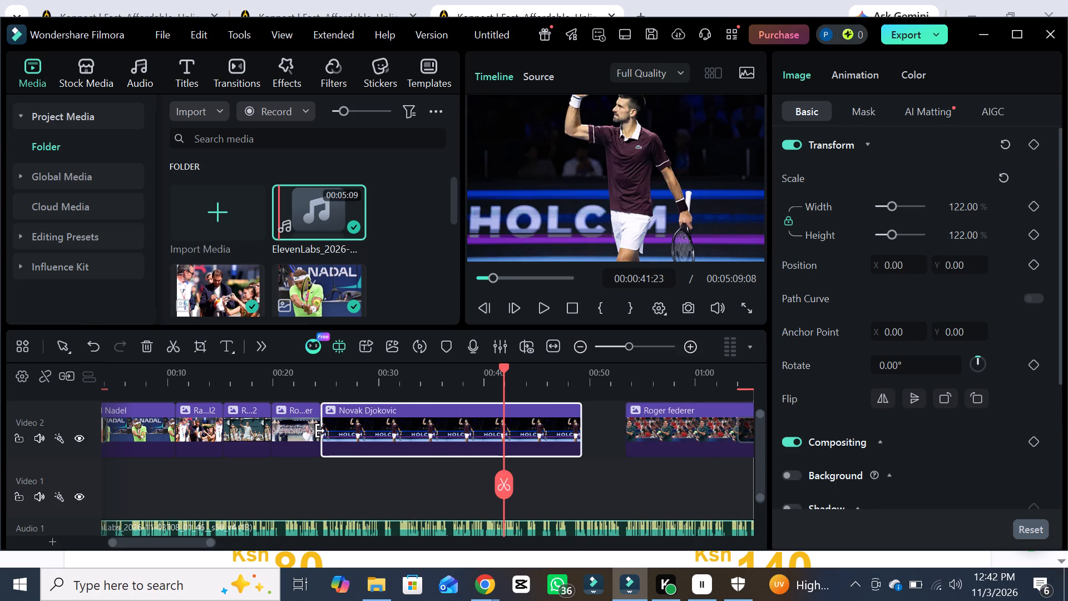
left_click_drag(323, 432, 457, 421)
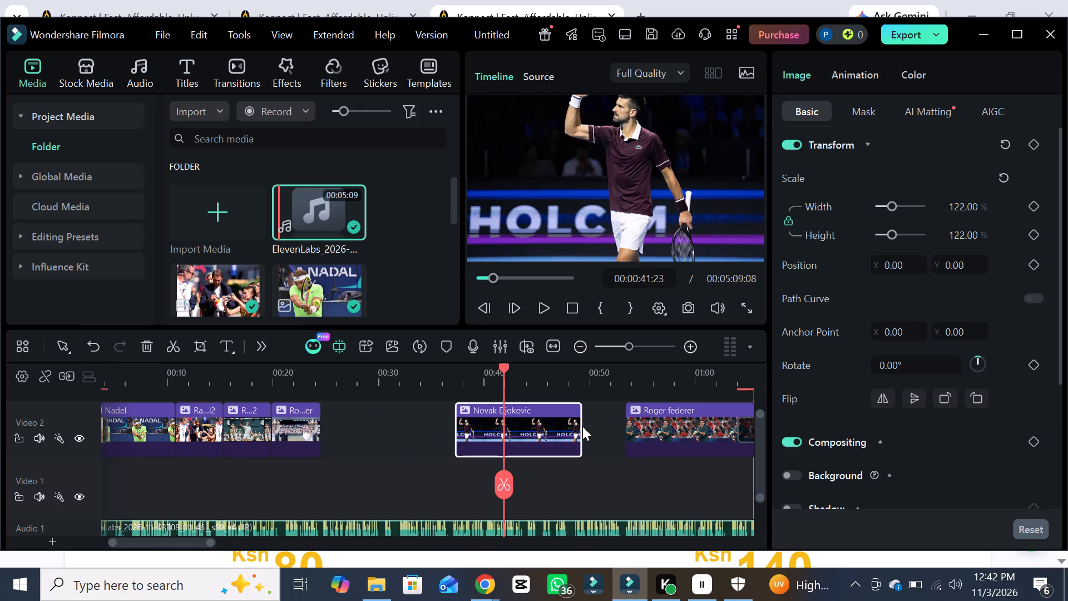
left_click_drag(580, 428, 614, 428)
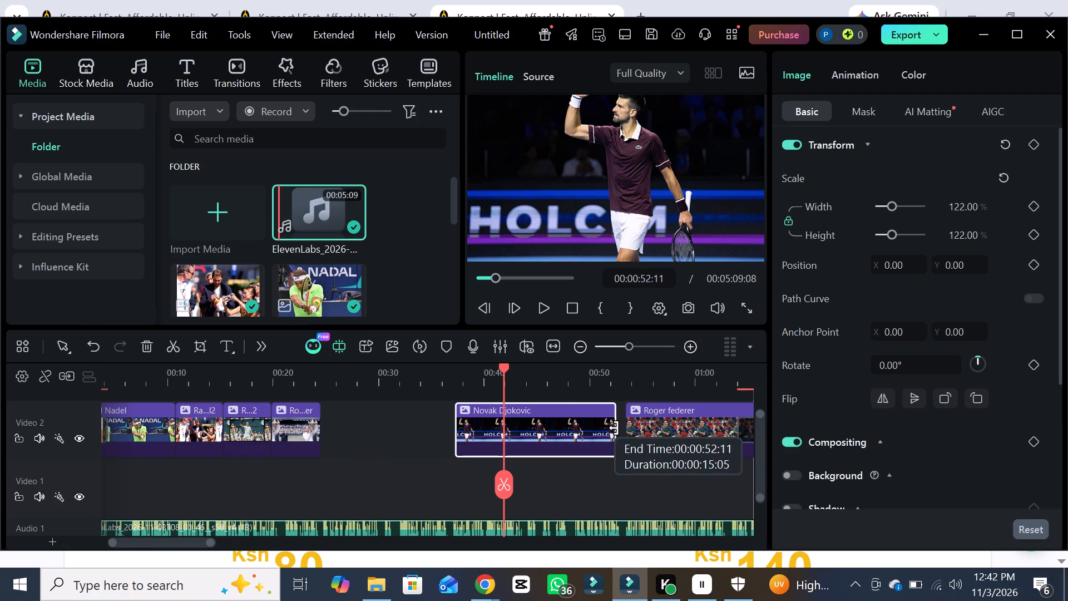
left_click_drag(614, 428, 621, 428)
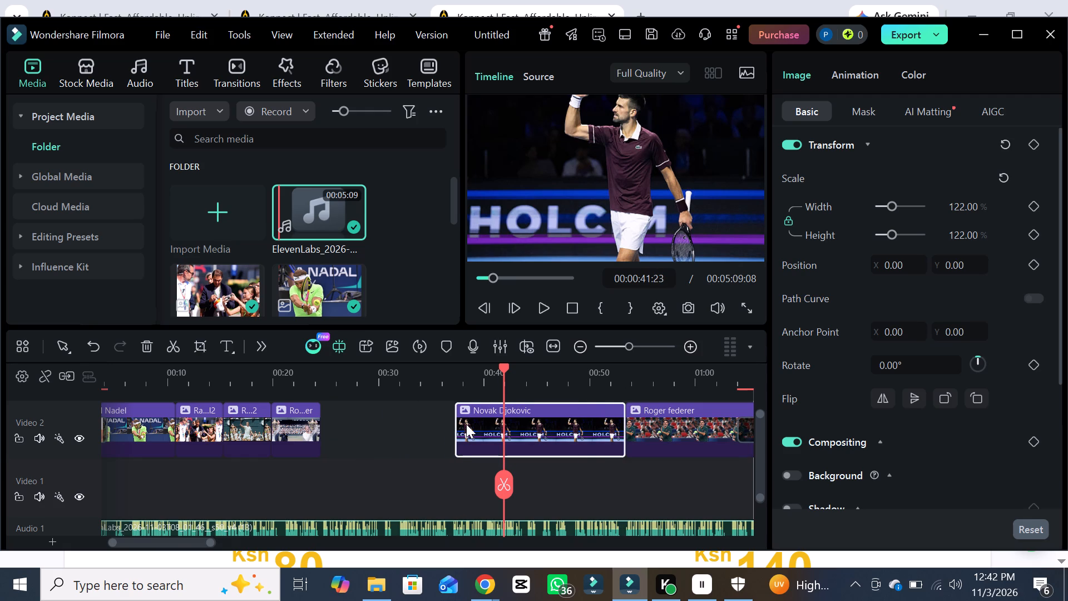
left_click_drag(456, 432, 508, 426)
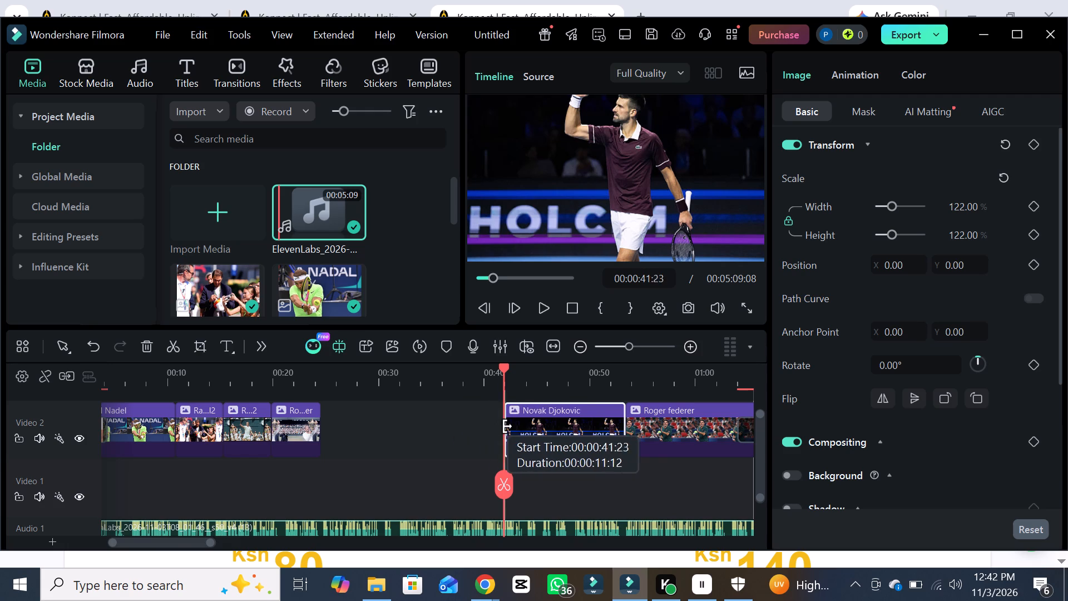
left_click_drag(508, 426, 525, 426)
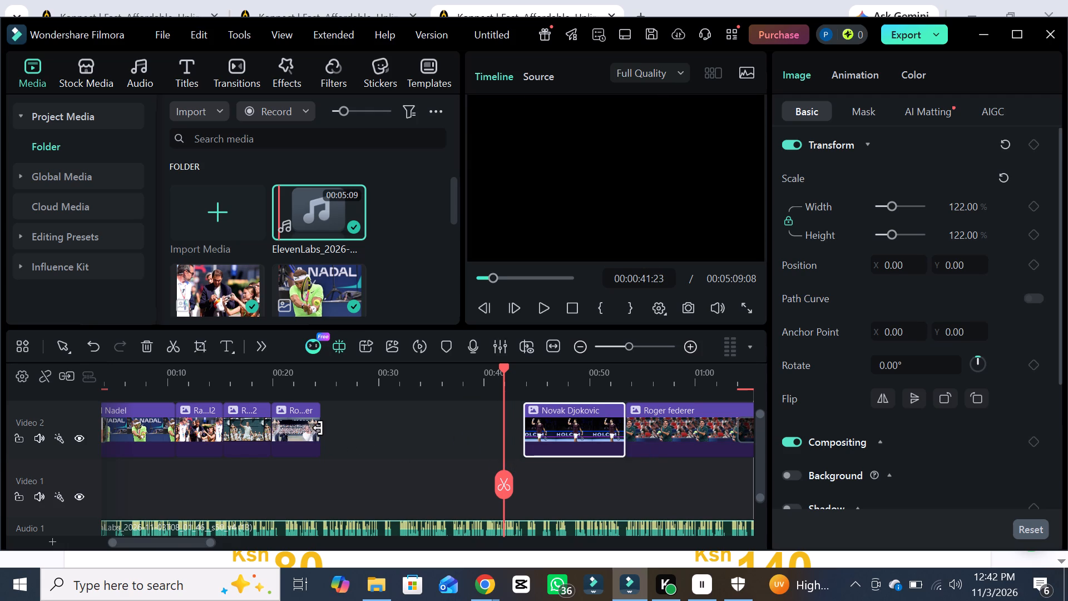
Shift the Rod laver clip on Video 2 by extending its end to the Novak Djokovic clip and trimming its start to about 37 seconds.
left_click_drag(318, 428, 463, 425)
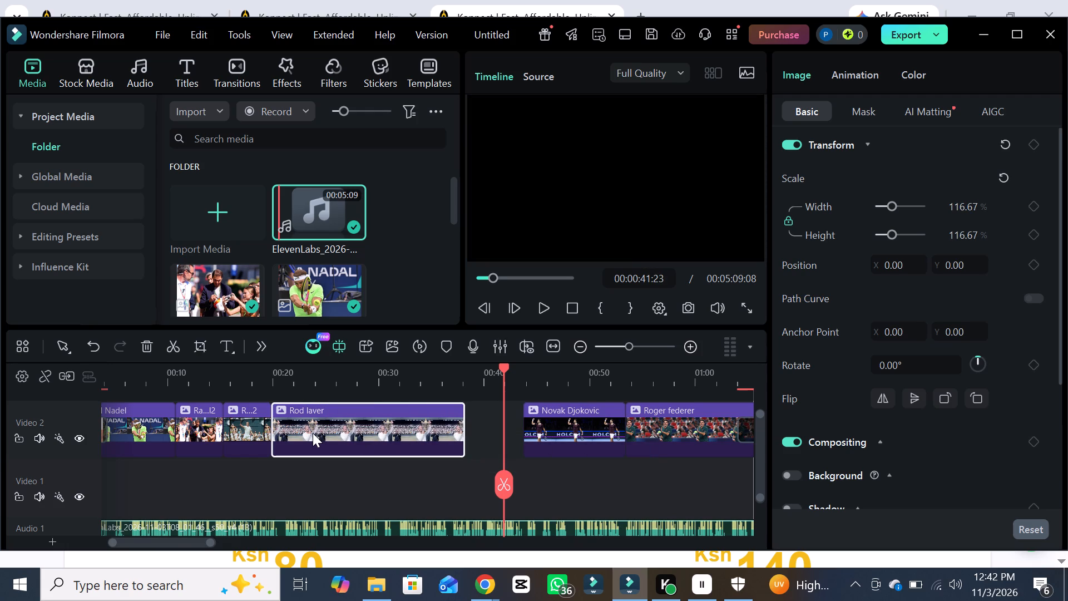
left_click_drag(272, 430, 363, 426)
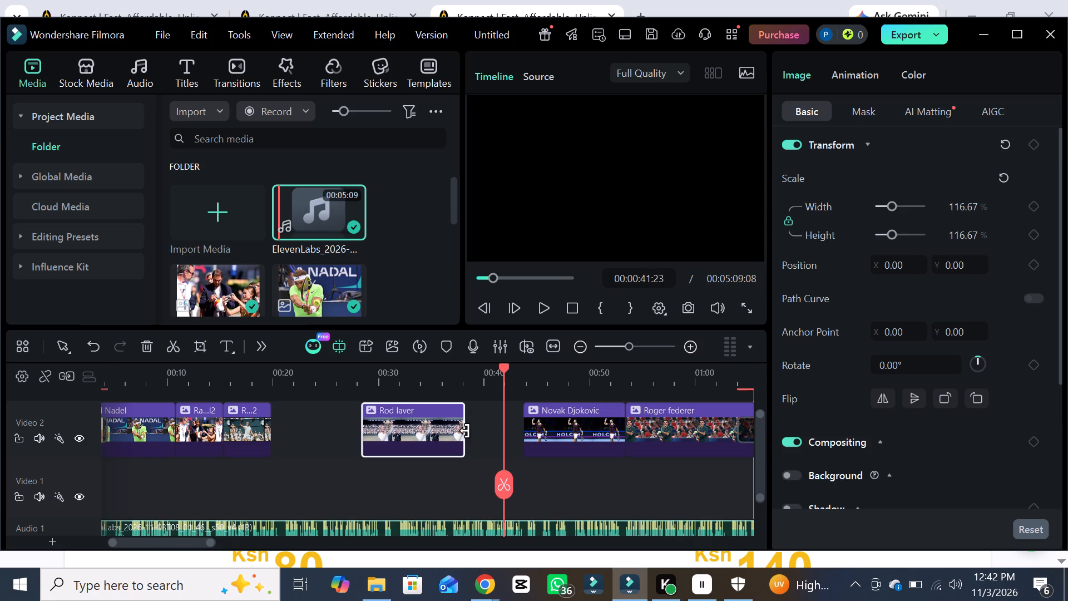
left_click_drag(465, 431, 525, 431)
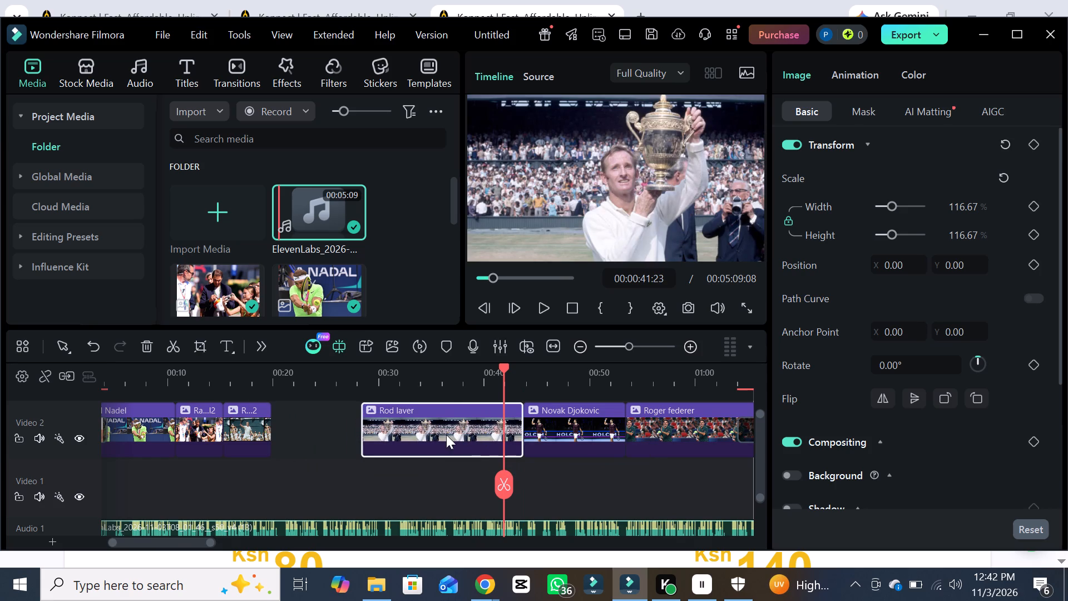
left_click_drag(364, 438, 417, 438)
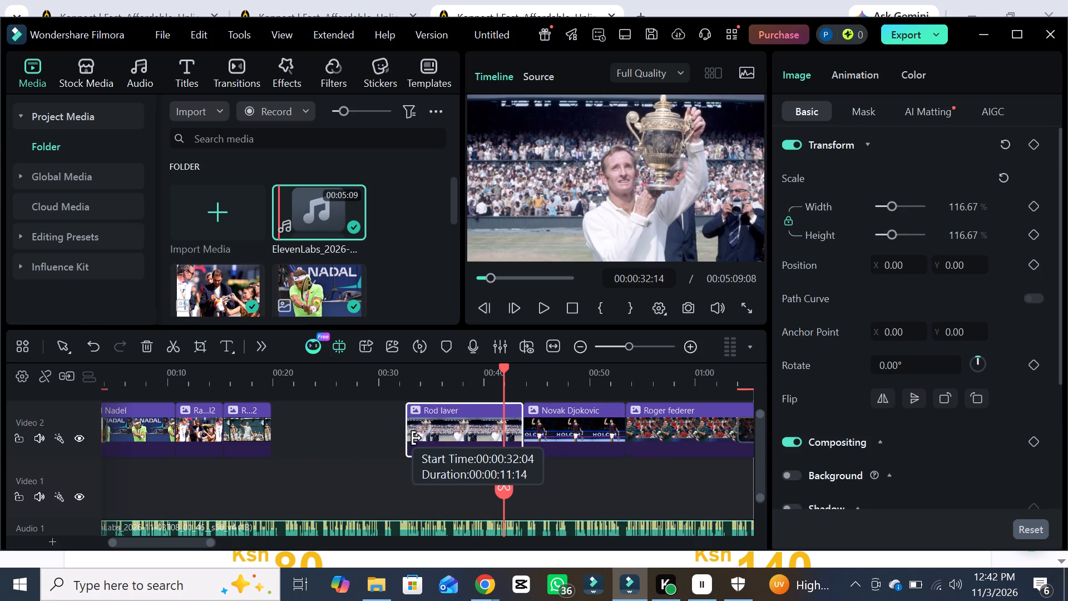
left_click_drag(417, 438, 456, 438)
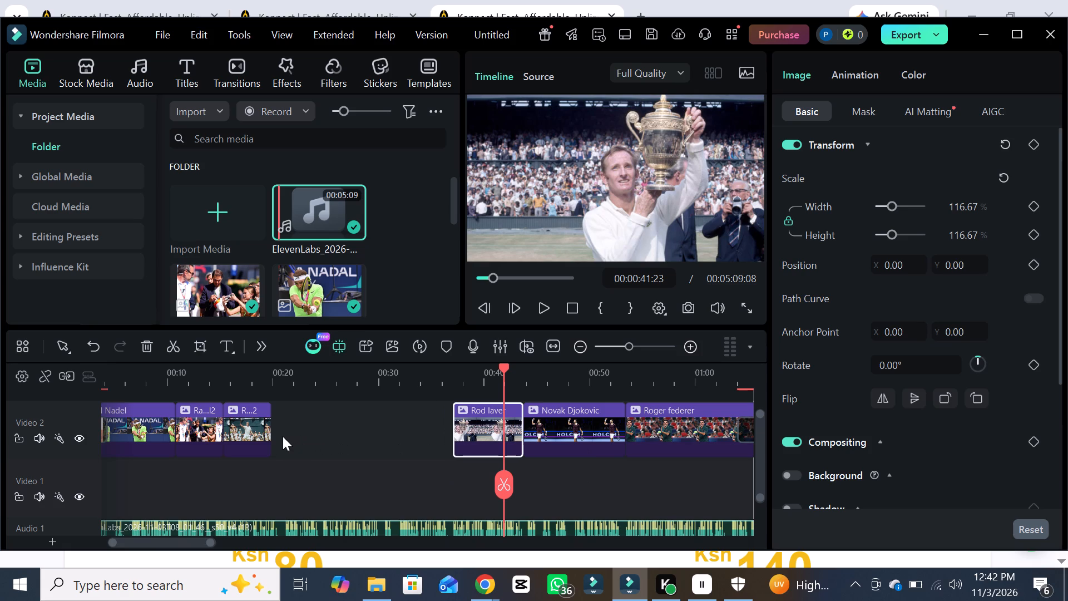
Shift the Rod laver2 clip by extending its end to meet the Rod laver clip and trimming its start to about 29 seconds.
left_click_drag(270, 436, 440, 441)
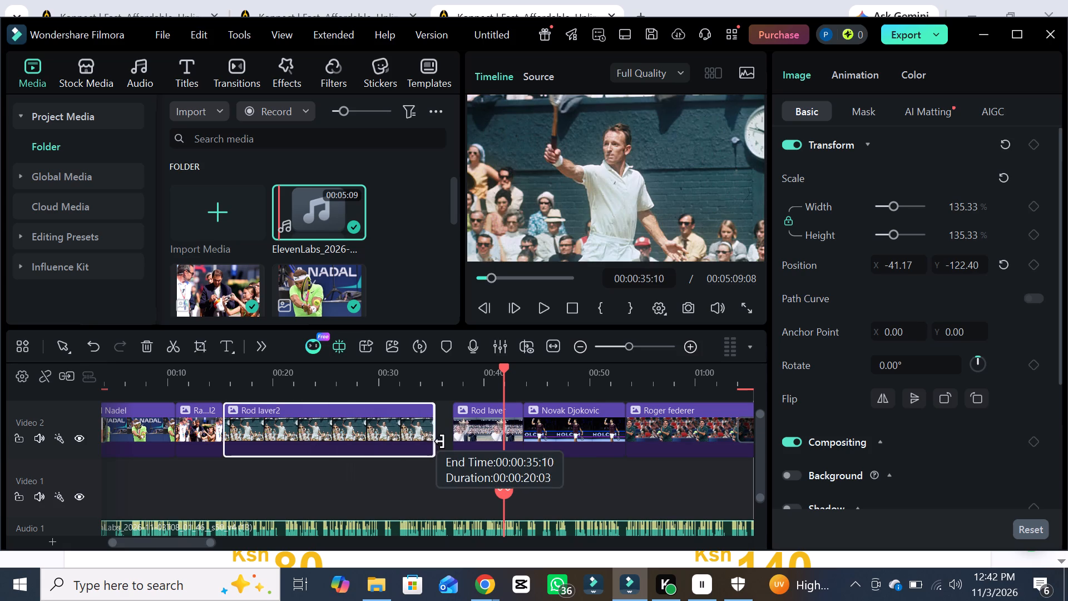
left_click_drag(440, 441, 449, 441)
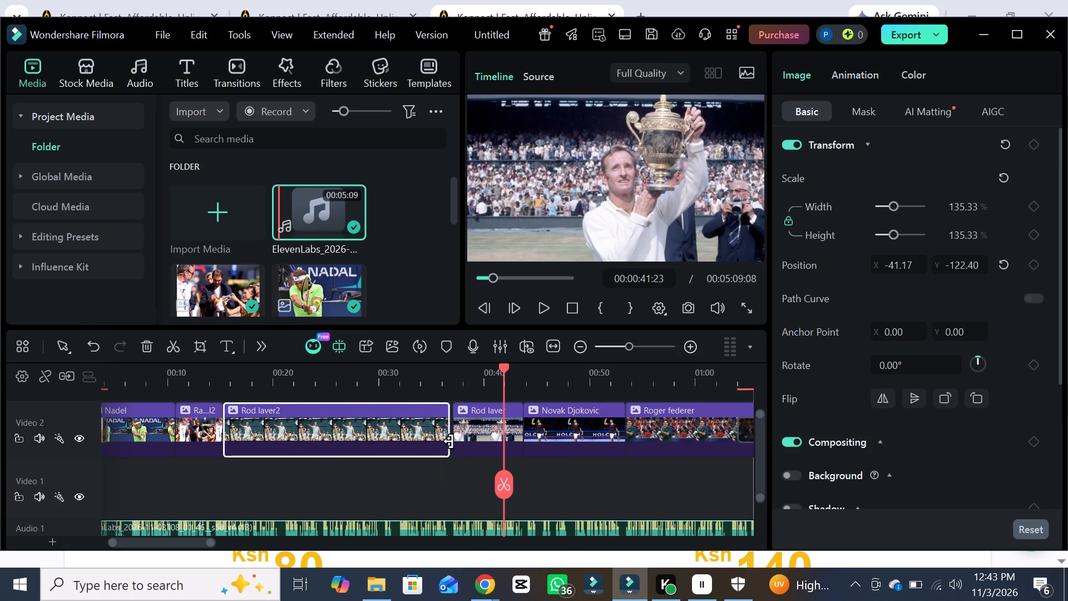
left_click_drag(226, 438, 370, 430)
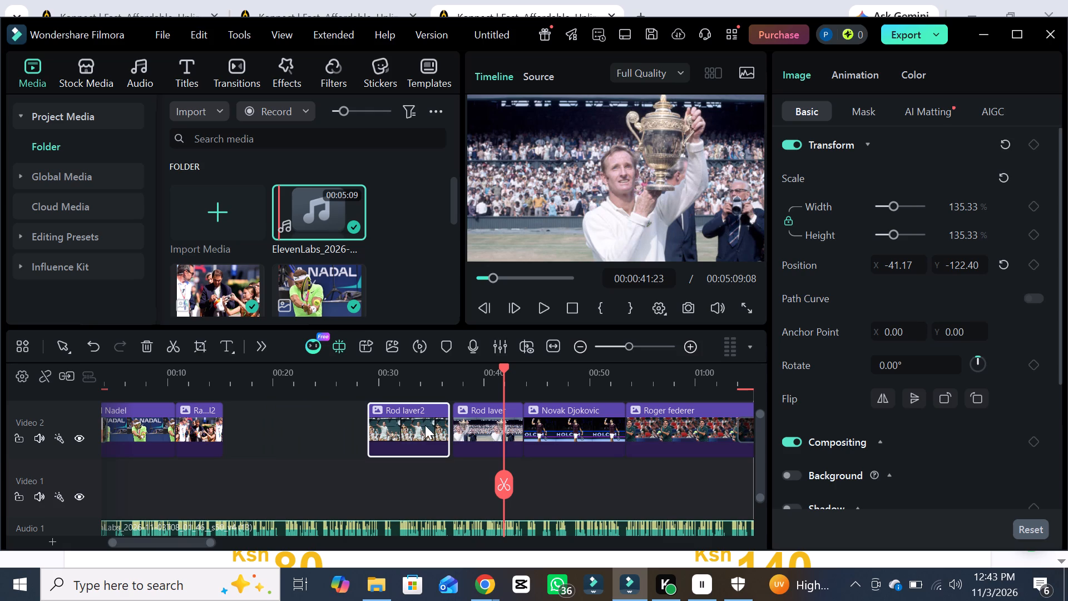
left_click_drag(448, 425, 457, 425)
left_click_drag(457, 425, 462, 425)
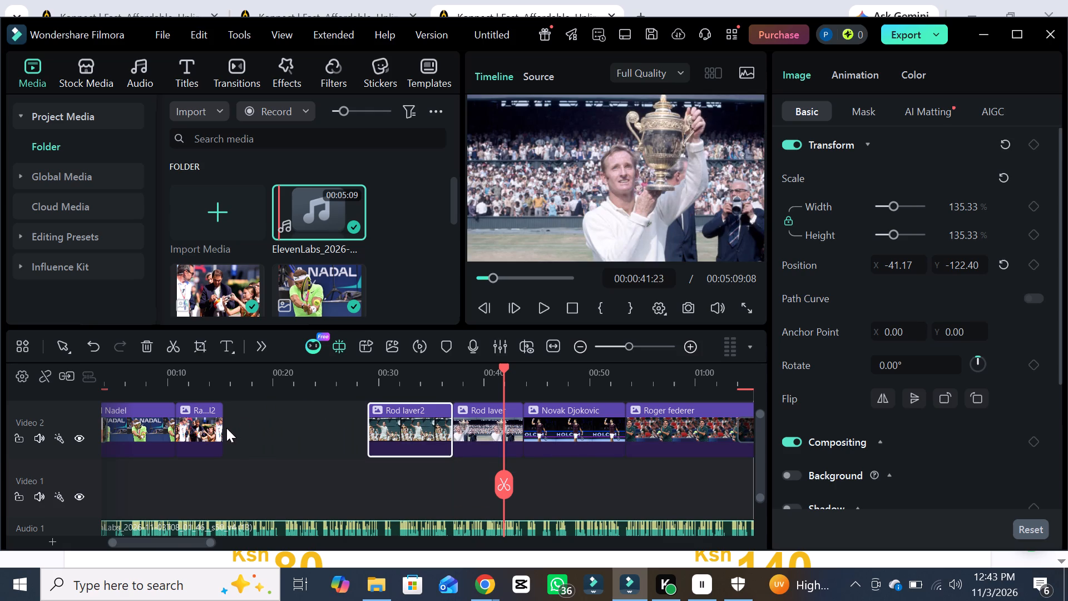
Extend the Rafael Nadel2 clip's end to meet the Rod laver2 clip and trim its start to about 22 seconds.
left_click_drag(221, 430, 355, 422)
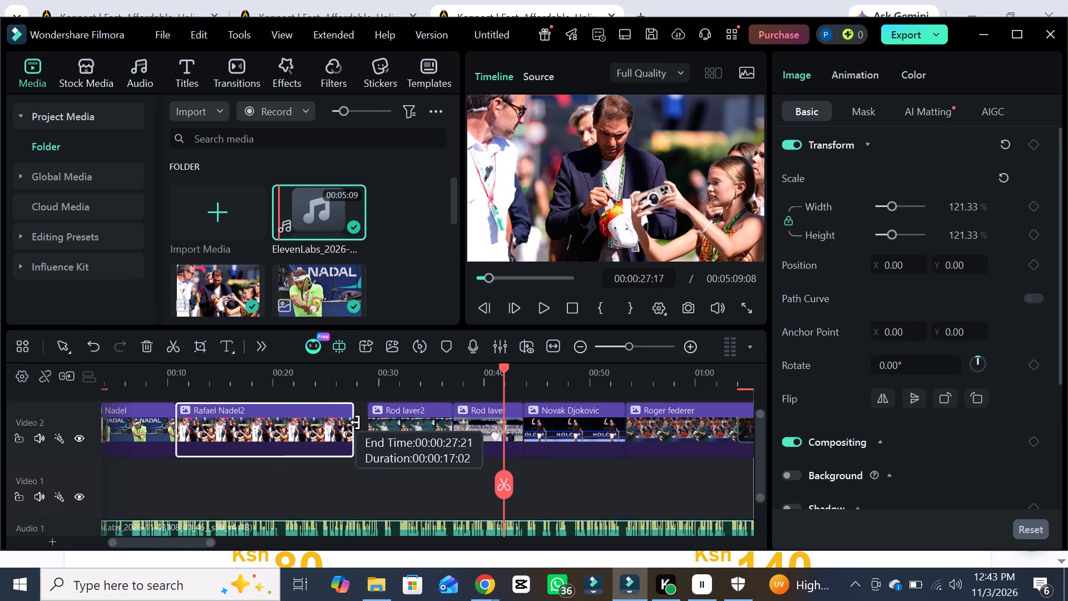
left_click_drag(355, 422, 365, 422)
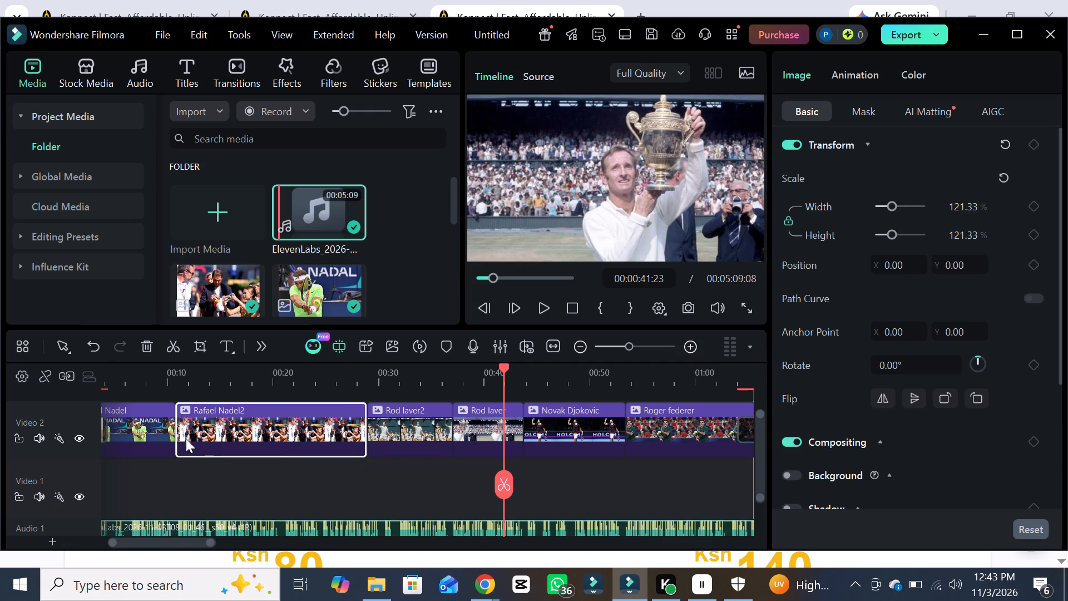
left_click_drag(180, 434, 295, 431)
Extend the end of the Rafael Nadel clip to meet the Rafael Nadel2 clip at about 22 seconds.
left_click_drag(175, 438, 251, 433)
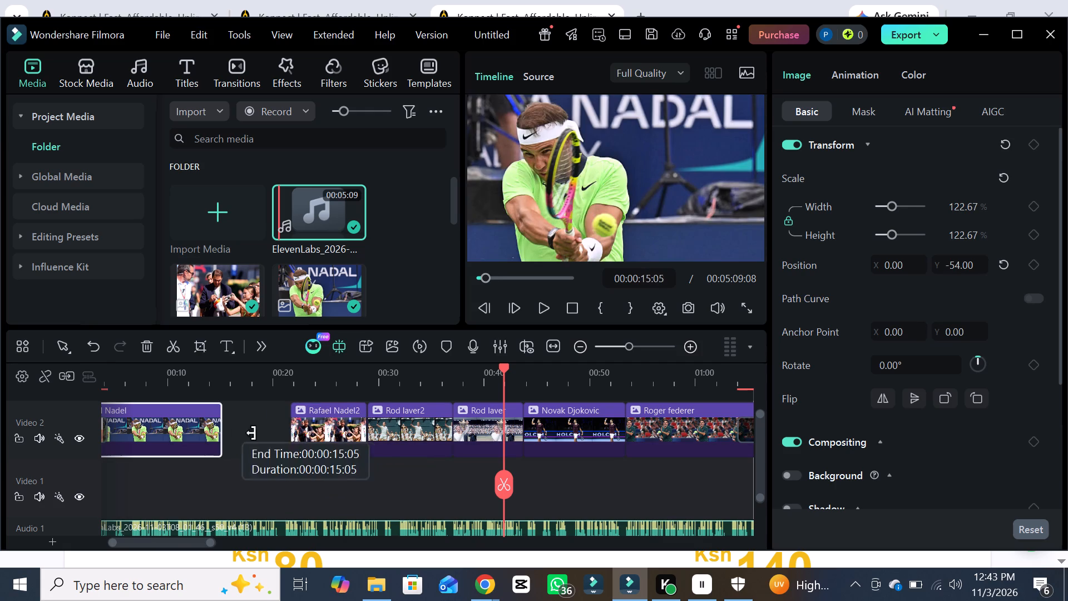
left_click_drag(251, 433, 290, 433)
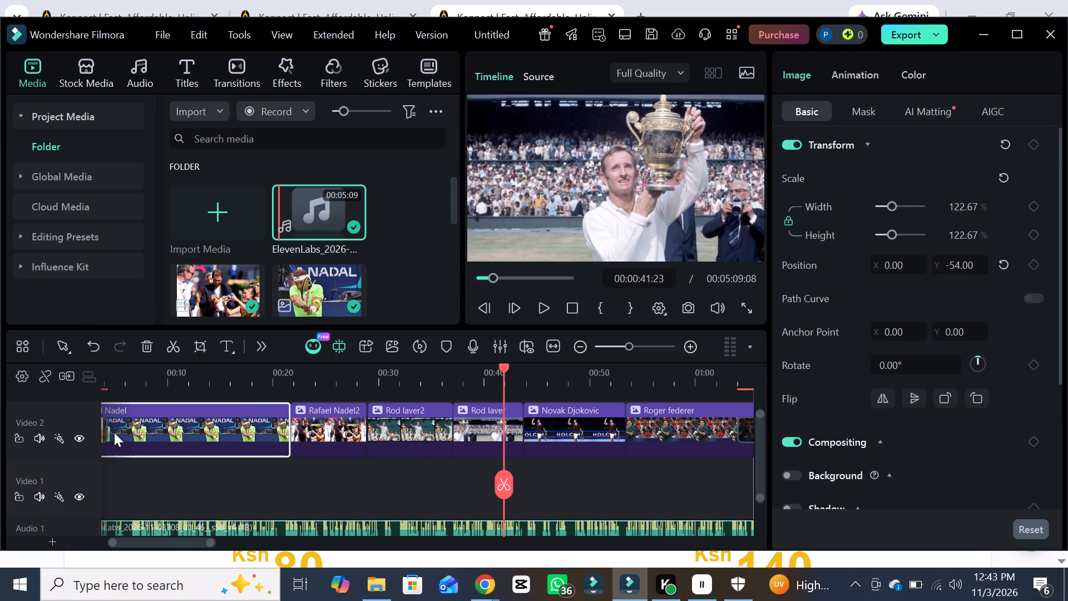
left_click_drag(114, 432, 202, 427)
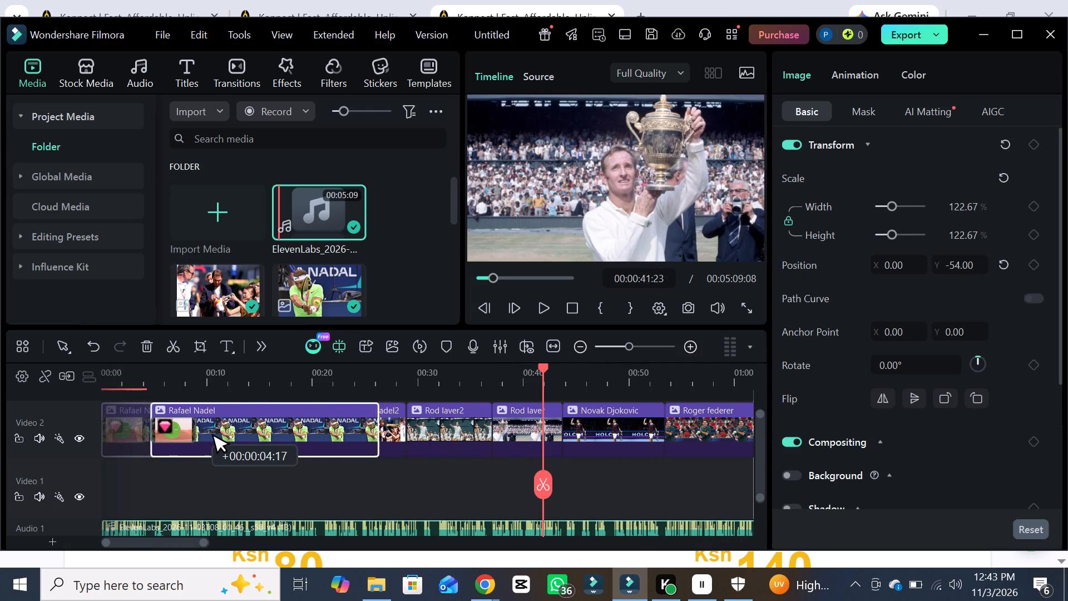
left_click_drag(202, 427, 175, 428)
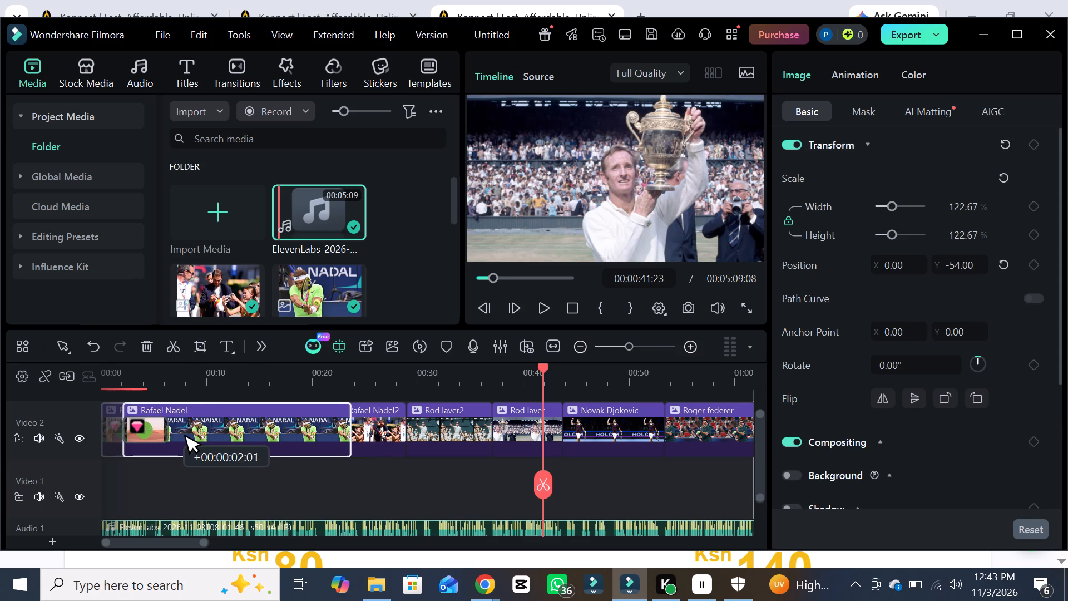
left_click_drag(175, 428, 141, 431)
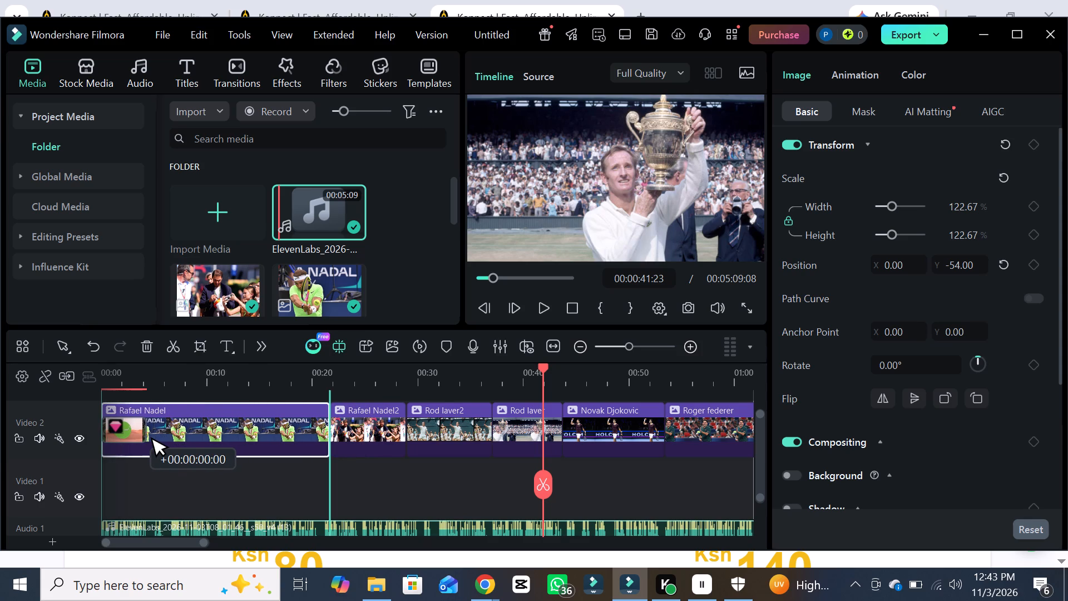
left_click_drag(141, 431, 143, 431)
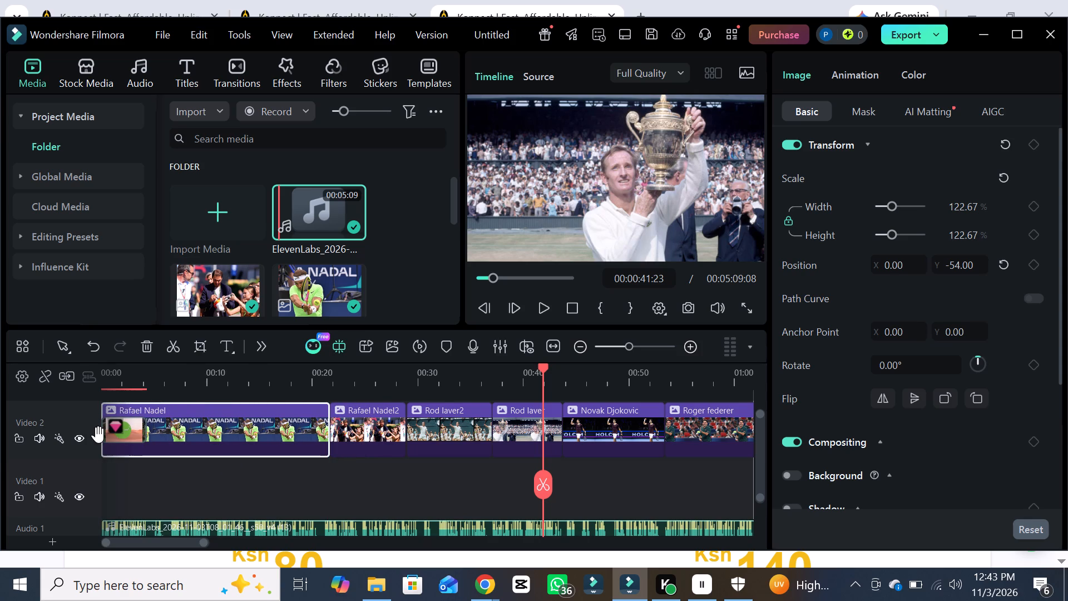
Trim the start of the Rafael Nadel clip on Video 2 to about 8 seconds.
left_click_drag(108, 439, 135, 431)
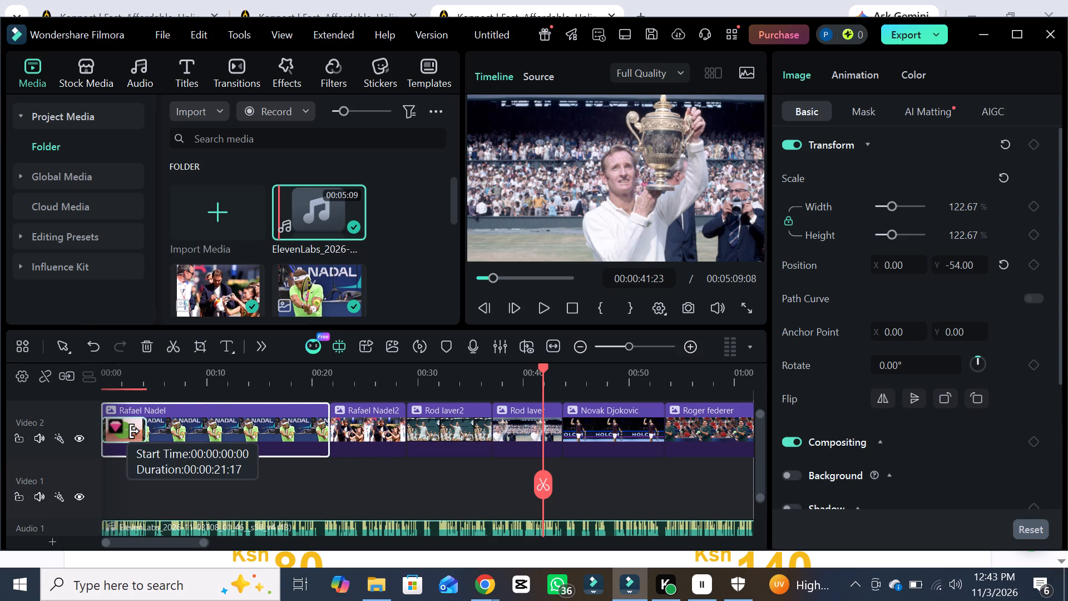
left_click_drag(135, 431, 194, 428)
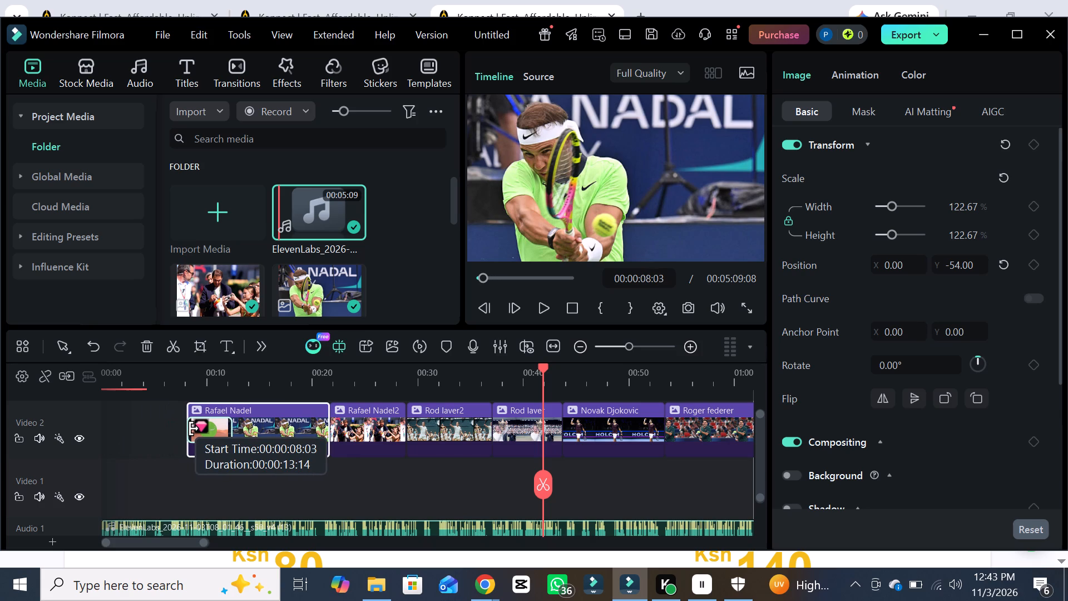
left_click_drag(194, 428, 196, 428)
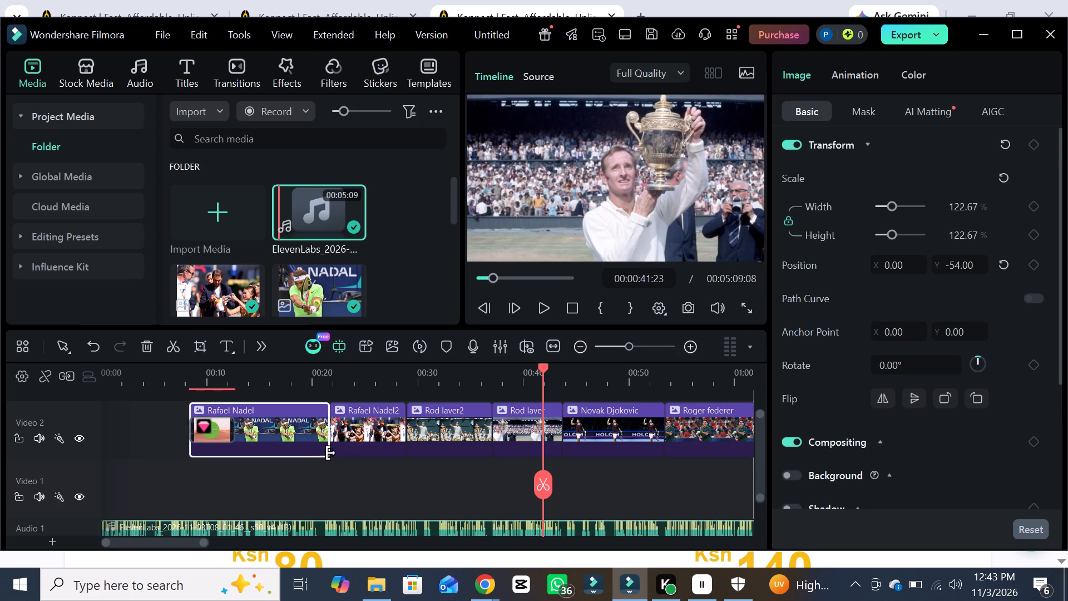
Play the timeline from the very beginning with the narration and pause at about 7 seconds.
left_click_drag(547, 484, 454, 490)
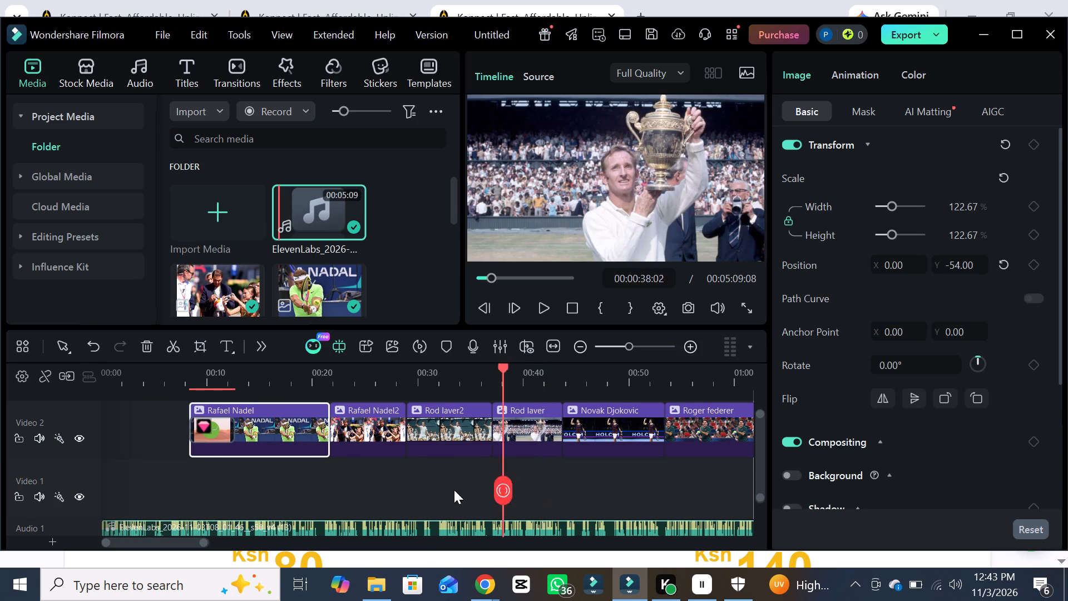
left_click_drag(454, 490, 85, 491)
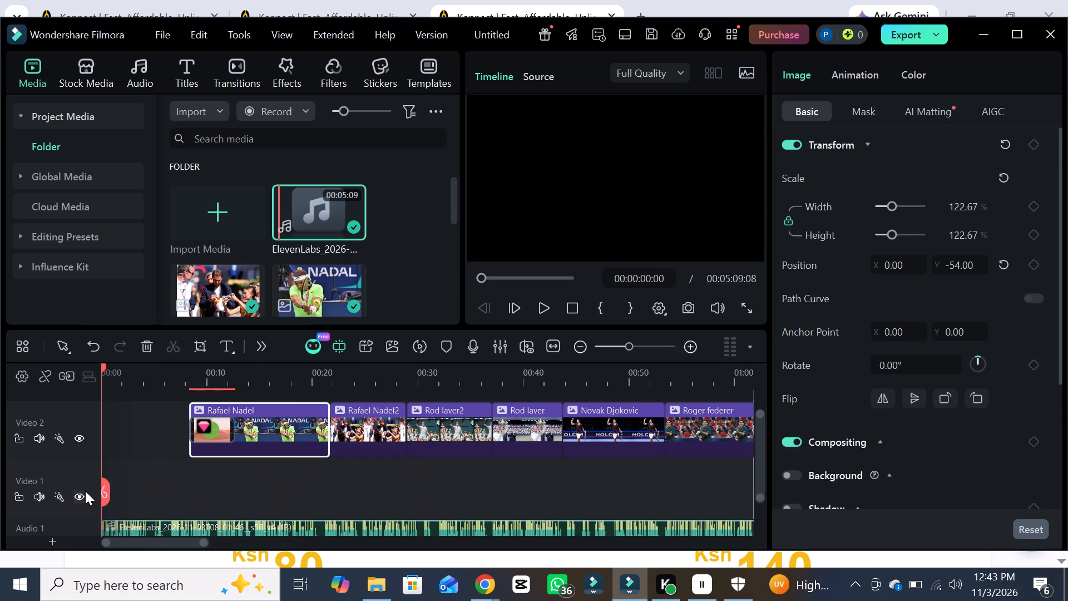
left_click(548, 308)
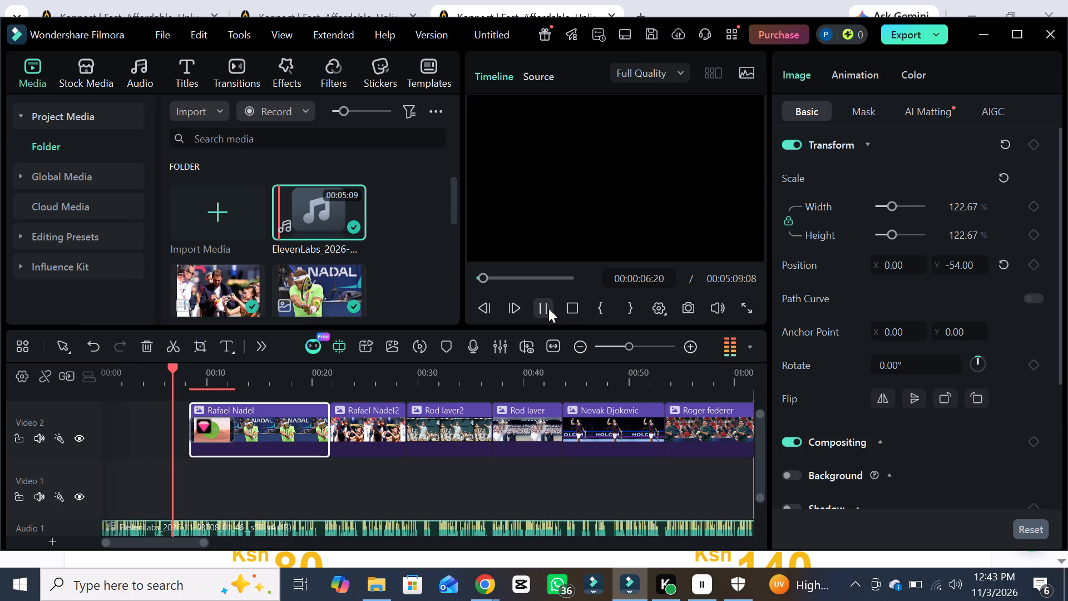
left_click(548, 308)
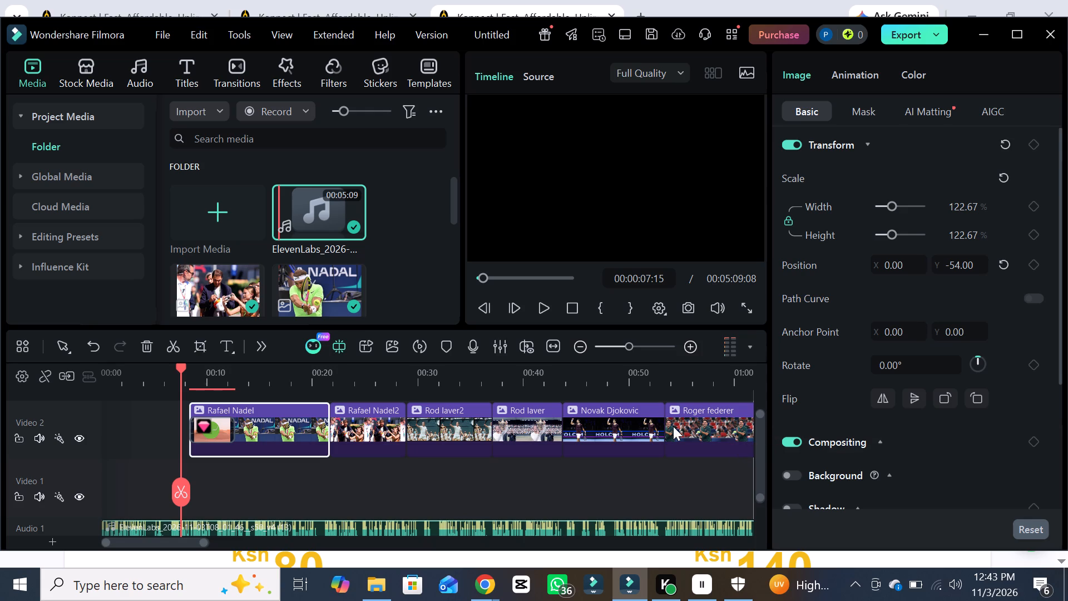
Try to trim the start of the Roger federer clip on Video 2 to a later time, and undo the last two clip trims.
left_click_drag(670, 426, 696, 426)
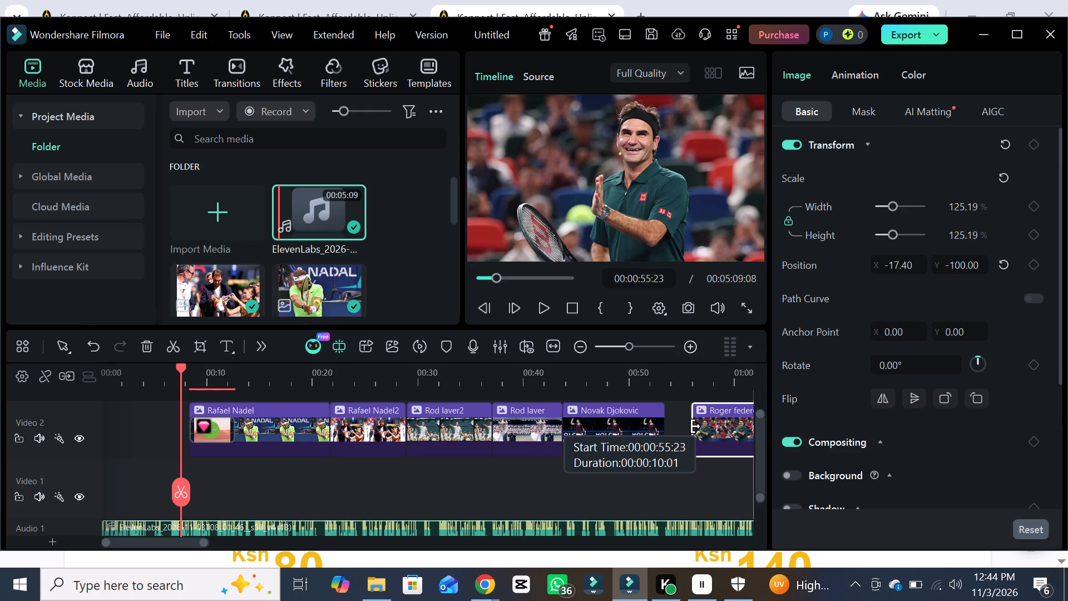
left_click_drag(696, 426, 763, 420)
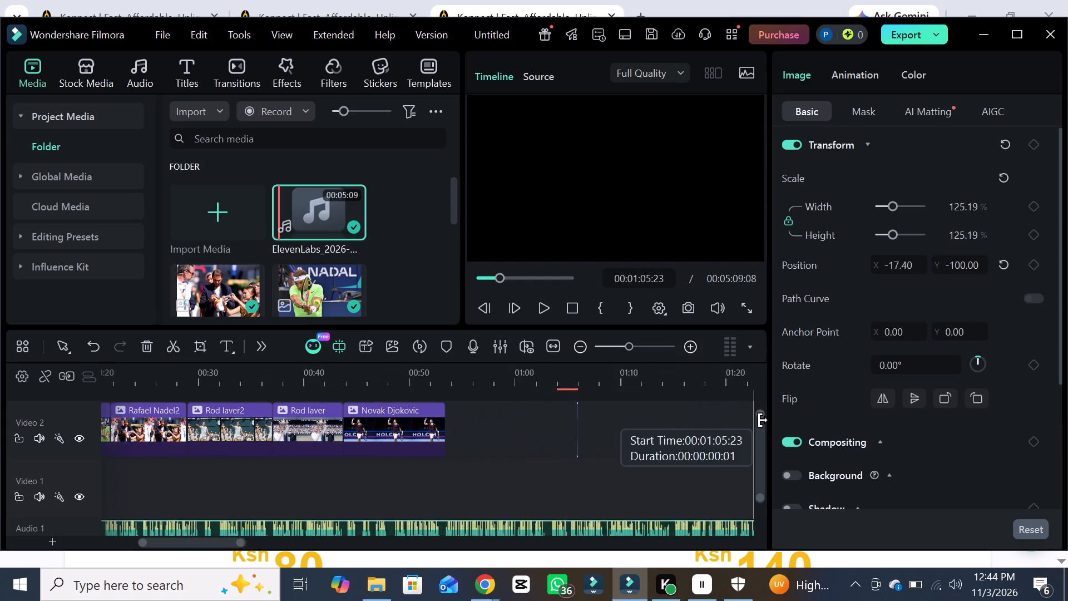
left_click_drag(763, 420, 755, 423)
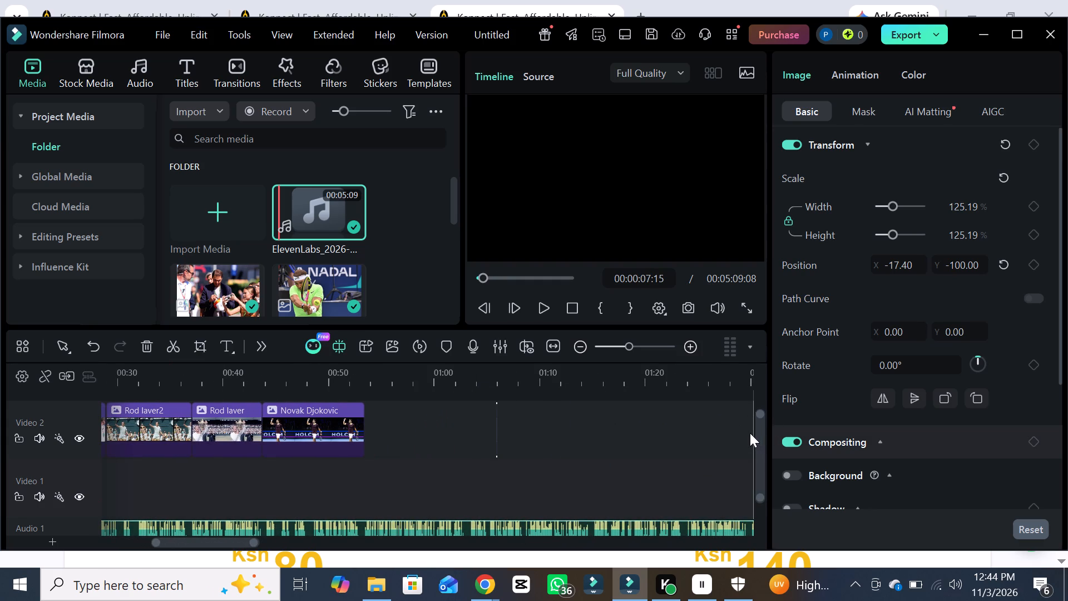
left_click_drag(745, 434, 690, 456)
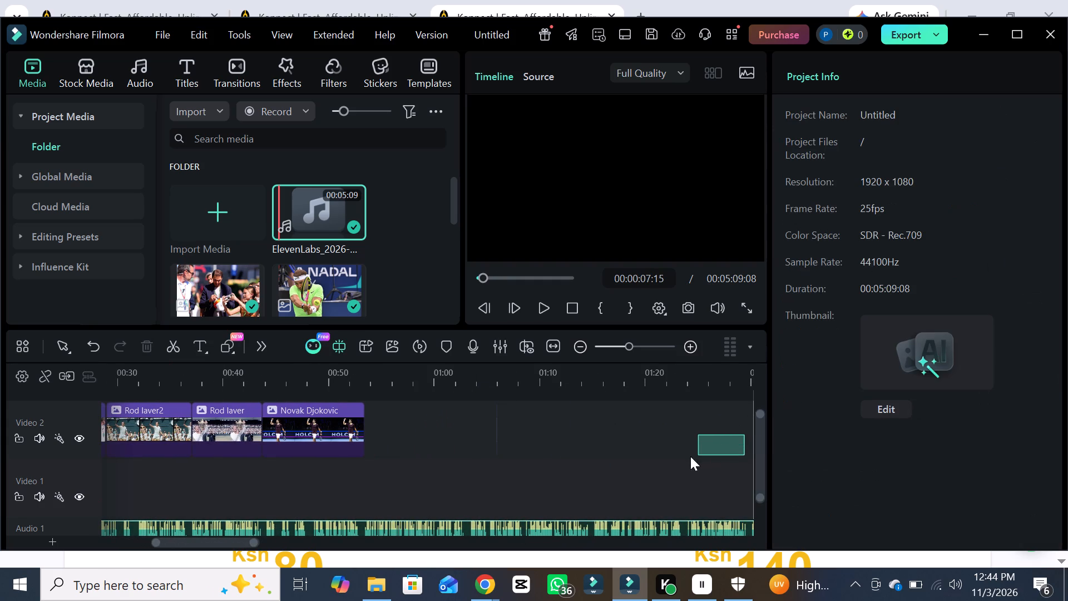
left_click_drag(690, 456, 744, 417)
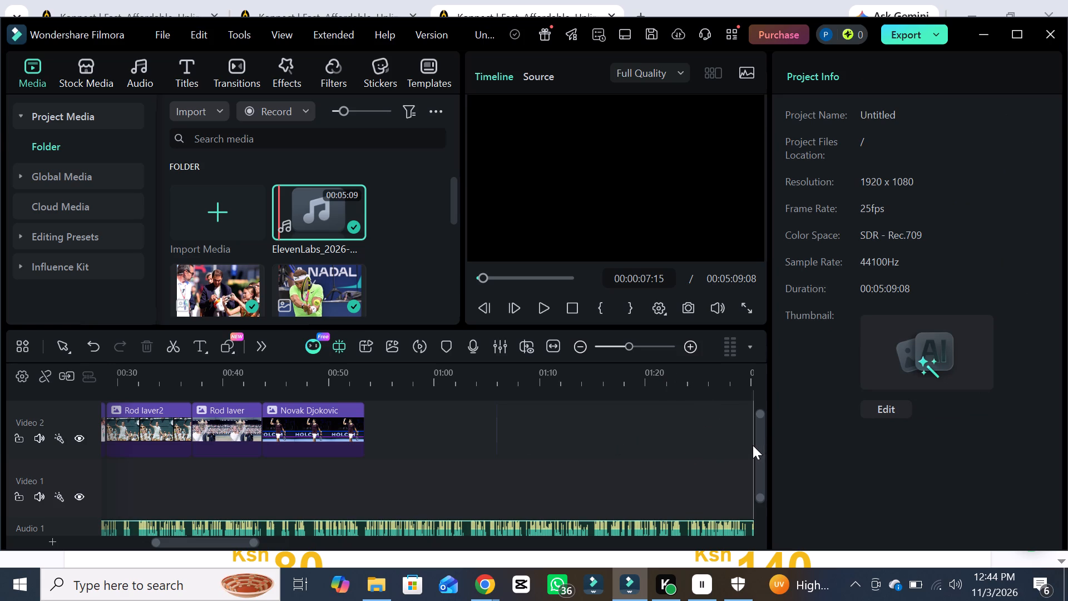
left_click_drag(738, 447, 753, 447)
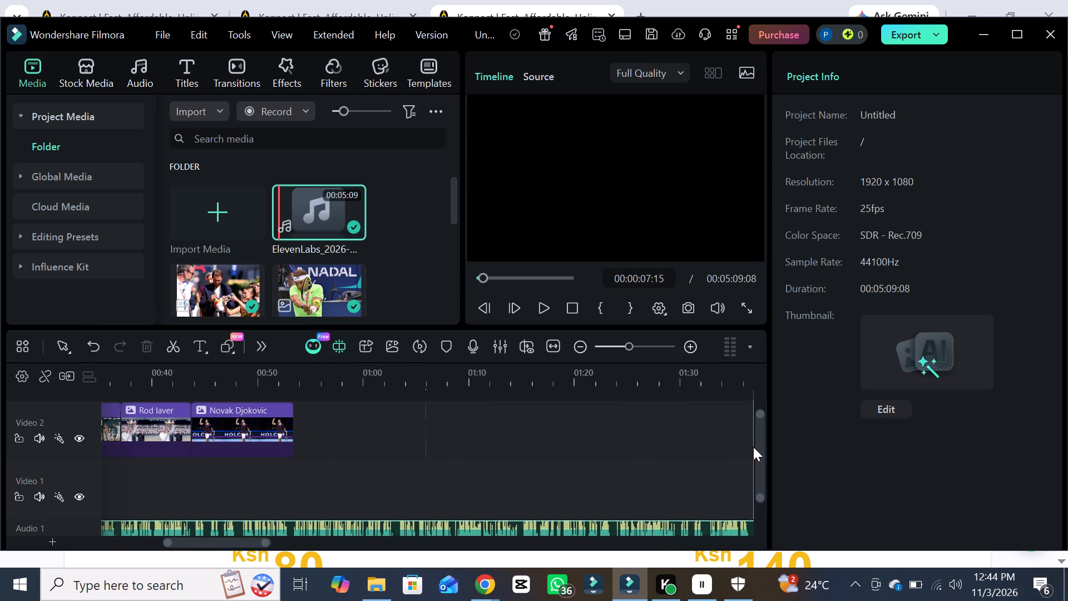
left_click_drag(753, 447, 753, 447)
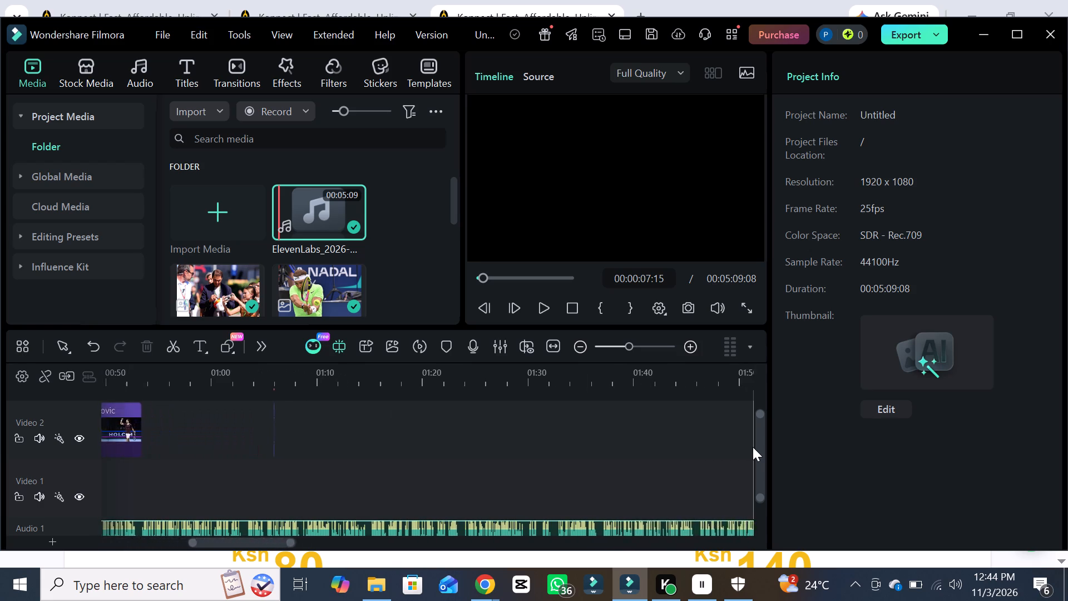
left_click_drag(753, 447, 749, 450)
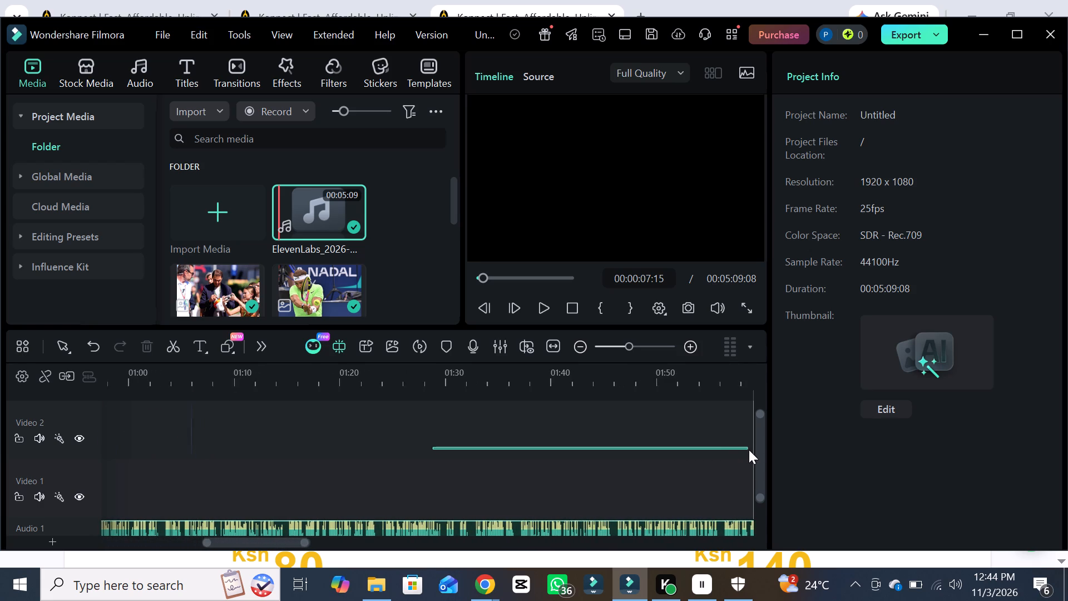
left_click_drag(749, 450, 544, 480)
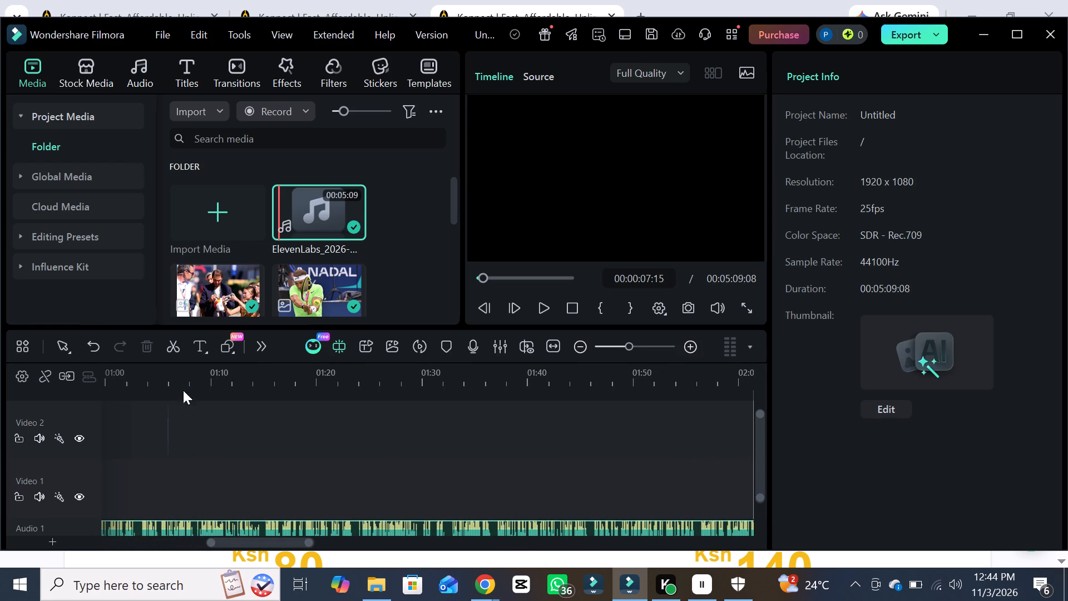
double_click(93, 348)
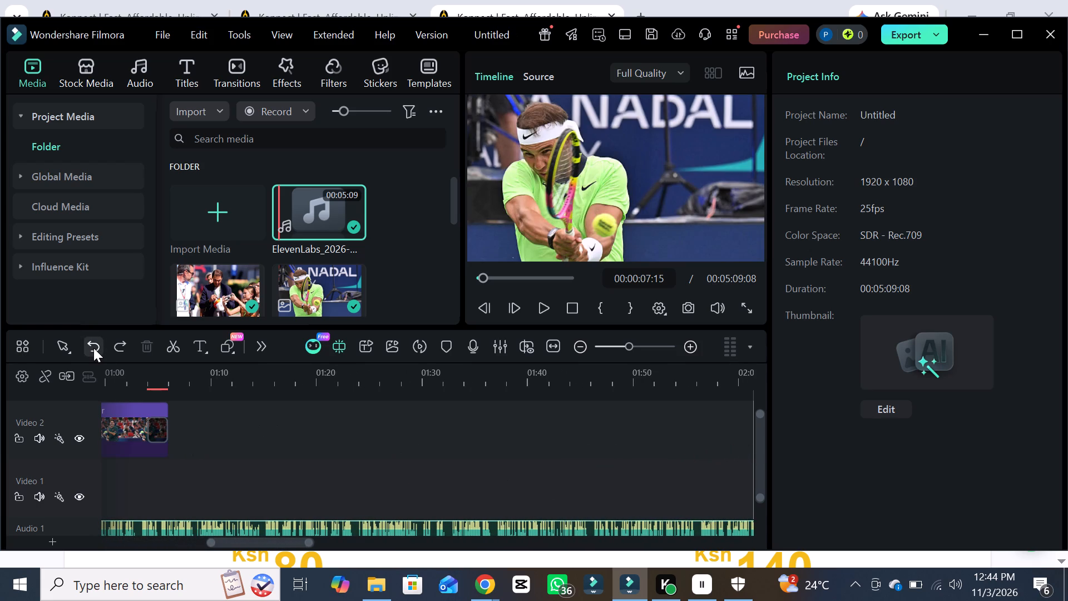
Undo several more of the recent trims made to the player image clips on Video 2.
left_click(93, 348)
left_click_drag(98, 440, 85, 440)
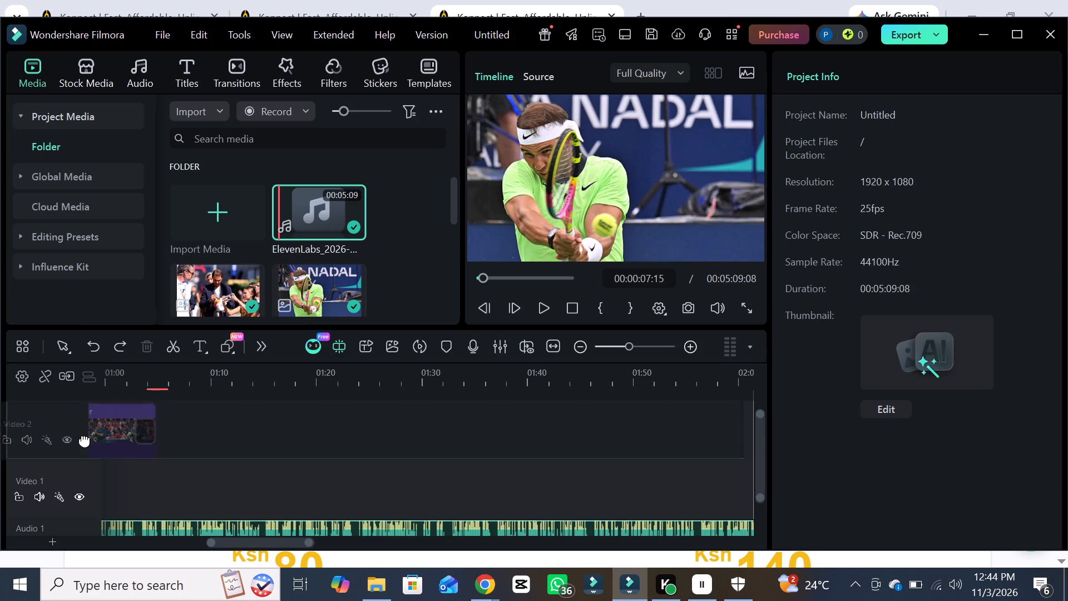
left_click_drag(85, 440, 111, 439)
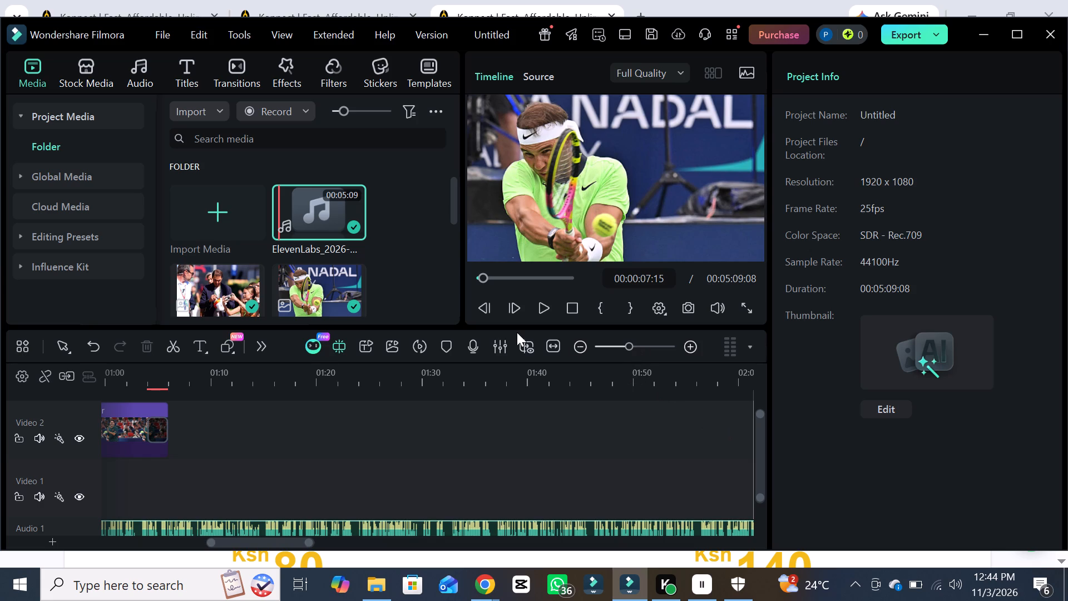
triple_click(96, 344)
left_click(96, 344)
triple_click(96, 344)
left_click(122, 347)
left_click(93, 346)
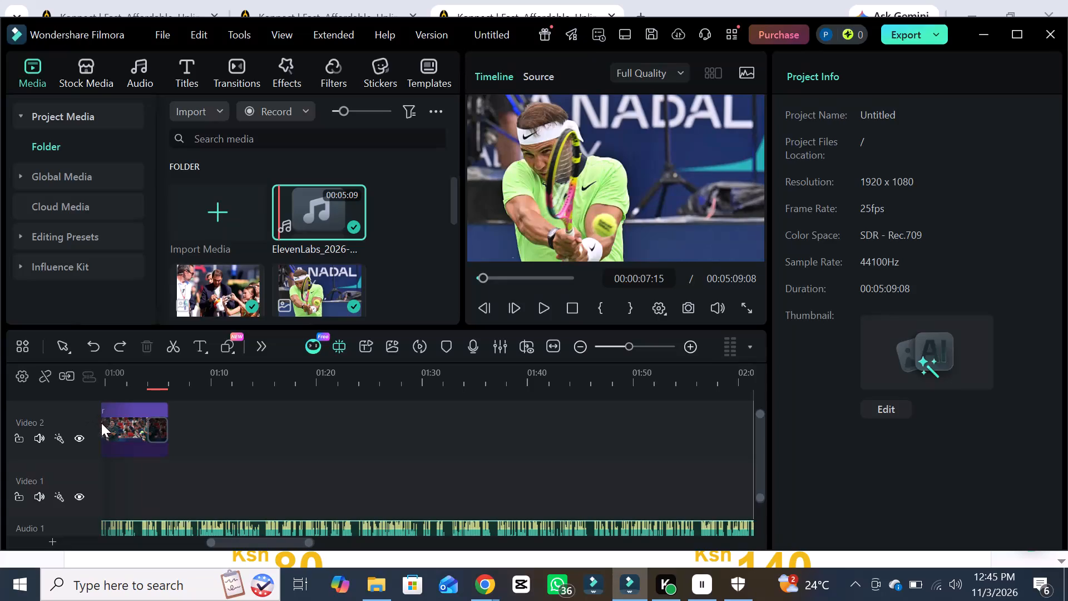
Extend the end of the Roger federer clip on Video 2 to about 1 minute 13 seconds.
left_click_drag(167, 437, 177, 437)
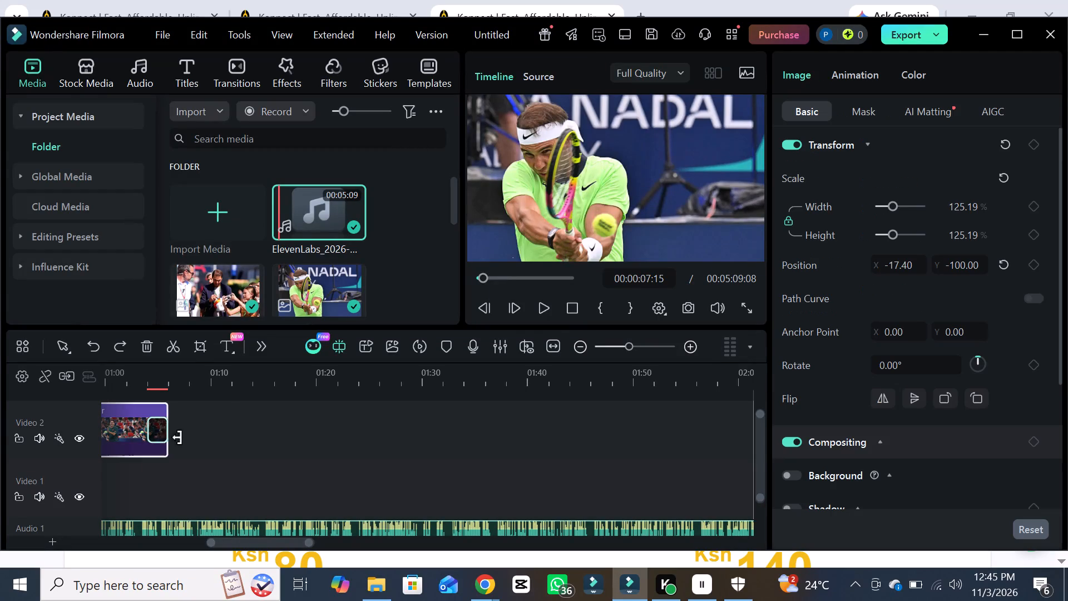
left_click_drag(177, 437, 240, 437)
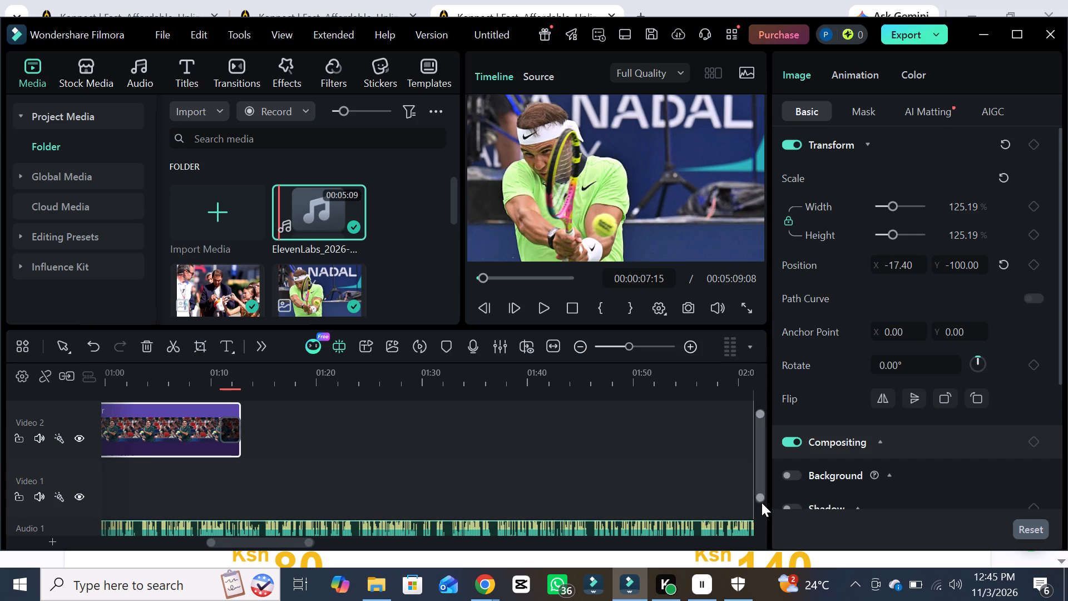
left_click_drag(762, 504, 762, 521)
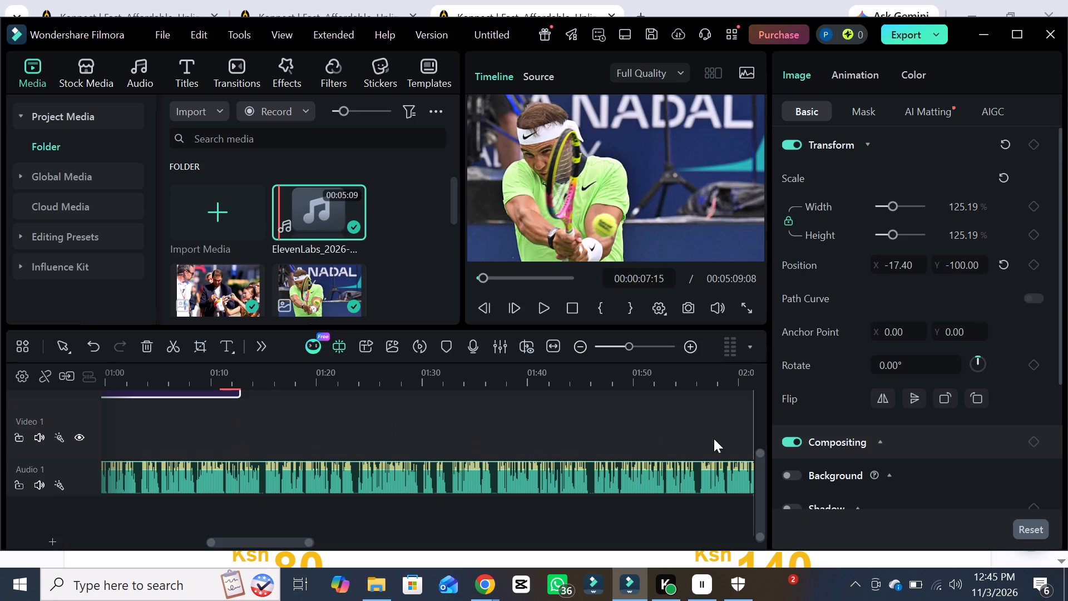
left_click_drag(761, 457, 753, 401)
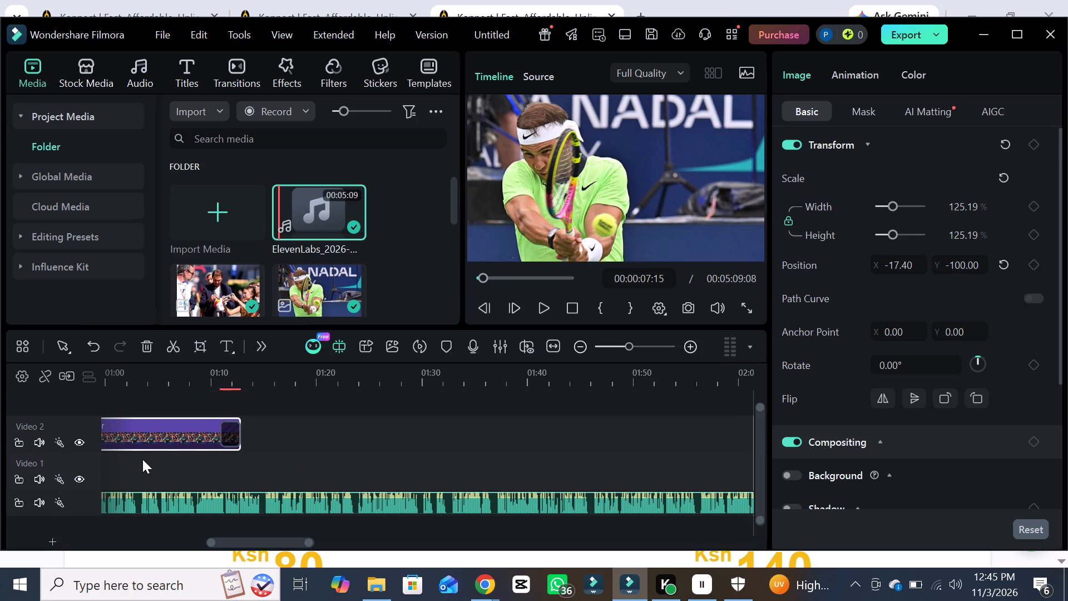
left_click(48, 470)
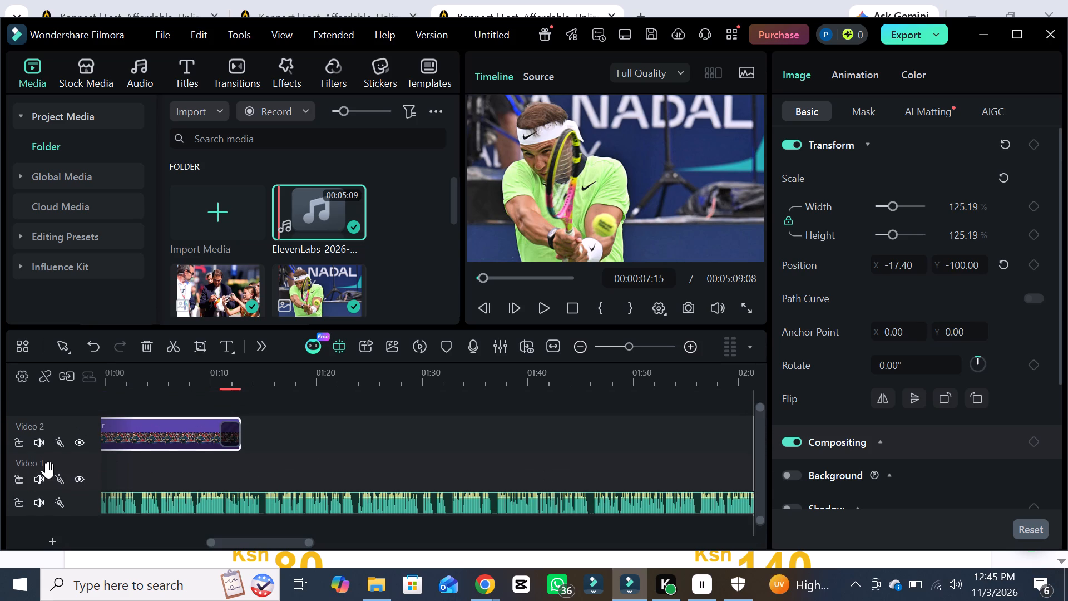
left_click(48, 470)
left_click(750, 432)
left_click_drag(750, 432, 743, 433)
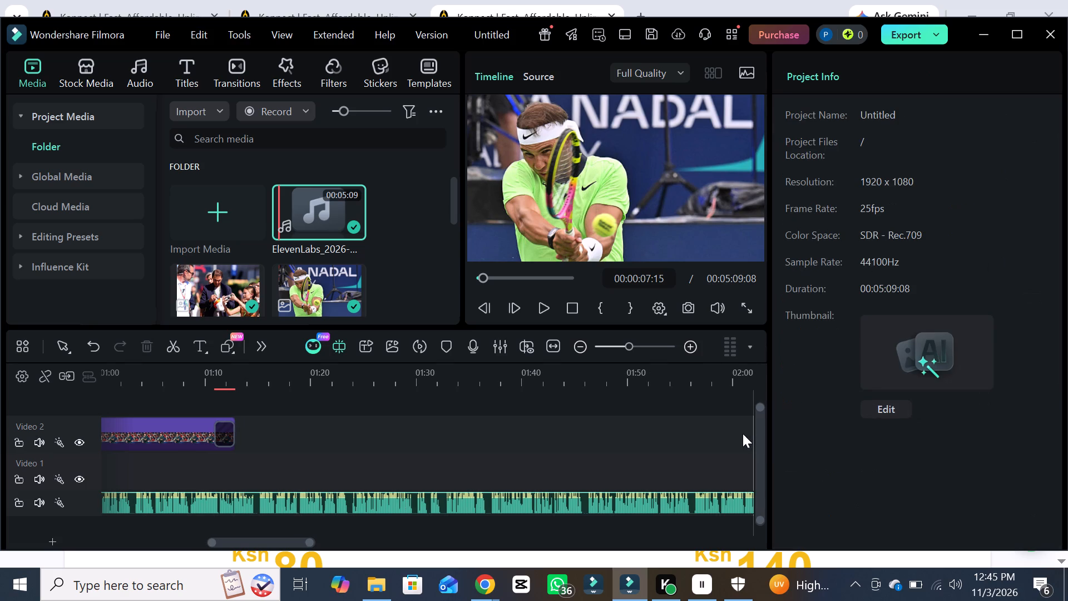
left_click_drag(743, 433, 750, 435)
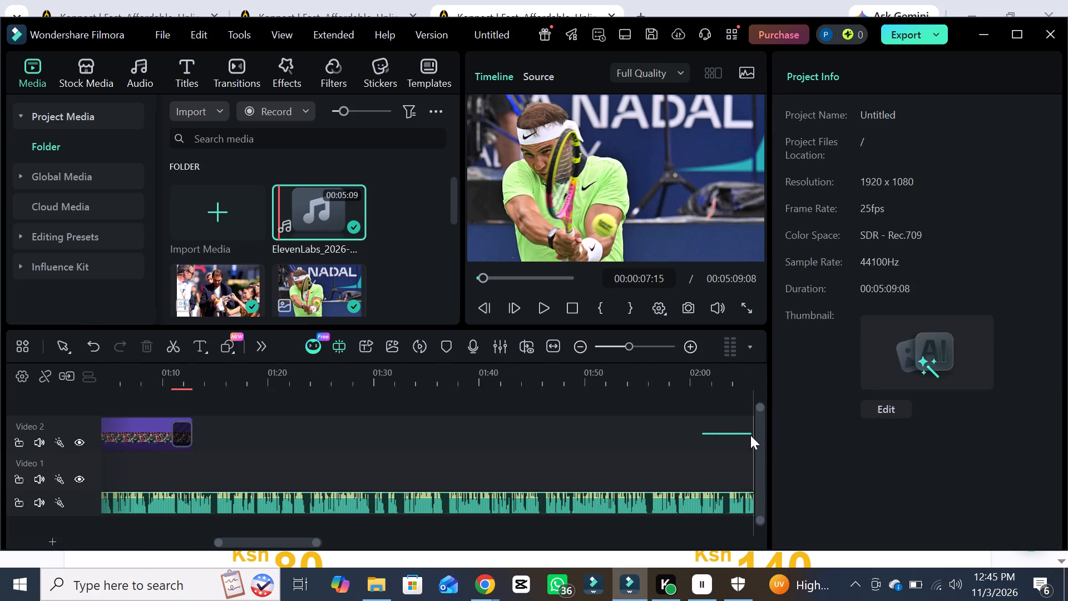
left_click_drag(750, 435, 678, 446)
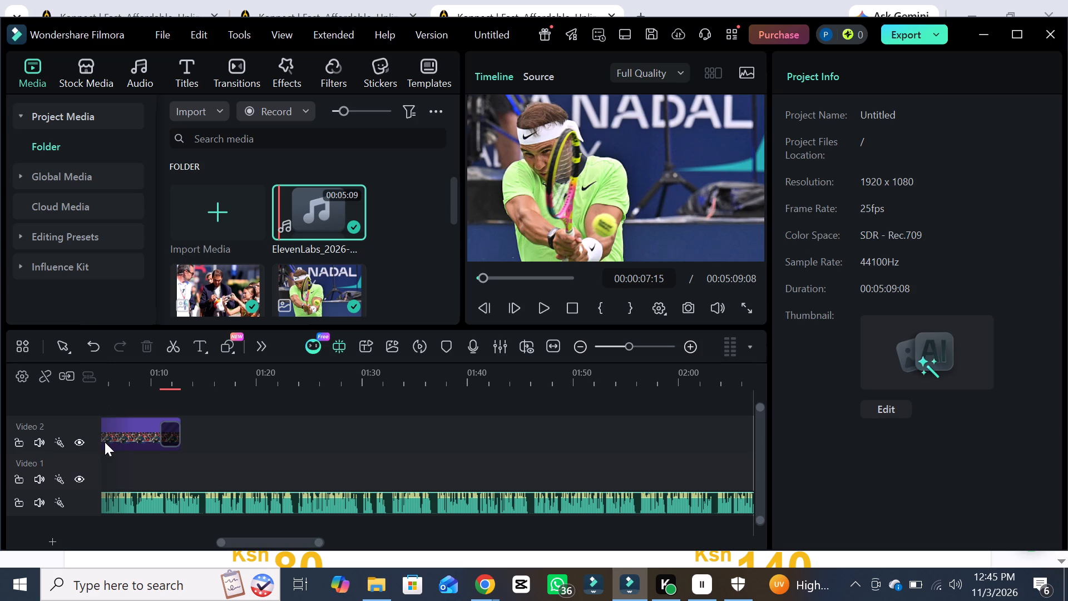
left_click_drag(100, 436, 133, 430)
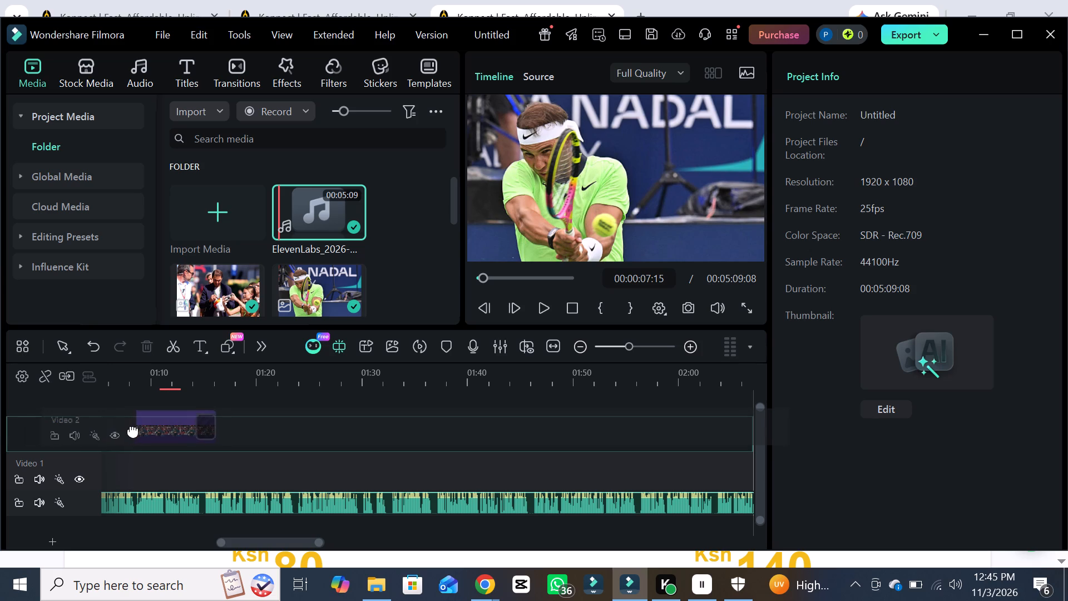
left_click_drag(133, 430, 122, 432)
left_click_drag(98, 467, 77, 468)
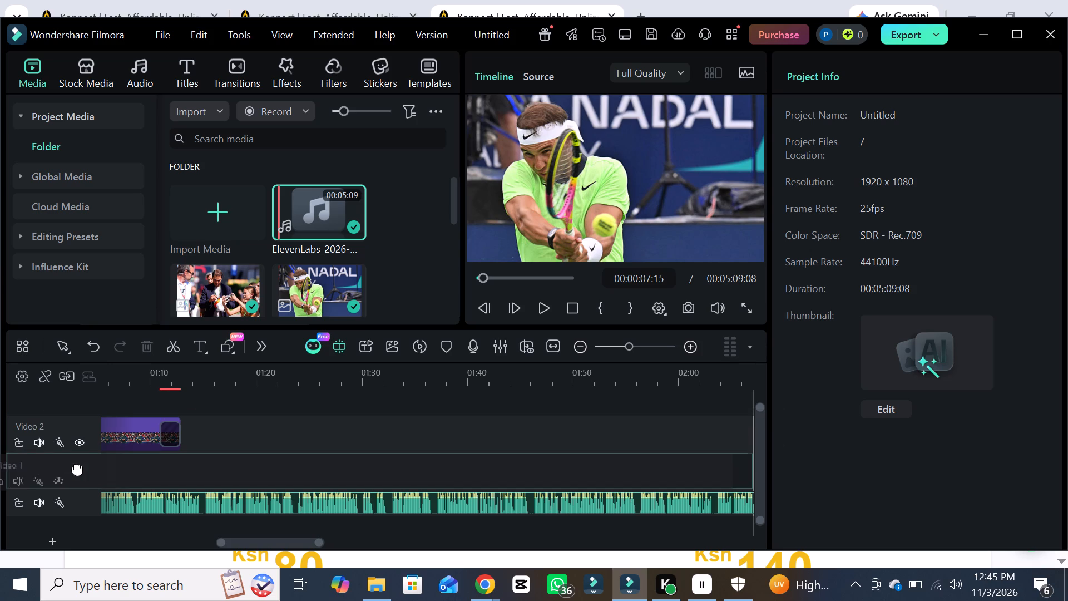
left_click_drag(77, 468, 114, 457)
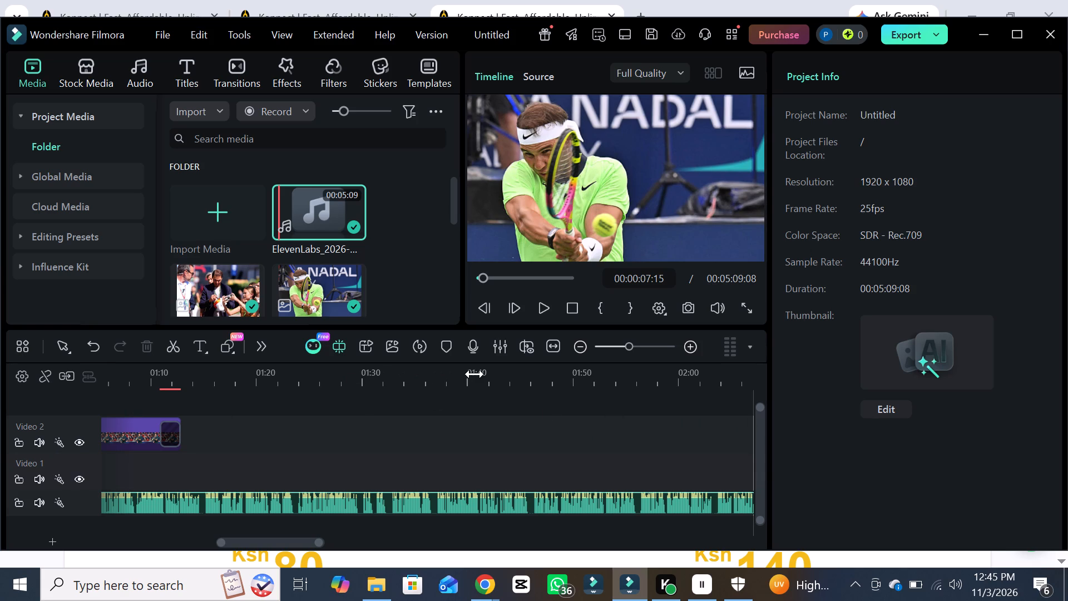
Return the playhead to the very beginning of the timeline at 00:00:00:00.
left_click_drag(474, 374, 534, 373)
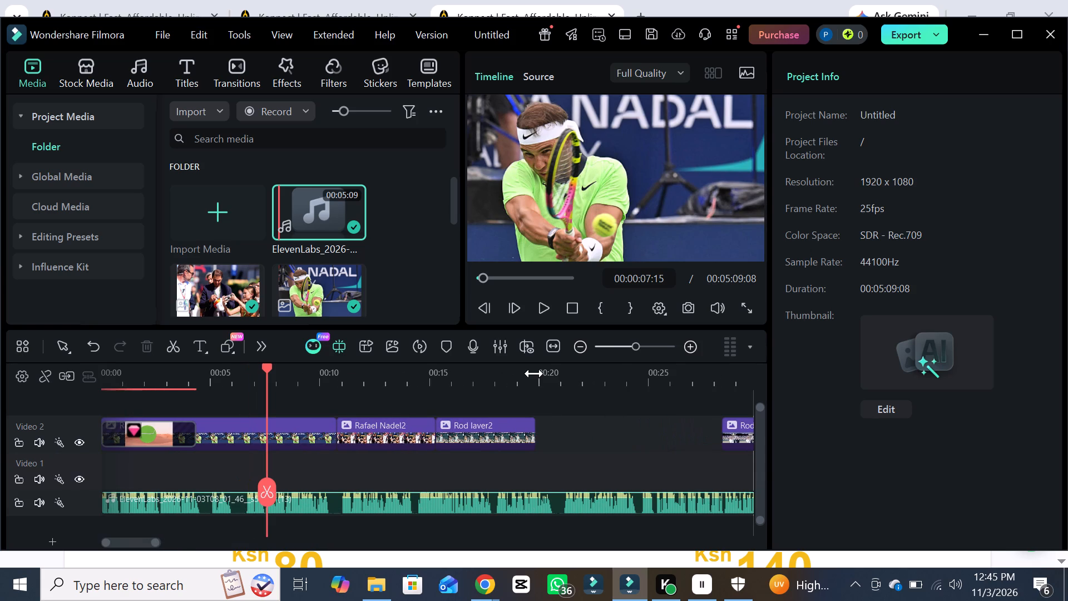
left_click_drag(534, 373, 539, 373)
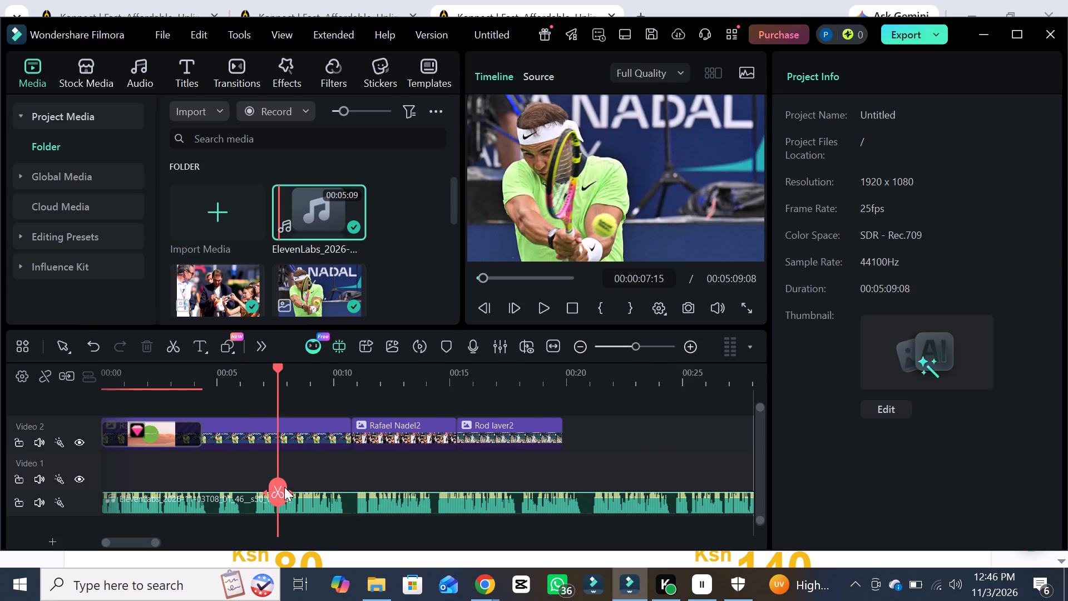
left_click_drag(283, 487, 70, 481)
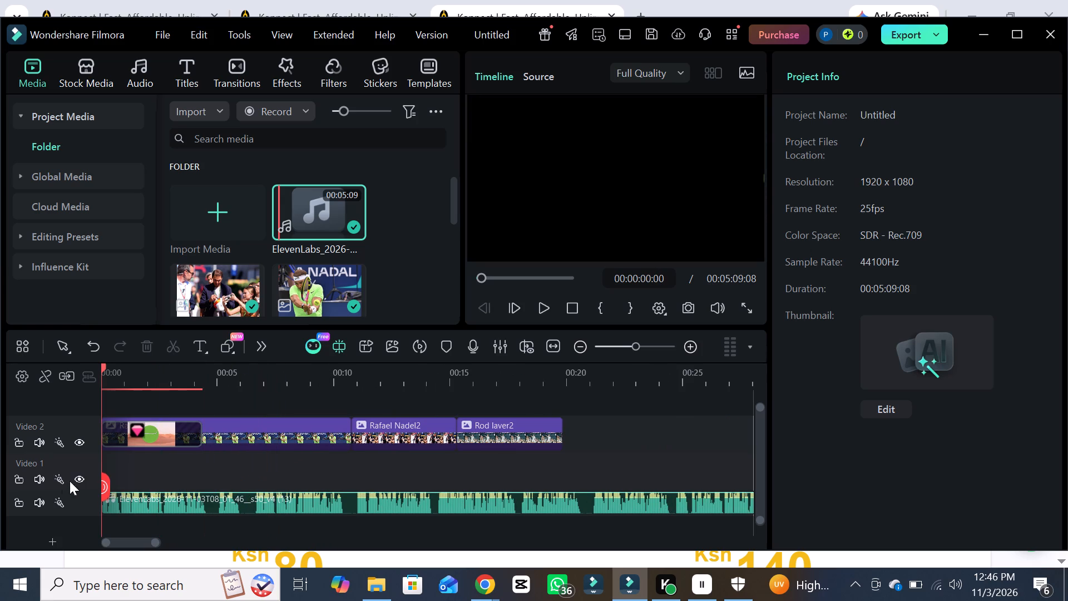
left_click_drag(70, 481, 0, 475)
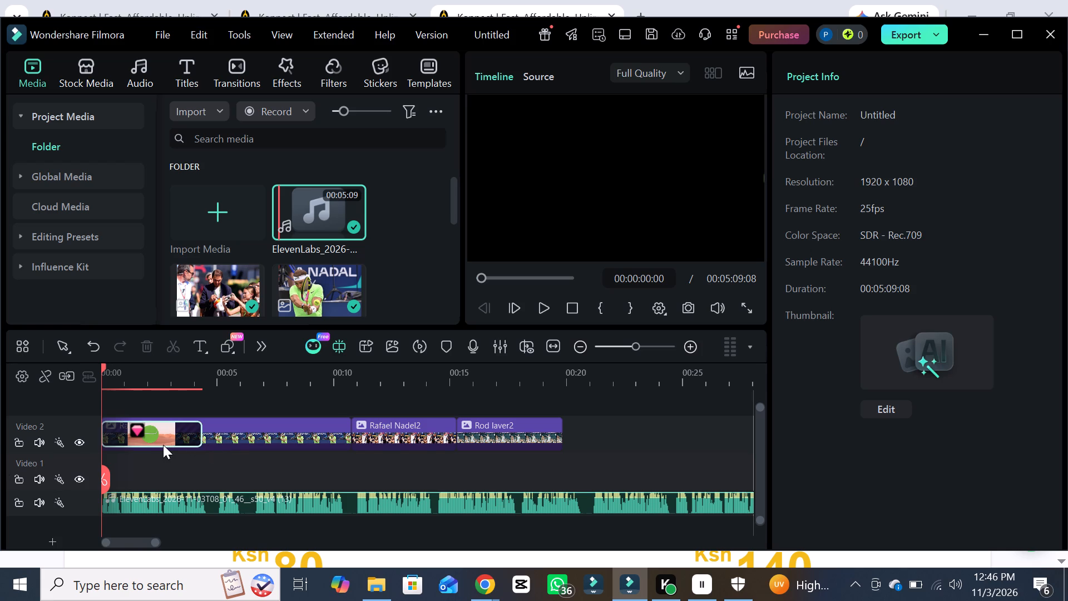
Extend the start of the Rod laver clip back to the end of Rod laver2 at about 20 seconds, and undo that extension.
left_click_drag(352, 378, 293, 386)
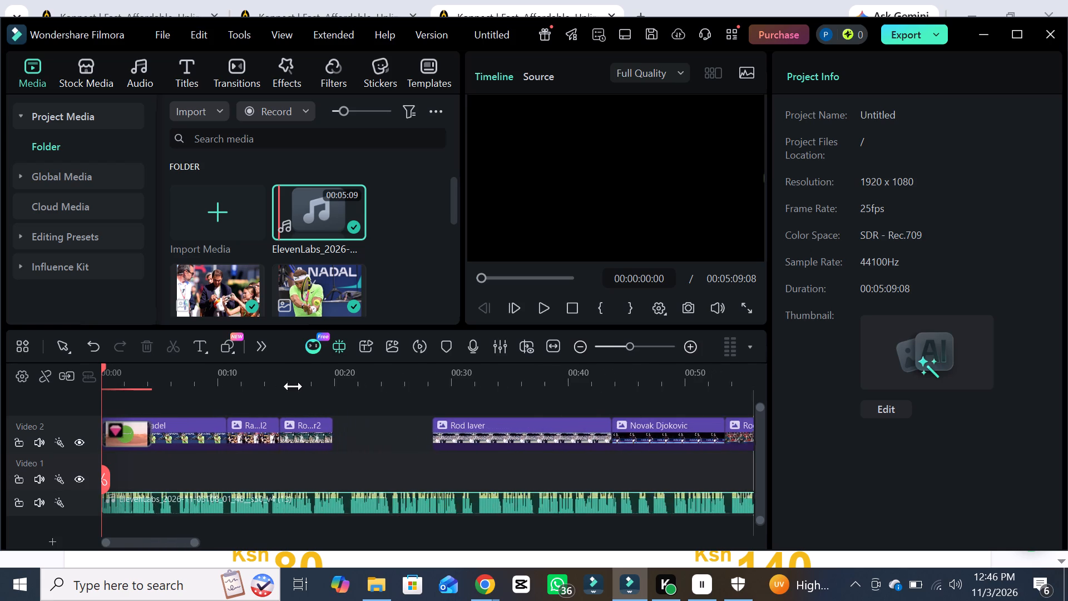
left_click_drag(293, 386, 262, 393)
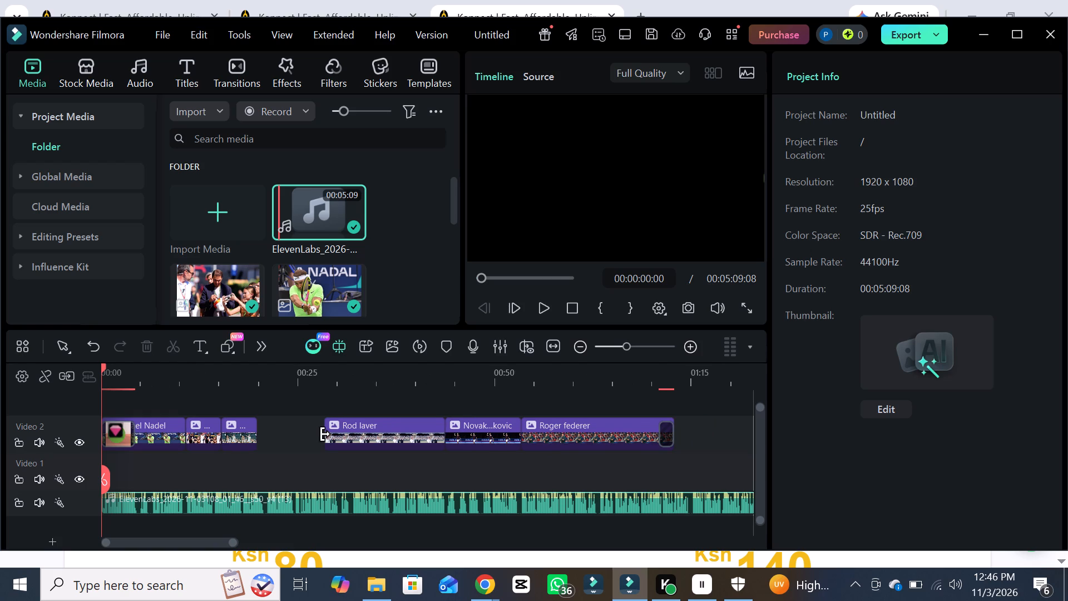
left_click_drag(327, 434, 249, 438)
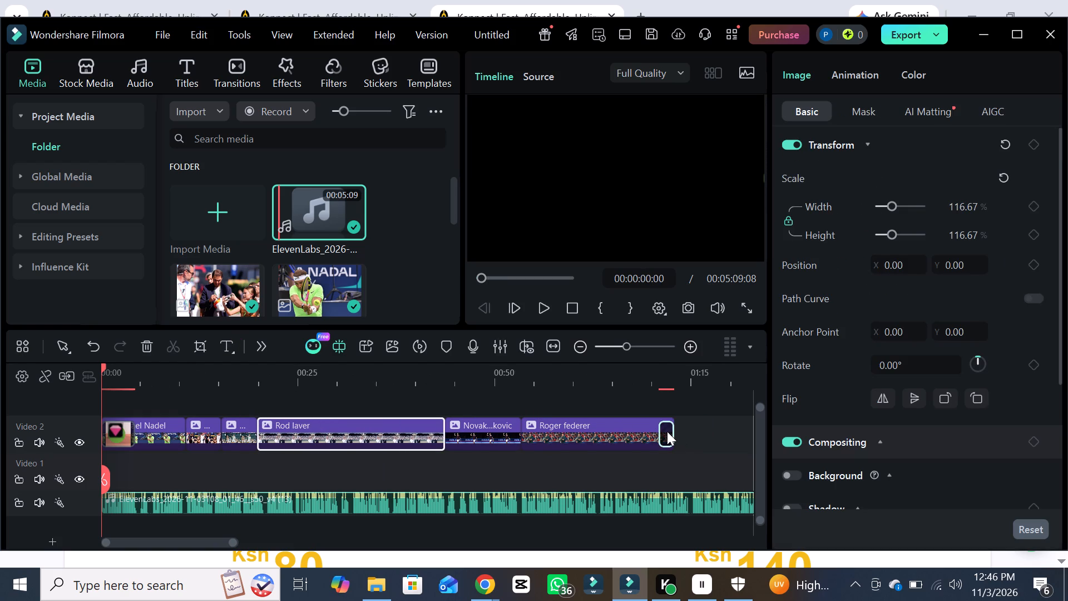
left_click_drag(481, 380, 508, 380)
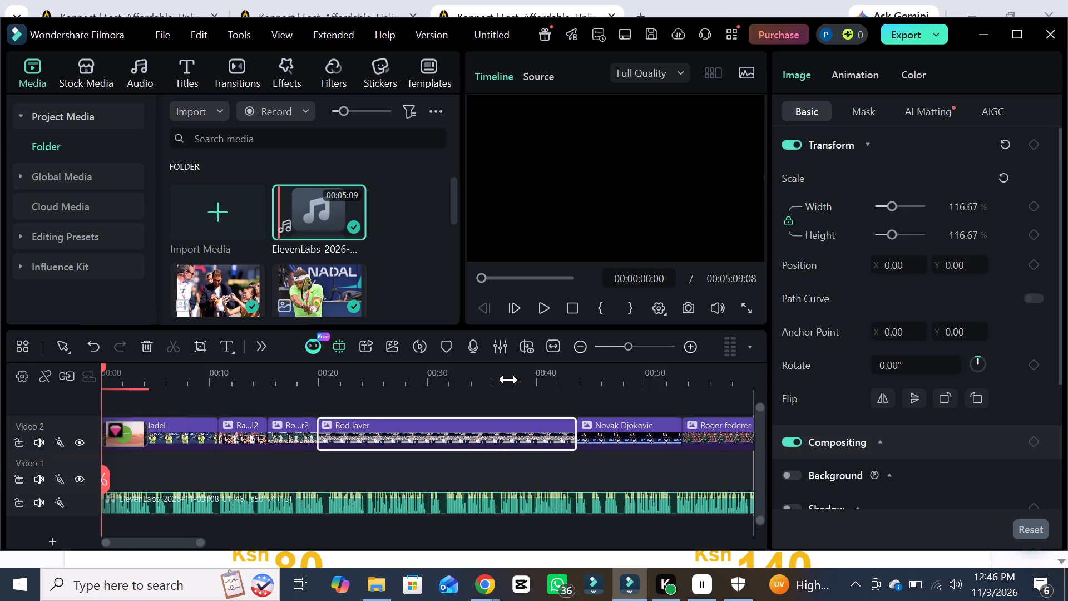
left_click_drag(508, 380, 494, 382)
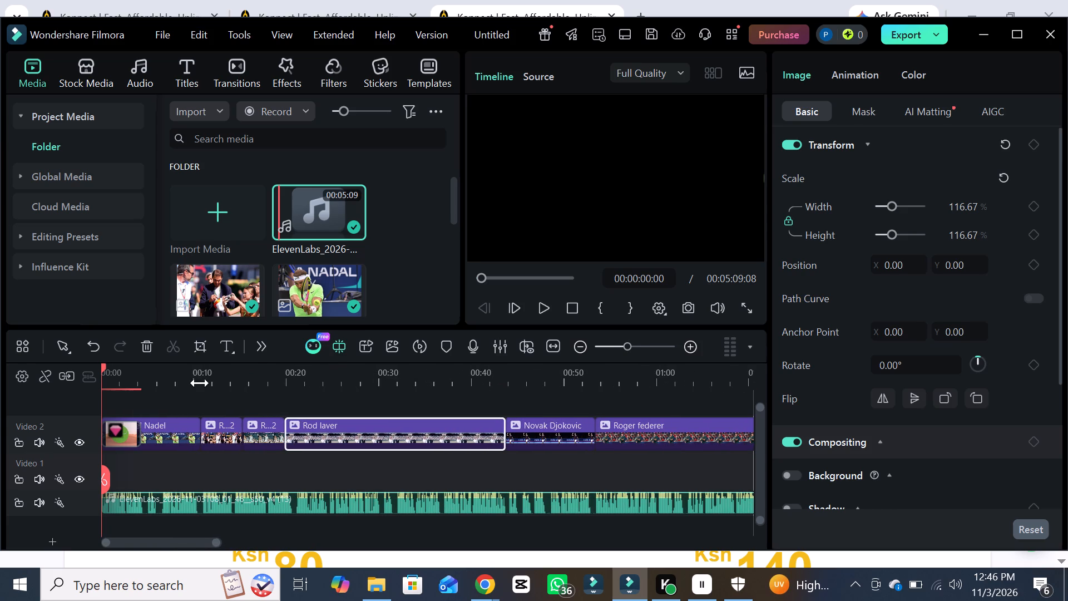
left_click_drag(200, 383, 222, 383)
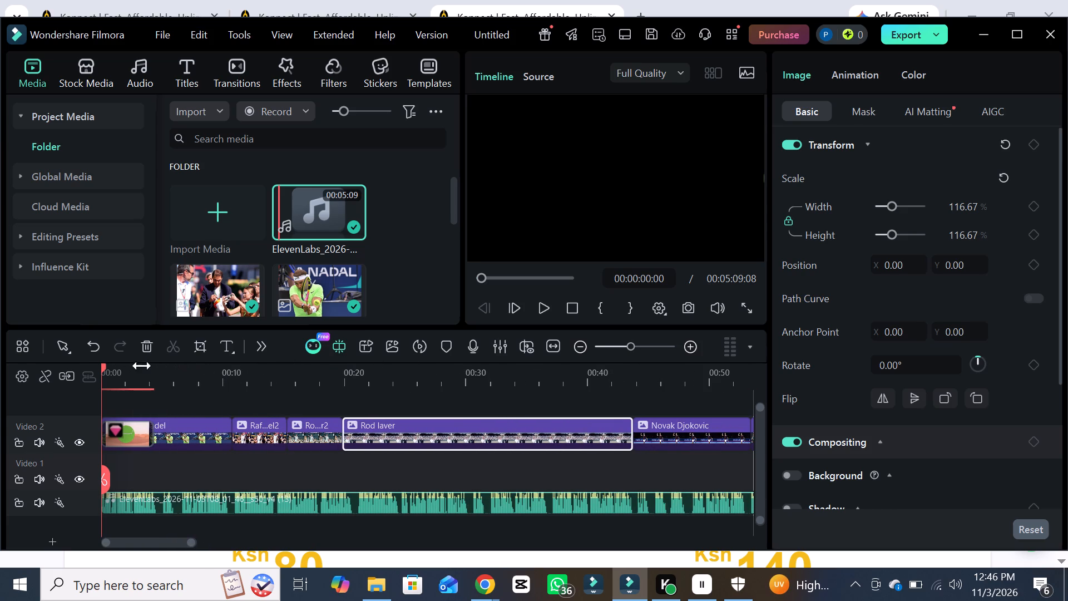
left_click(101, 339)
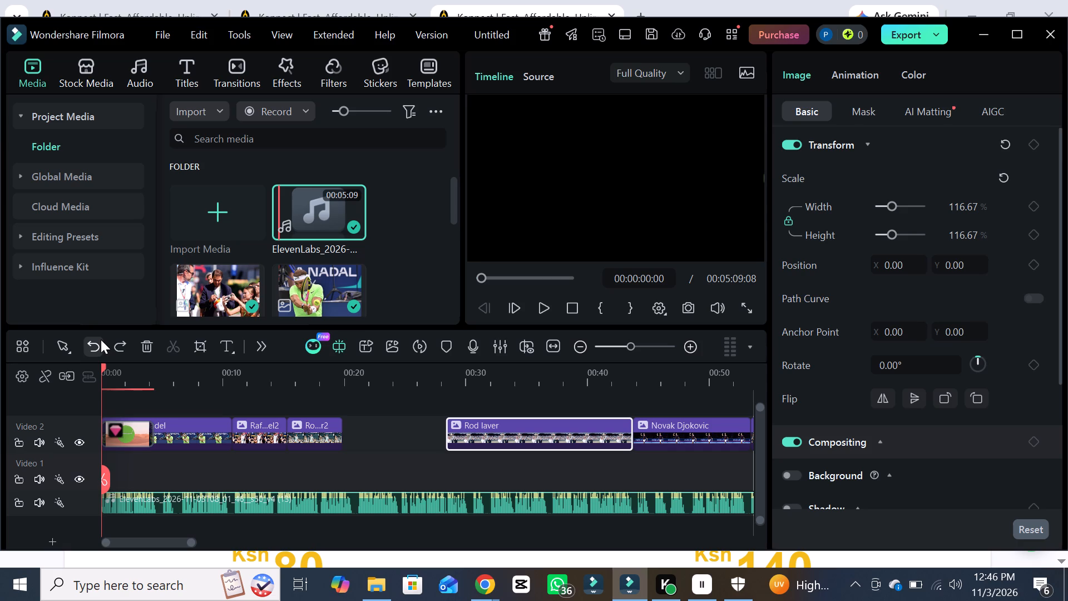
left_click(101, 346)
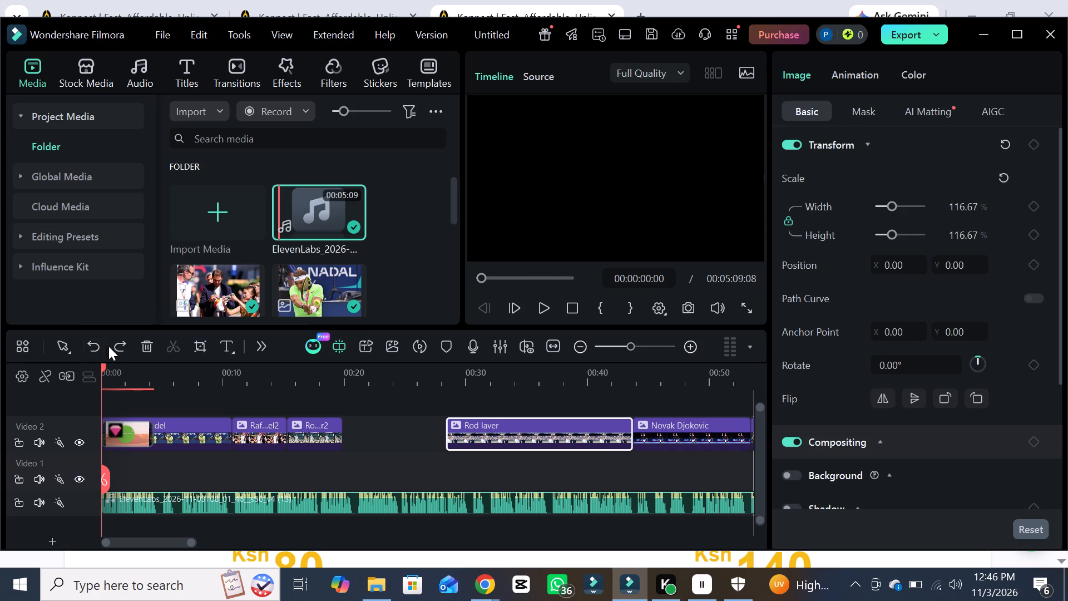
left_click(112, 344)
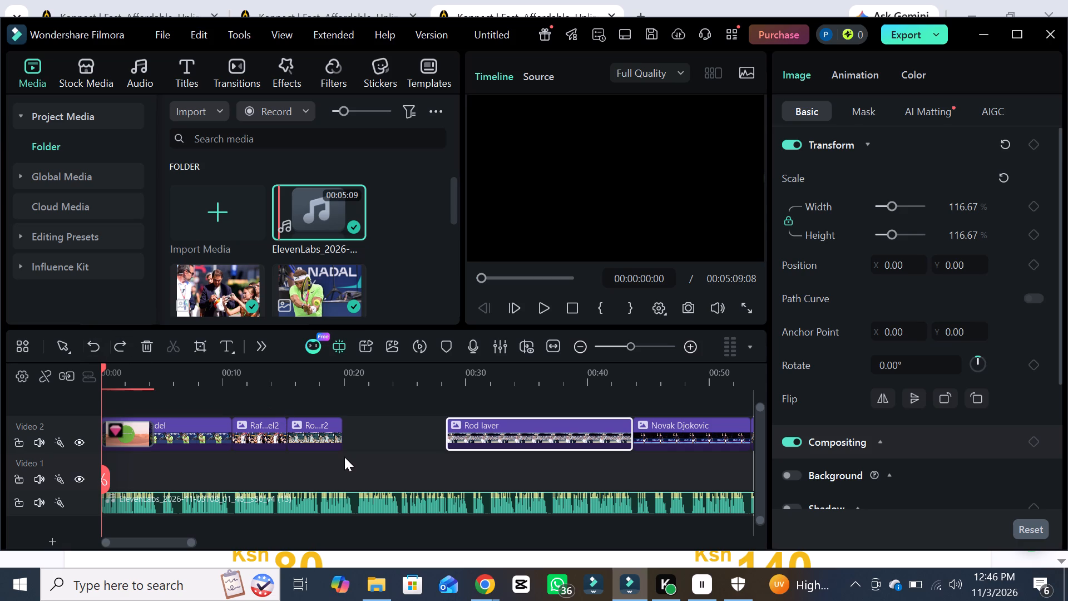
Extend the end of the Rod laver2 clip on Video 2 to meet the Rod laver clip at about 28 seconds.
left_click(338, 445)
left_click_drag(338, 445, 361, 442)
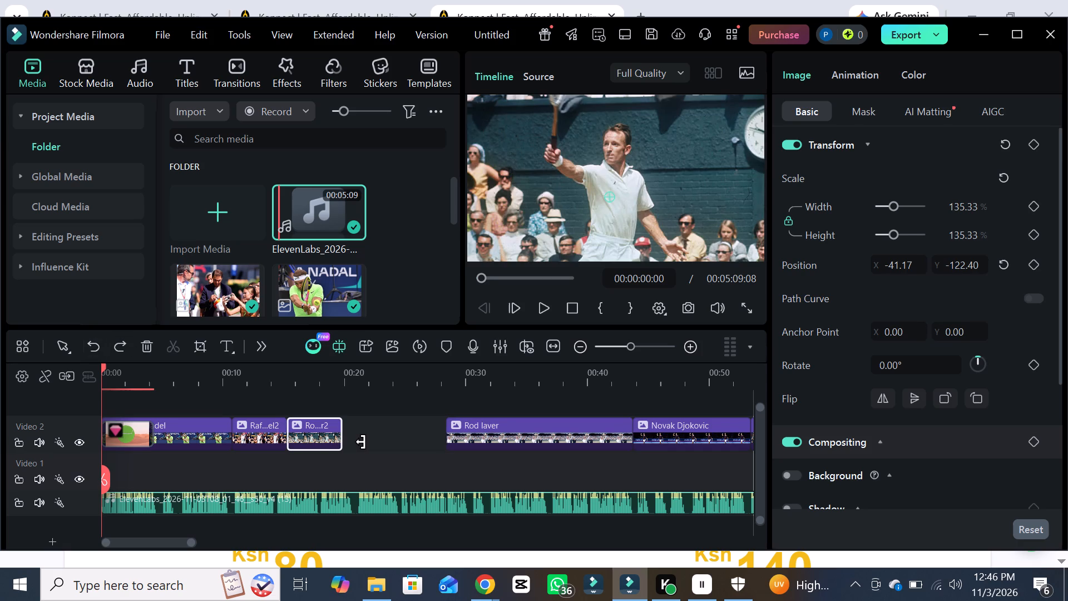
left_click_drag(361, 442, 344, 436)
left_click_drag(344, 436, 362, 437)
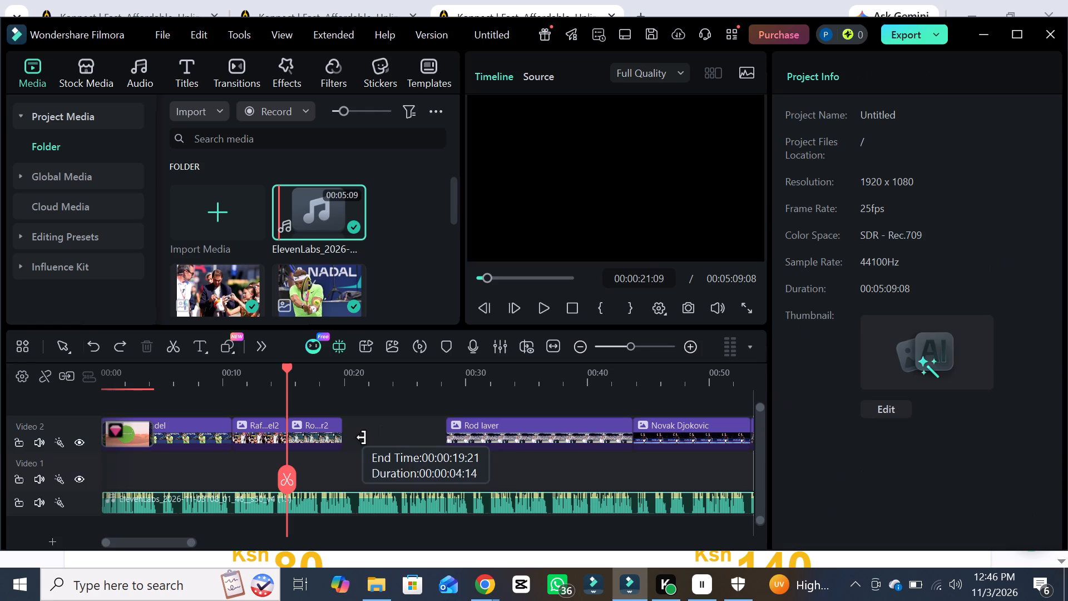
left_click_drag(362, 437, 360, 437)
left_click_drag(342, 435, 371, 431)
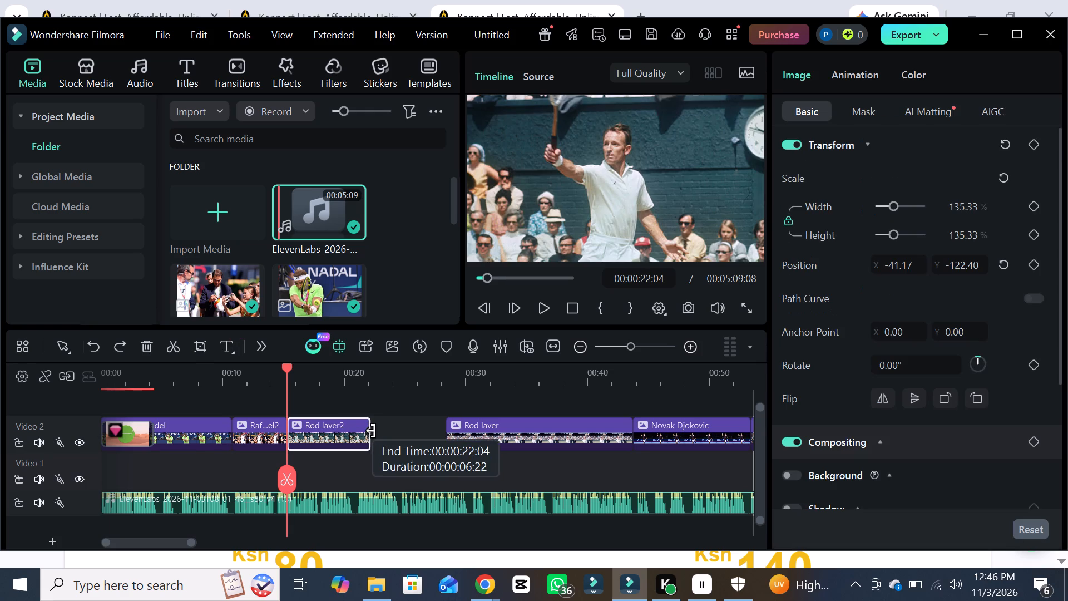
left_click_drag(371, 431, 454, 434)
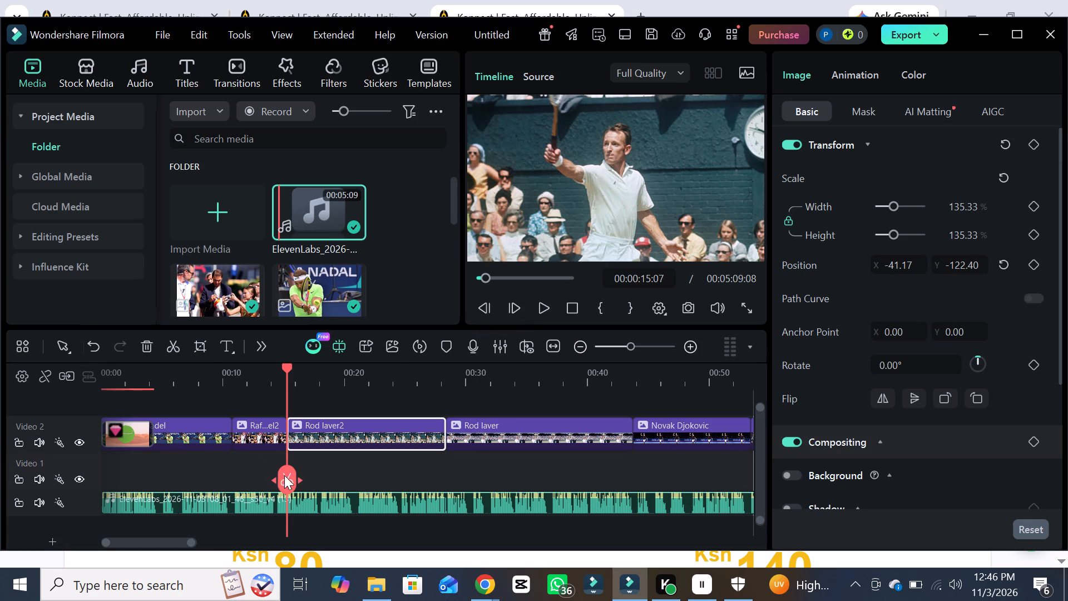
Play the timeline from the very beginning to about 46 seconds to check the clips against the narration.
left_click_drag(284, 475, 89, 481)
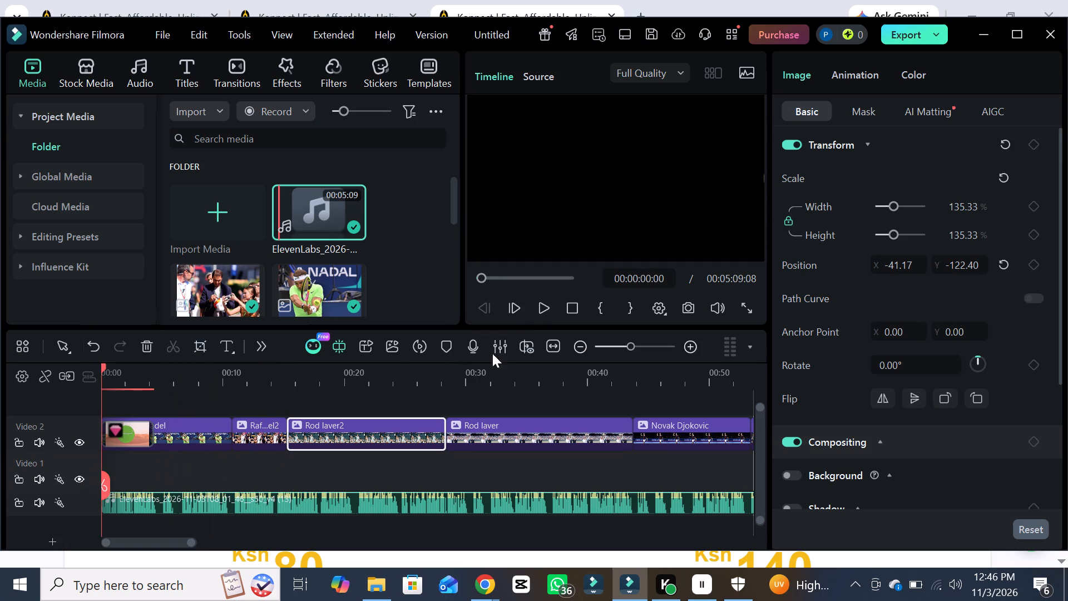
left_click(539, 313)
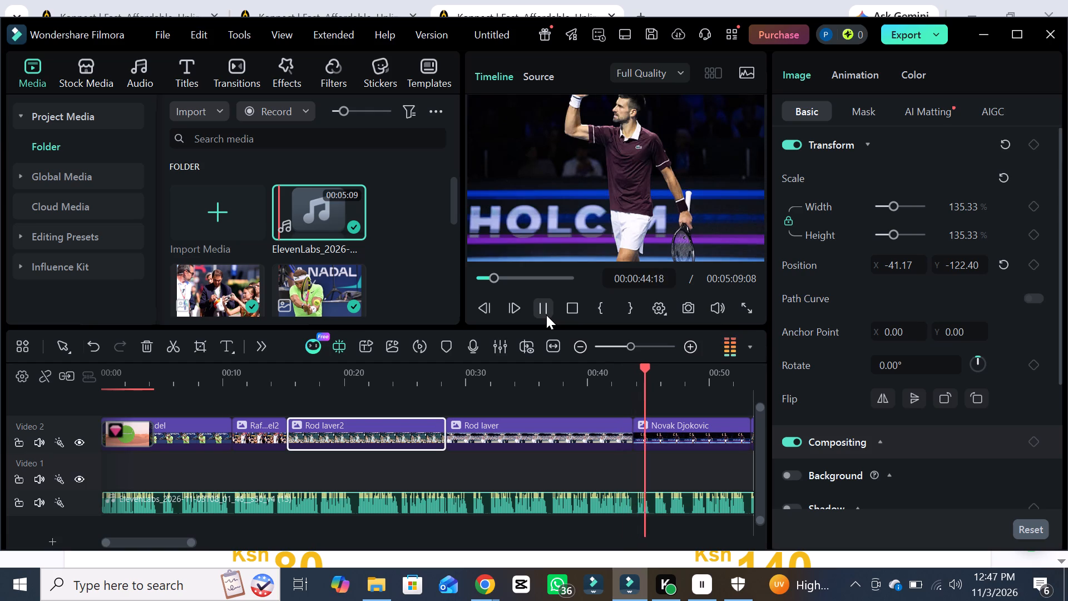
left_click(546, 315)
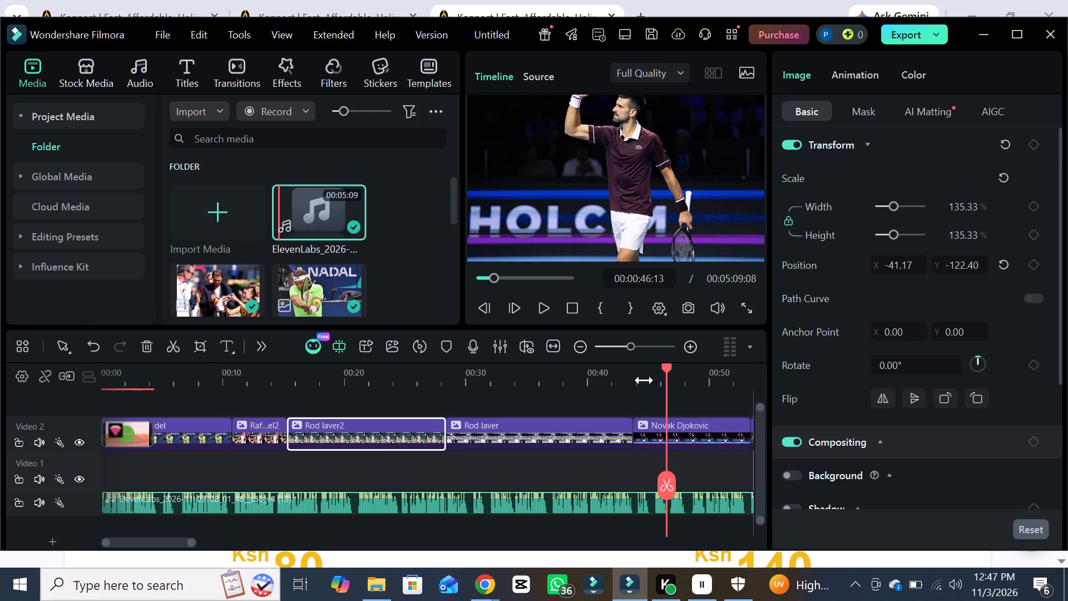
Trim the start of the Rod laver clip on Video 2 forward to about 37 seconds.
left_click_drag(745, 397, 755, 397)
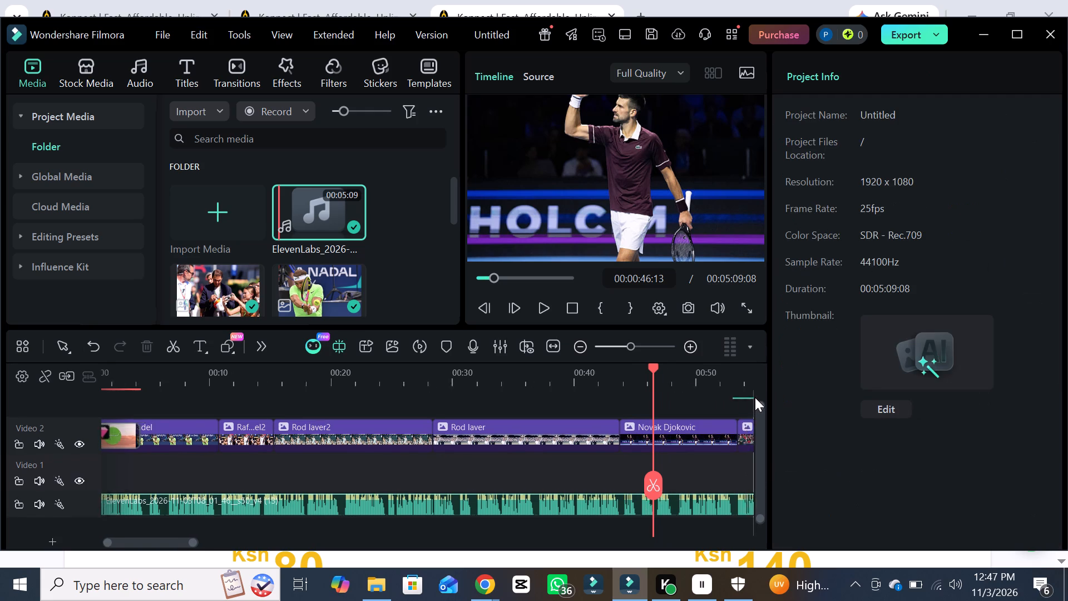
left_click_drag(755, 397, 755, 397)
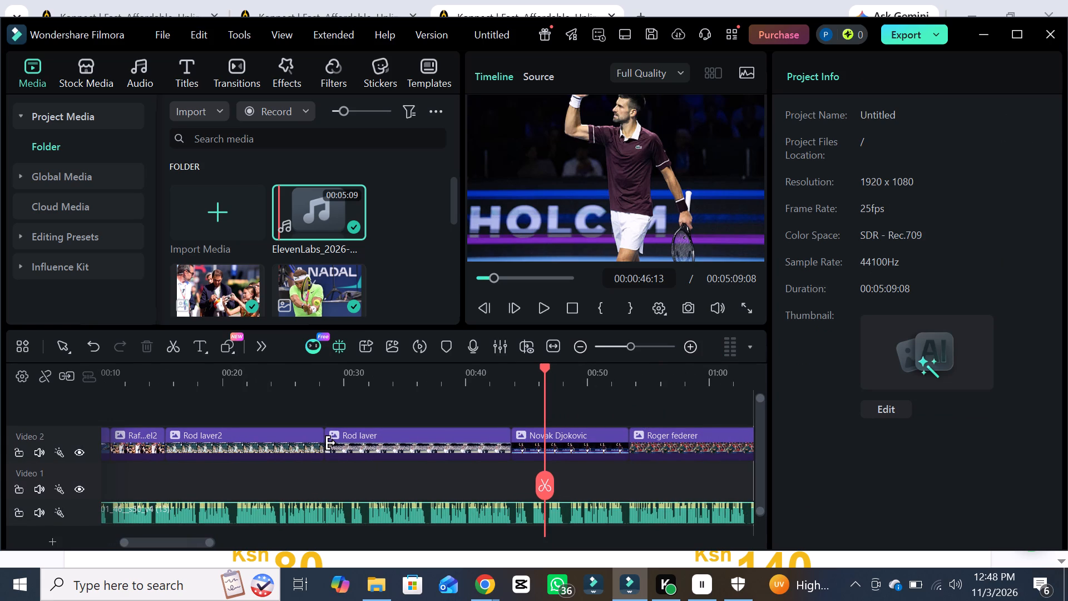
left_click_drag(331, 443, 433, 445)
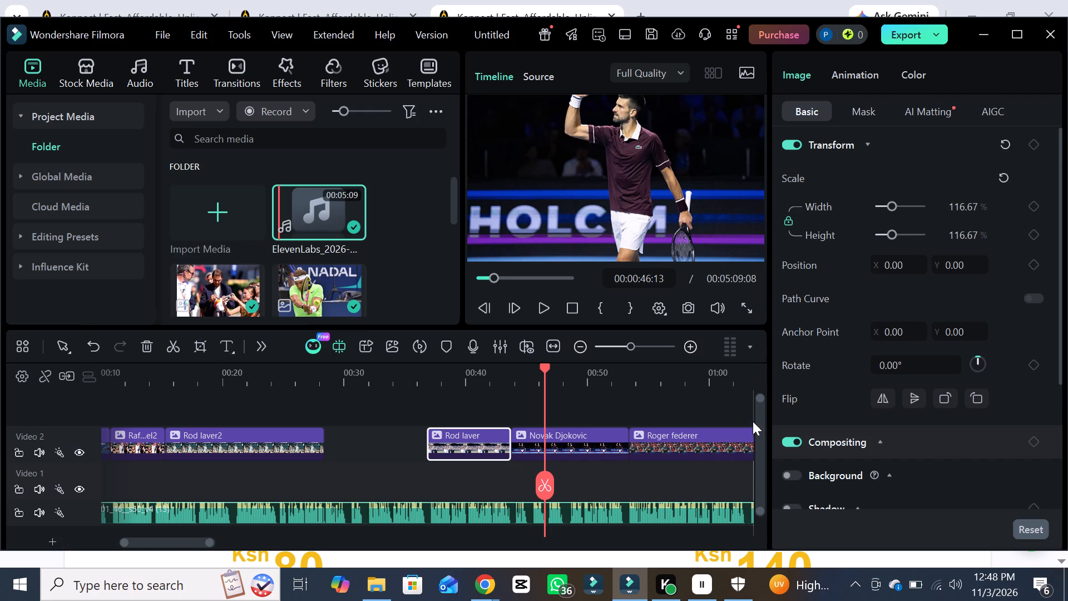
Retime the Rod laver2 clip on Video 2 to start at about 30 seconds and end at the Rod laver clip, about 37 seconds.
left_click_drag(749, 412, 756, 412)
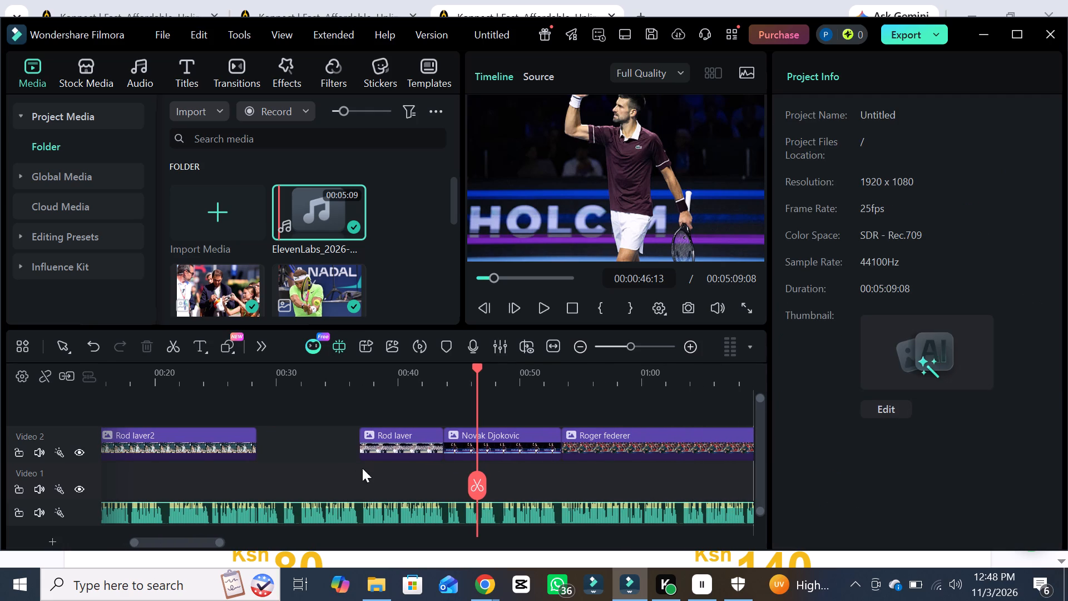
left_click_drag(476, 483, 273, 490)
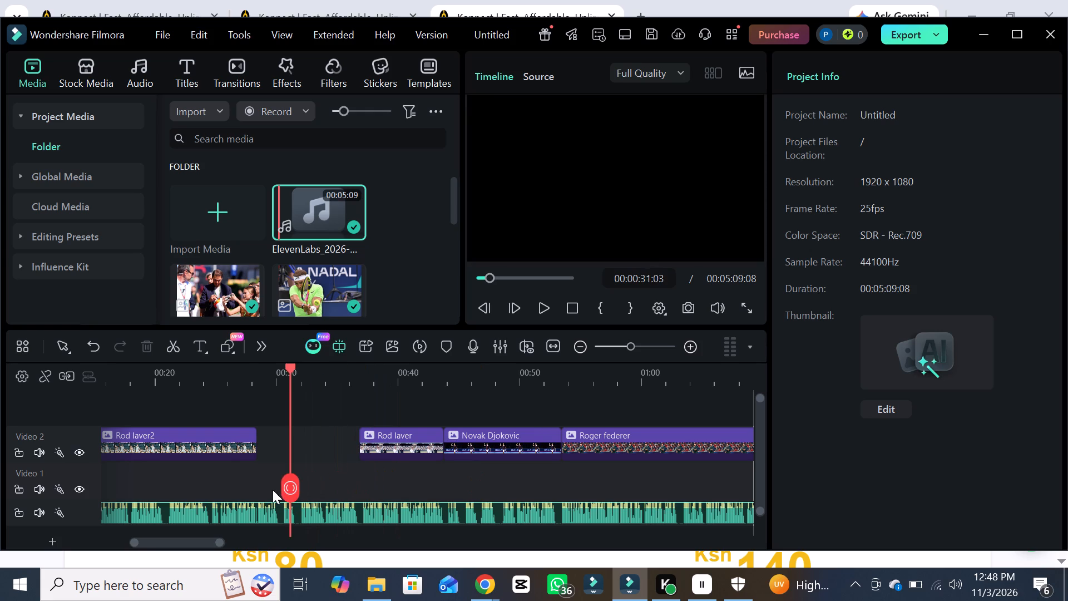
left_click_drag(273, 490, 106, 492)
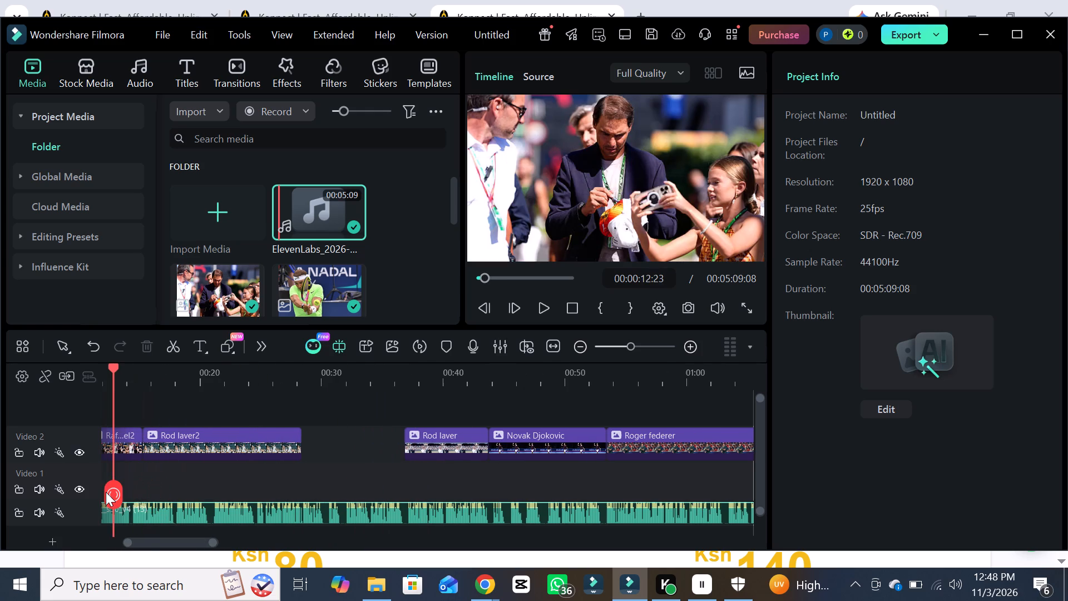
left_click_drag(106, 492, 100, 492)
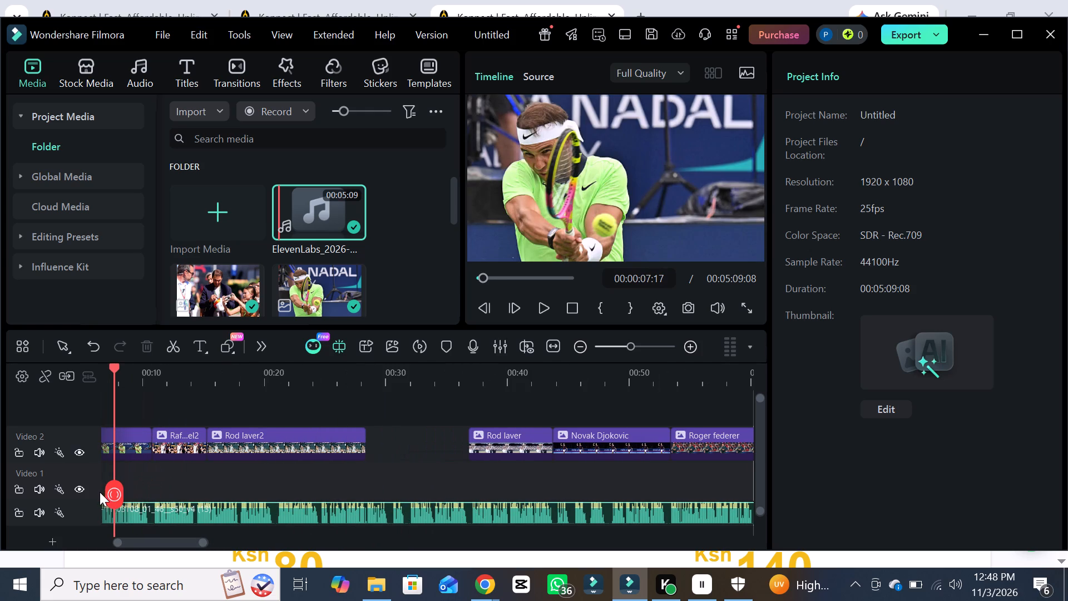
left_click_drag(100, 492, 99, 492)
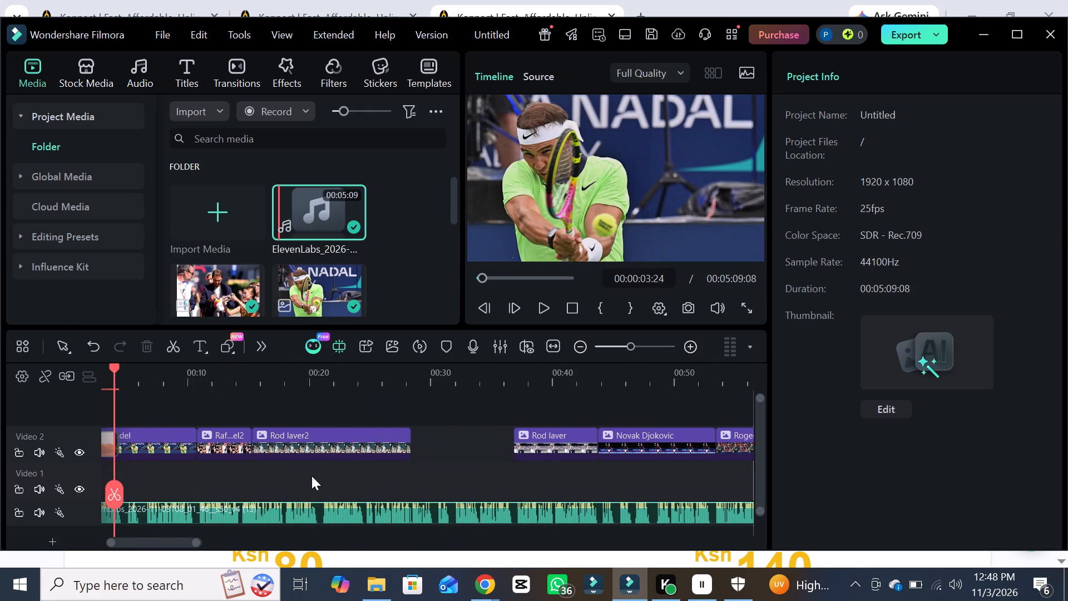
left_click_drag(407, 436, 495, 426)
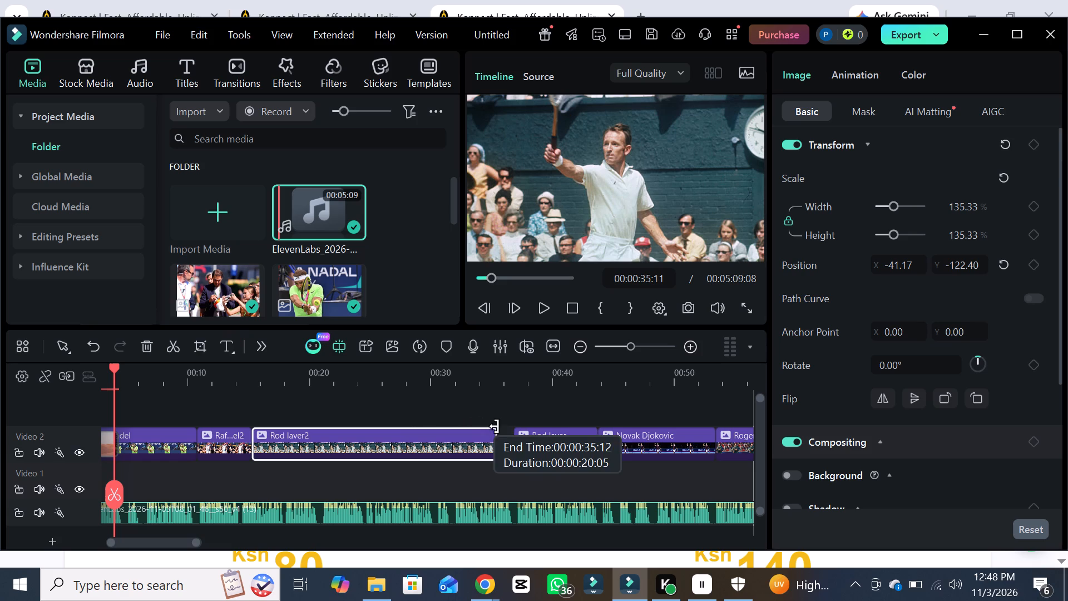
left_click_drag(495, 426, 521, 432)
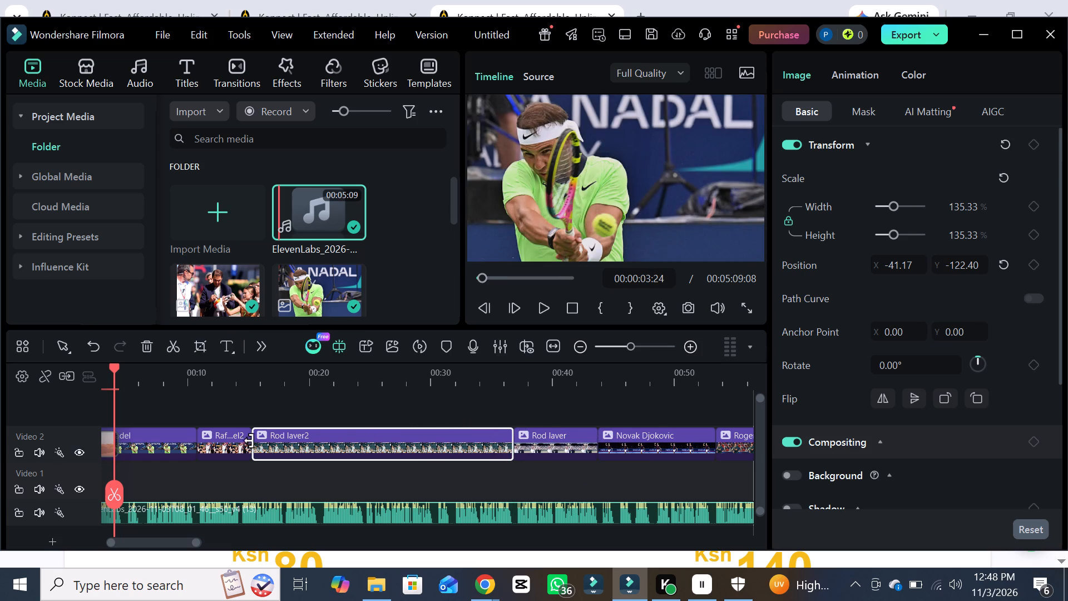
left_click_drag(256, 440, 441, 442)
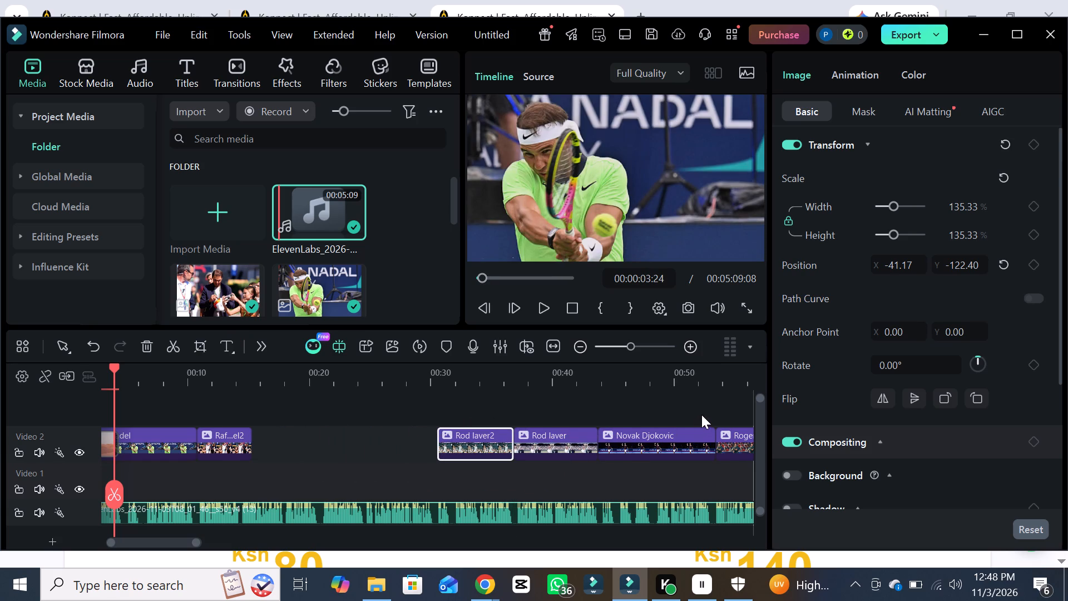
Retime the Roger federer clip on Video 2 to run from about 1 minute 16 seconds to about 1 minute 23 seconds.
left_click_drag(749, 415, 755, 415)
left_click(755, 415)
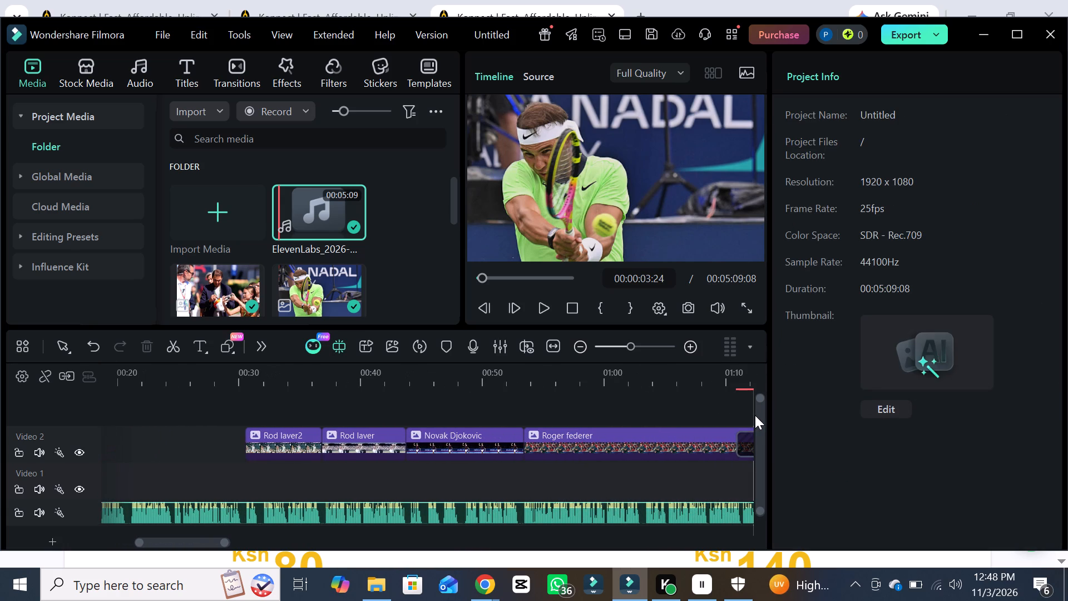
left_click_drag(751, 415, 757, 415)
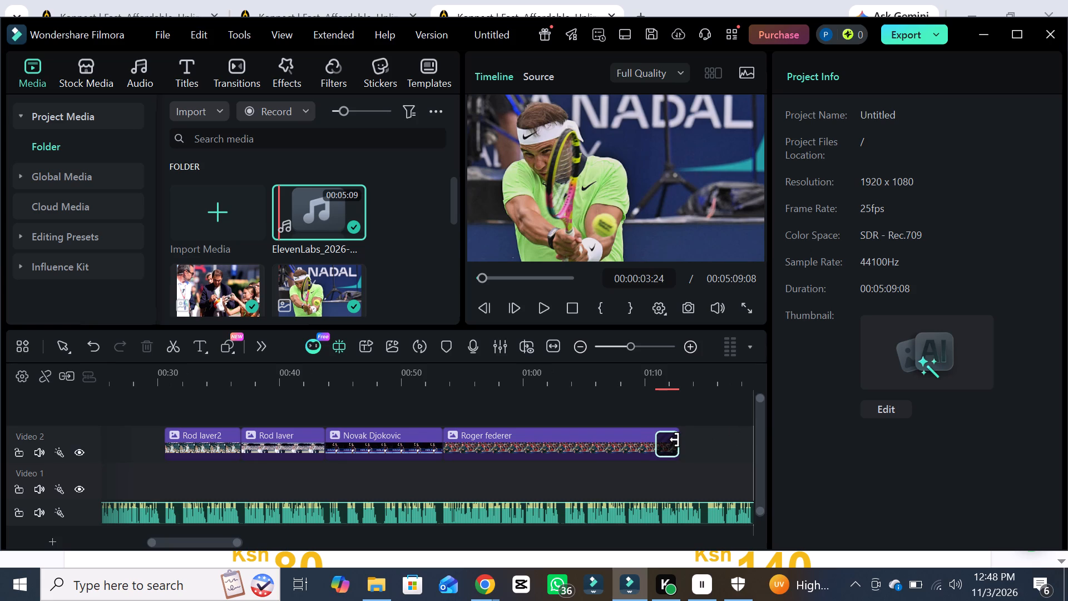
left_click_drag(678, 440, 743, 440)
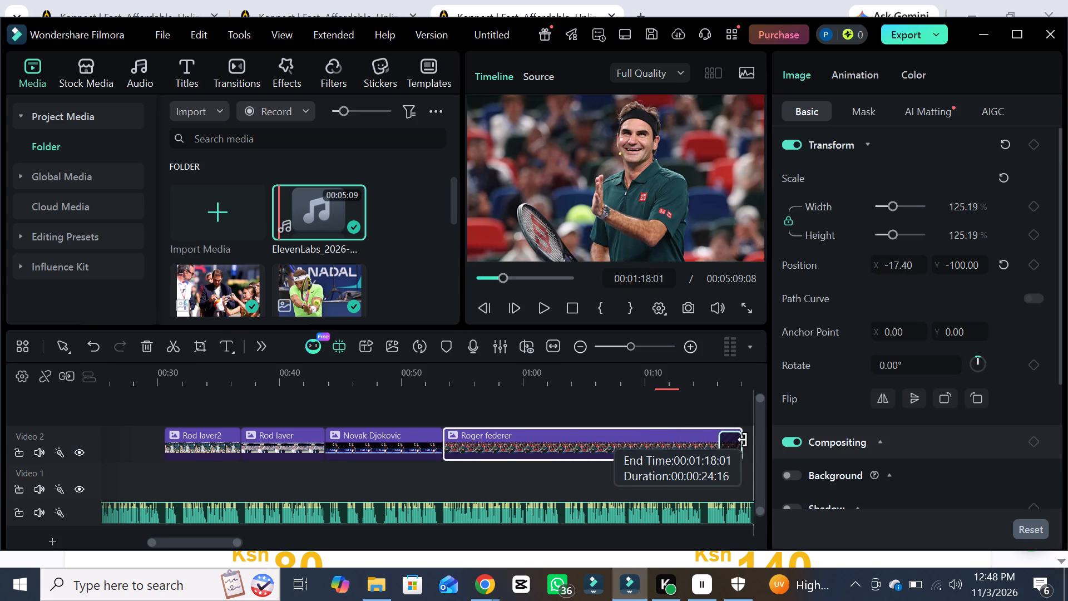
left_click_drag(743, 440, 746, 440)
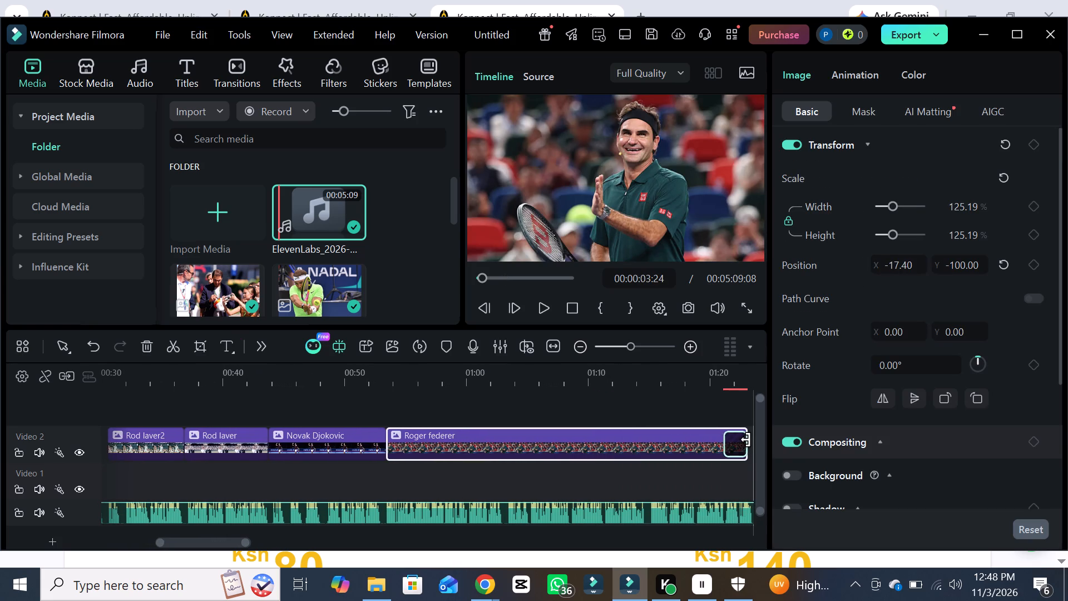
left_click_drag(386, 445, 416, 444)
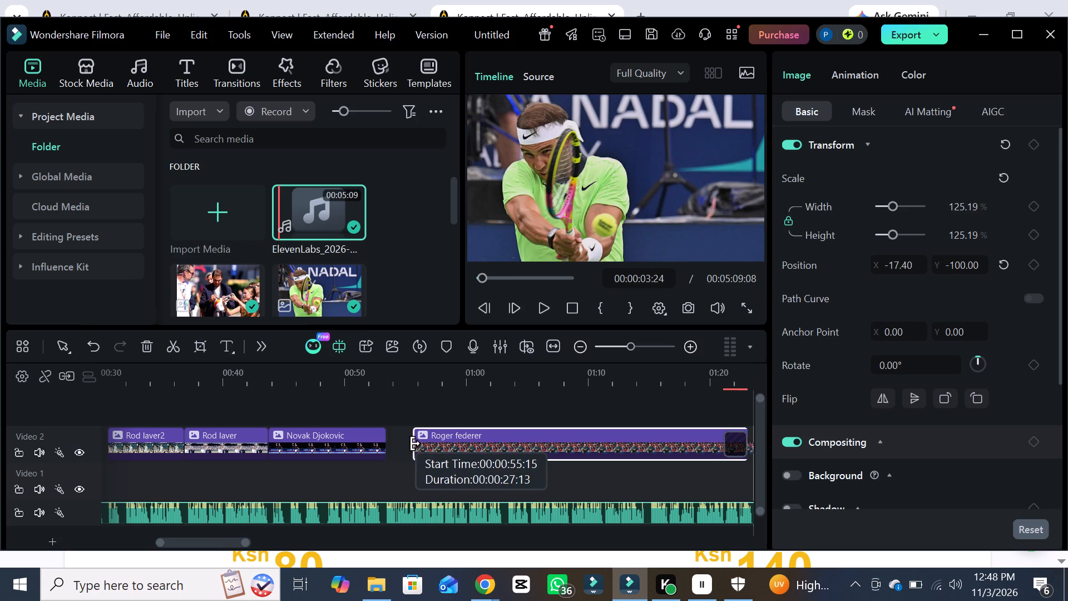
left_click_drag(416, 444, 660, 462)
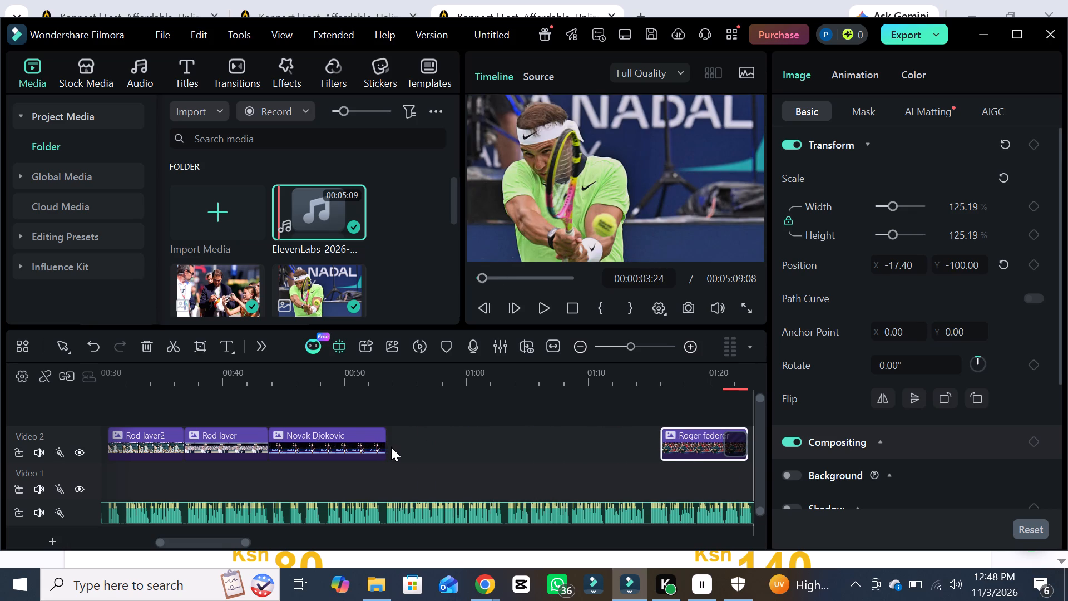
Retime the Novak Djokovic clip to start at about 1 minute 4 seconds and end at the Roger federer clip, about 1 minute 16 seconds.
left_click_drag(382, 442, 559, 440)
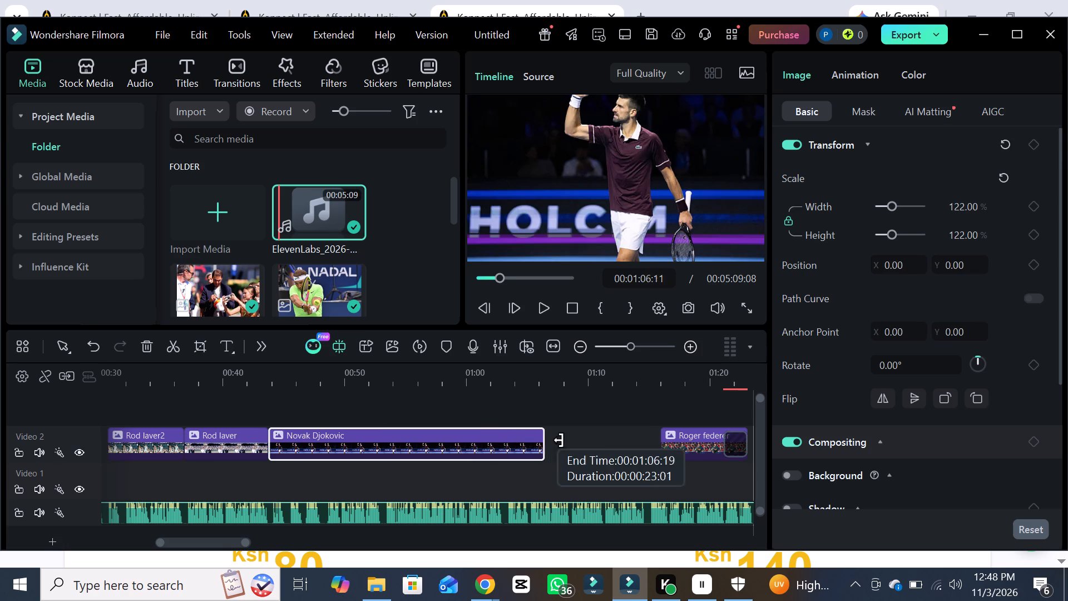
left_click_drag(559, 440, 631, 447)
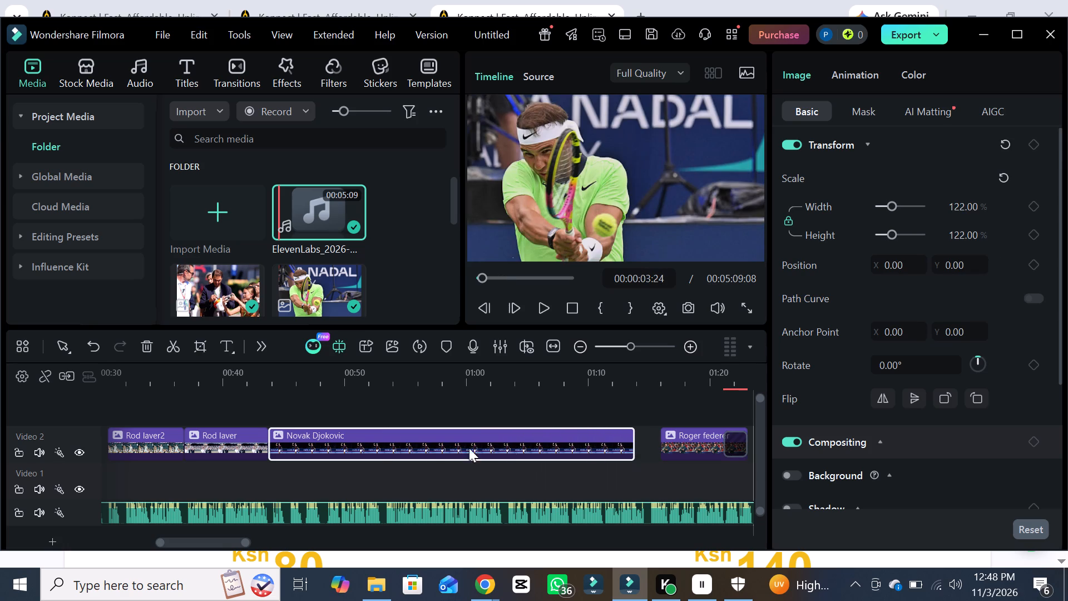
left_click_drag(272, 439, 345, 431)
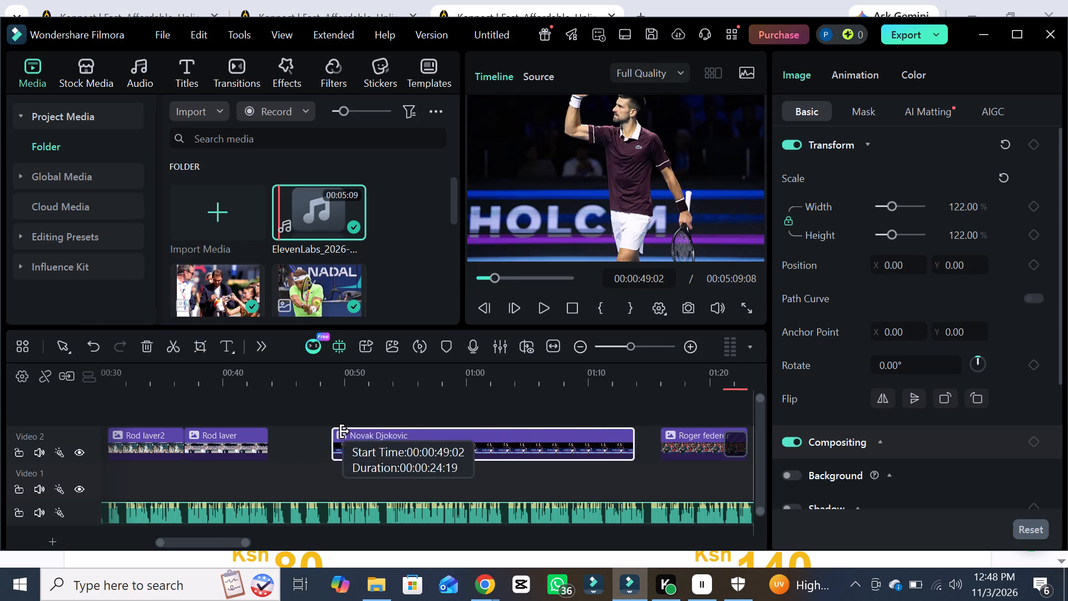
left_click_drag(345, 431, 517, 438)
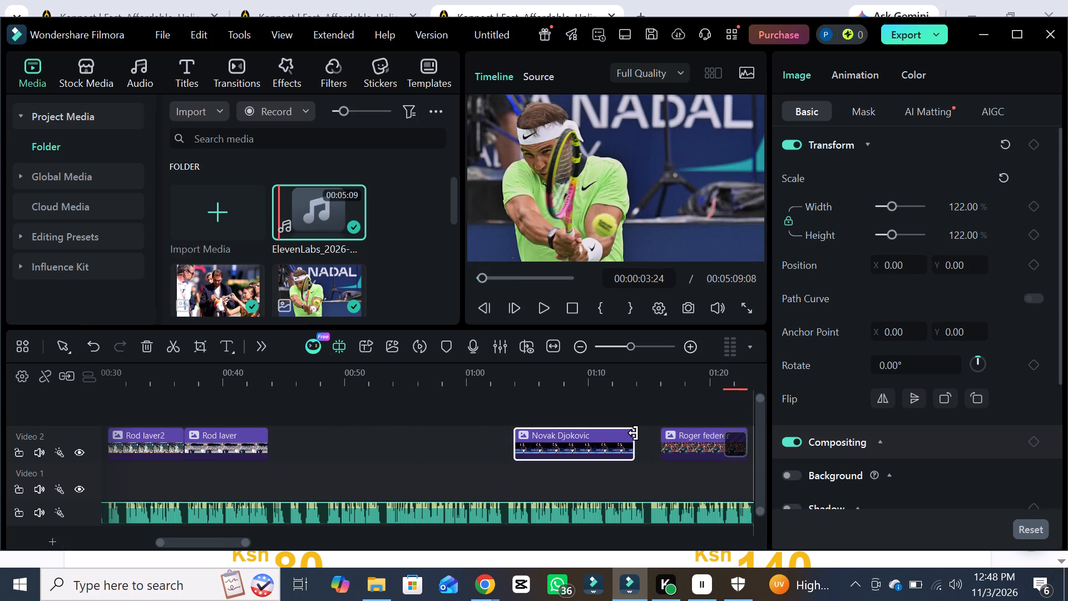
left_click_drag(634, 433, 660, 433)
Retime the Rod laver clip to start at about 56 seconds and end at the Novak Djokovic clip, about 1 minute 4 seconds.
left_click_drag(264, 449, 367, 442)
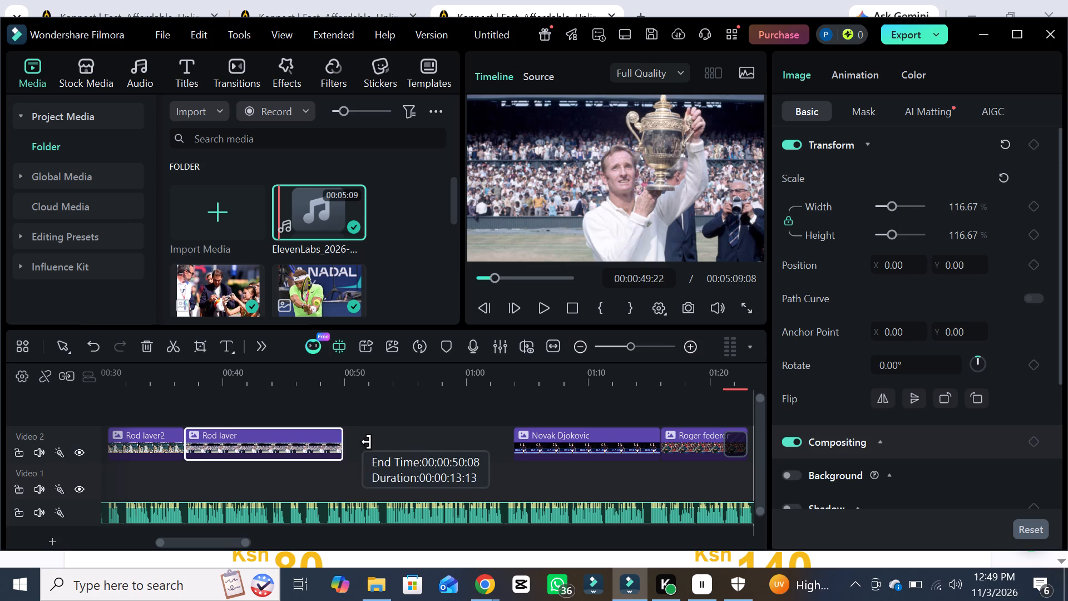
left_click_drag(367, 442, 510, 445)
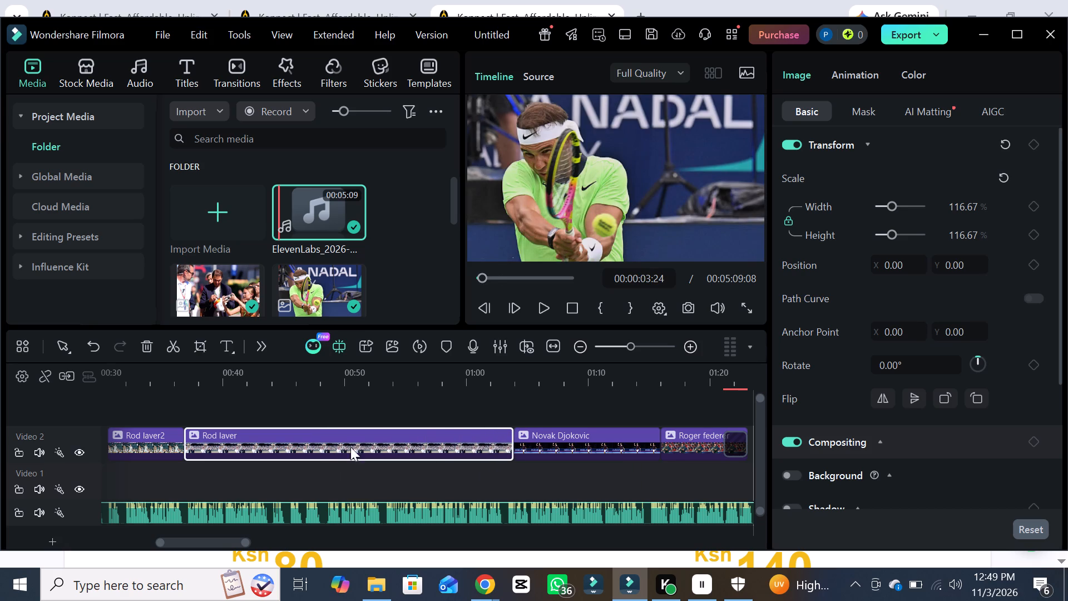
left_click_drag(186, 440, 221, 436)
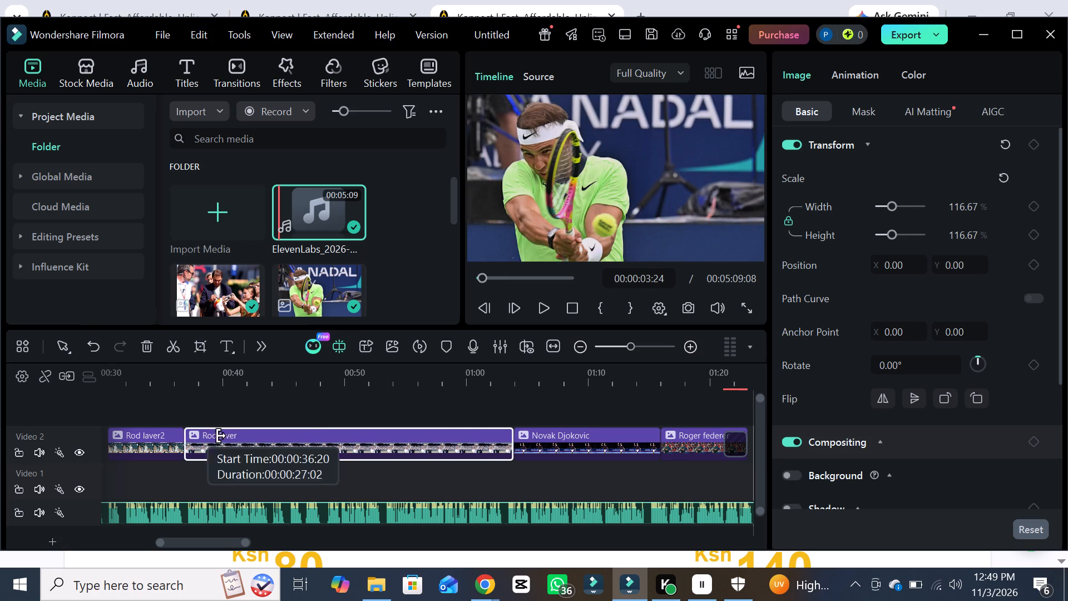
left_click_drag(221, 436, 421, 440)
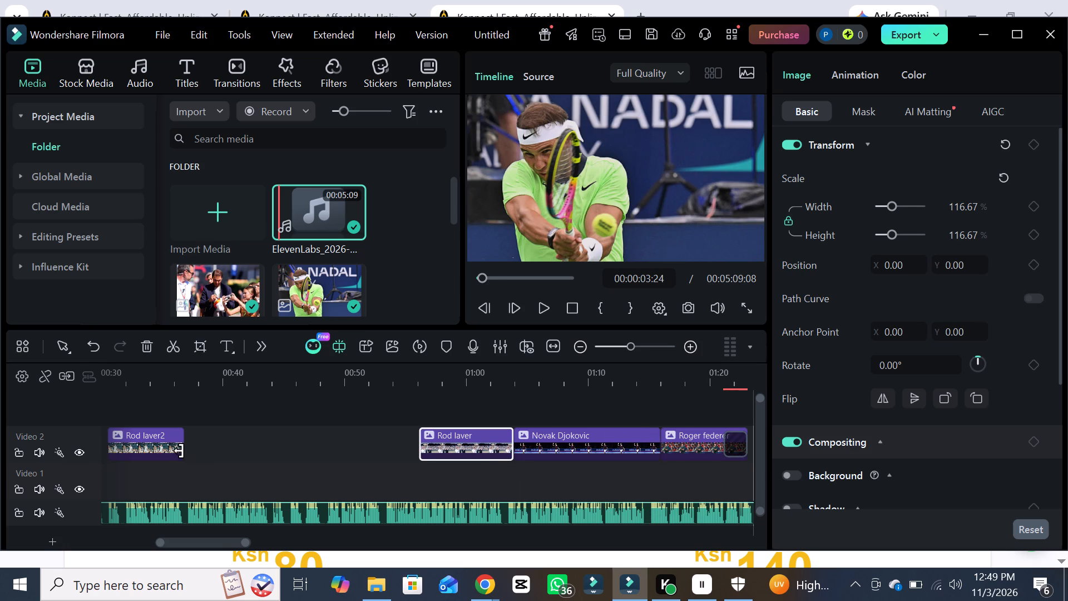
Retime the Rod laver2 clip to start at about 52 seconds and end at the Rod laver clip, about 56 seconds.
left_click_drag(179, 451, 407, 449)
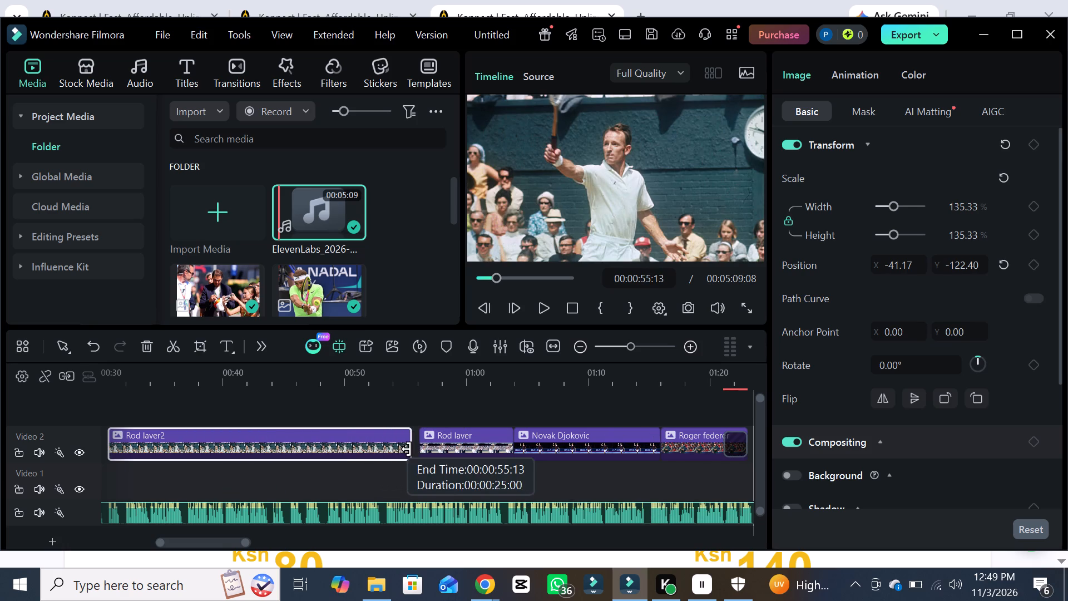
left_click_drag(407, 449, 410, 449)
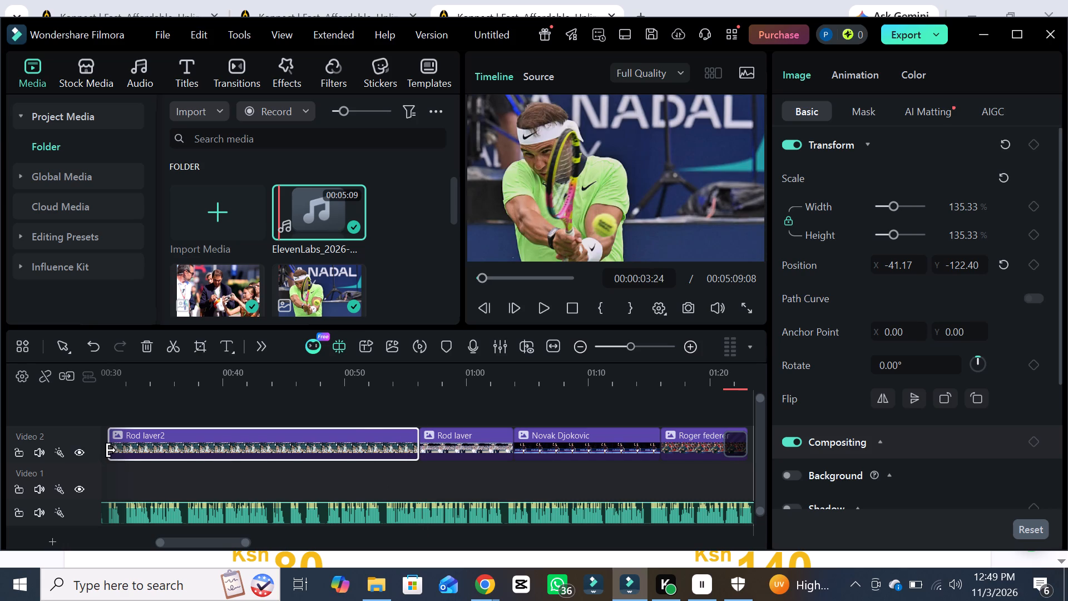
left_click_drag(111, 450, 374, 448)
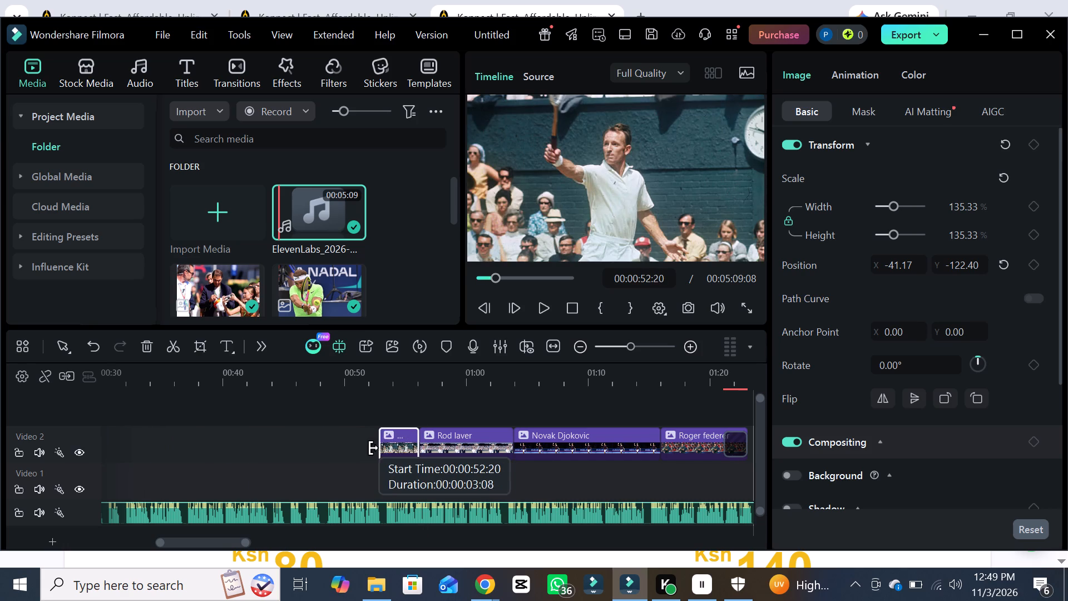
left_click_drag(374, 448, 370, 448)
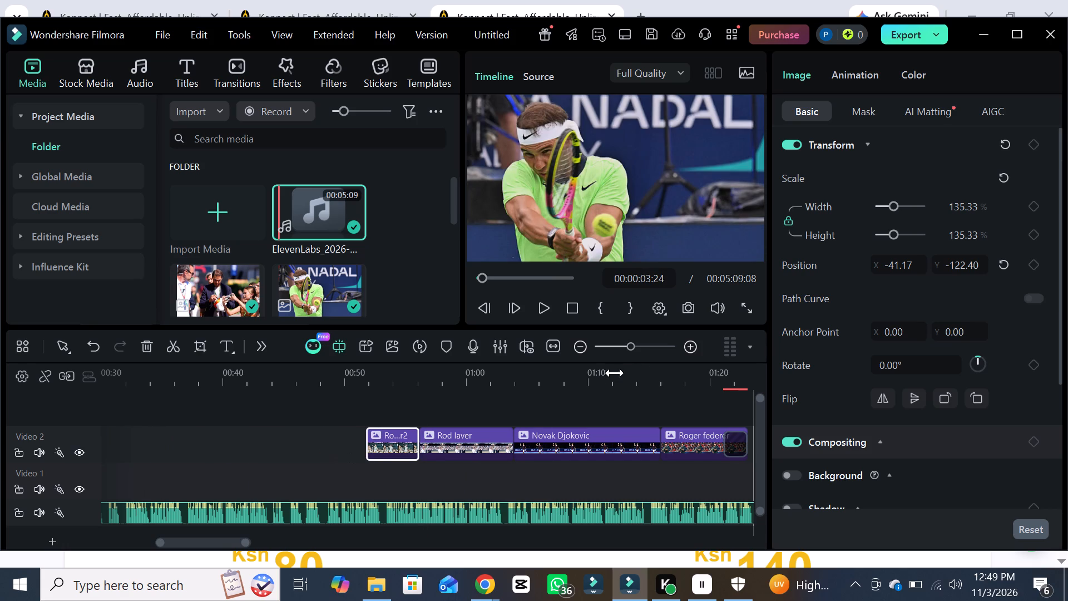
Retime the Rafael Nadel2 clip to start at about 39 seconds and end at the Rod laver2 clip, about 52 seconds.
left_click_drag(619, 385, 637, 385)
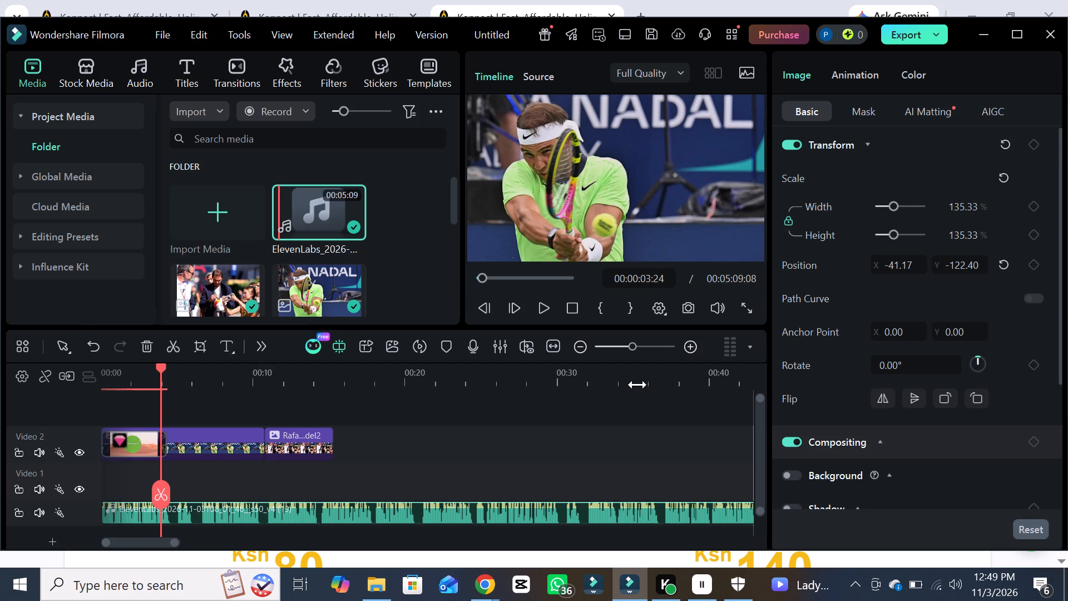
left_click_drag(637, 385, 612, 388)
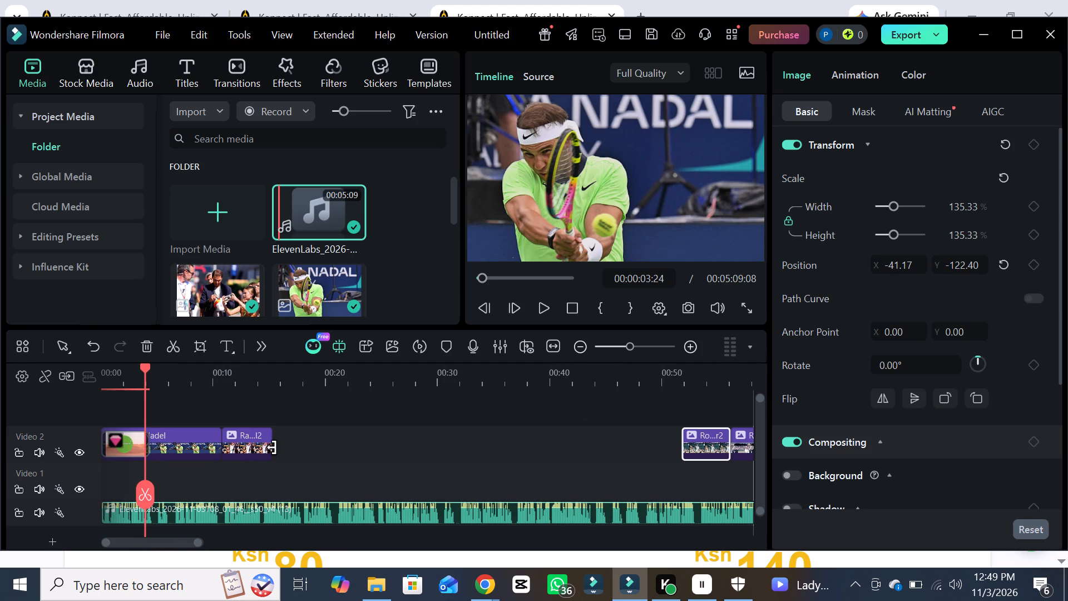
left_click_drag(272, 447, 595, 440)
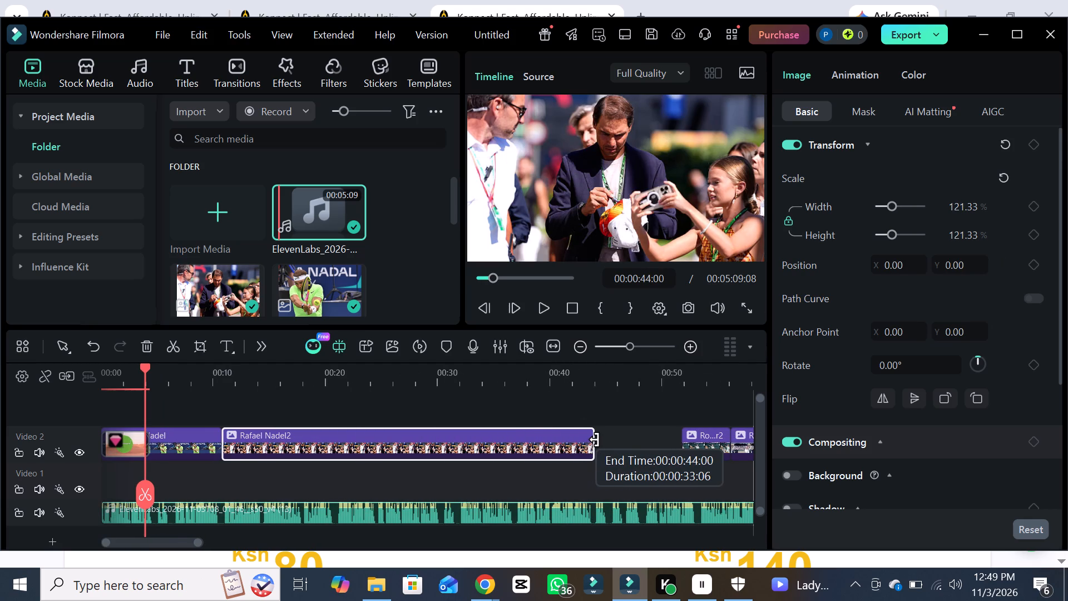
left_click_drag(595, 440, 669, 443)
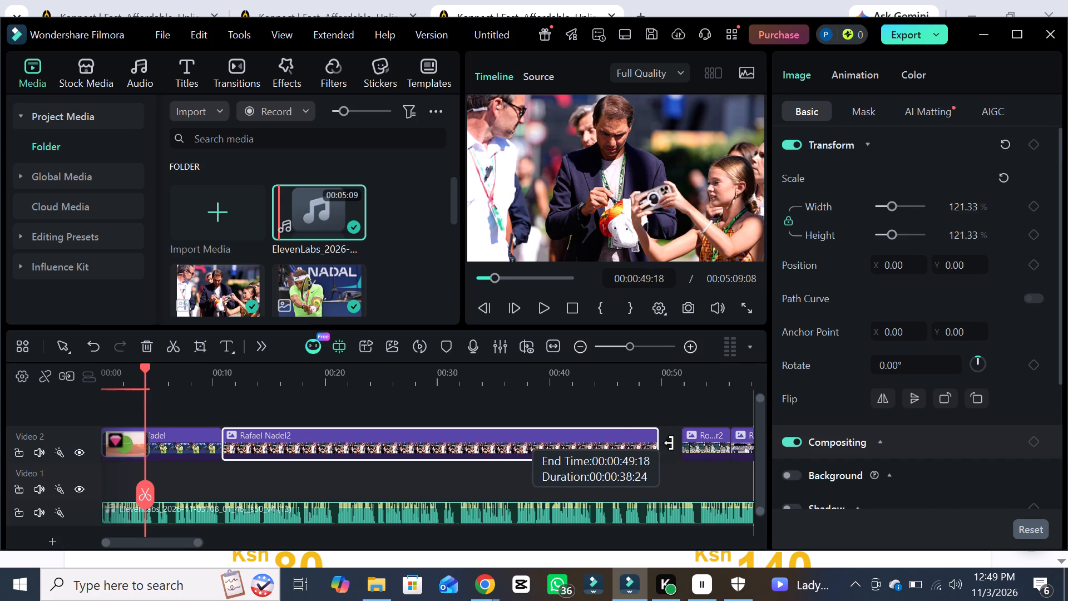
left_click_drag(669, 443, 677, 443)
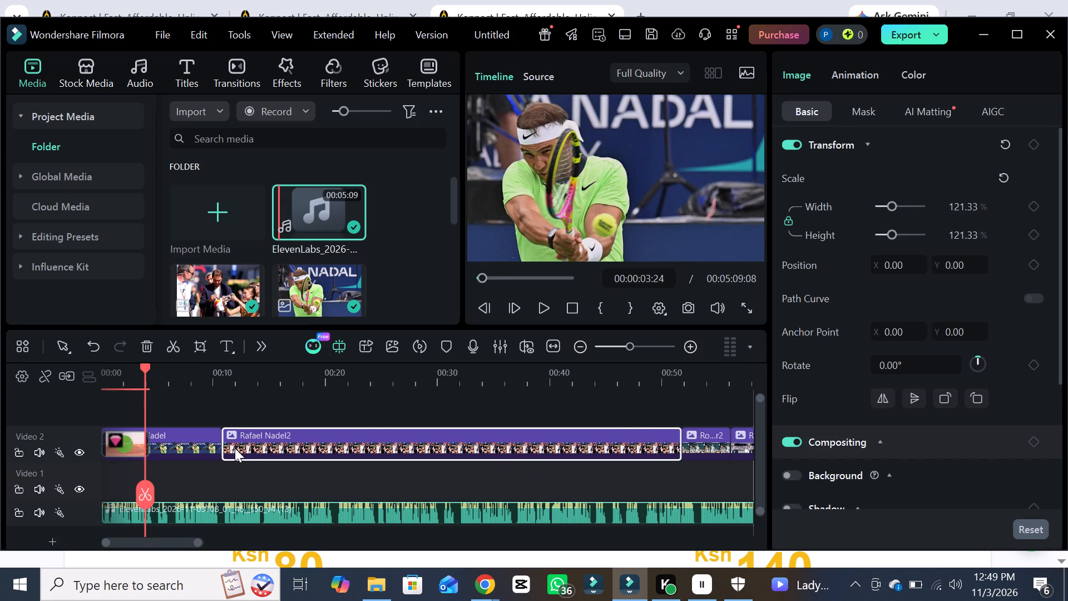
left_click_drag(221, 447, 399, 455)
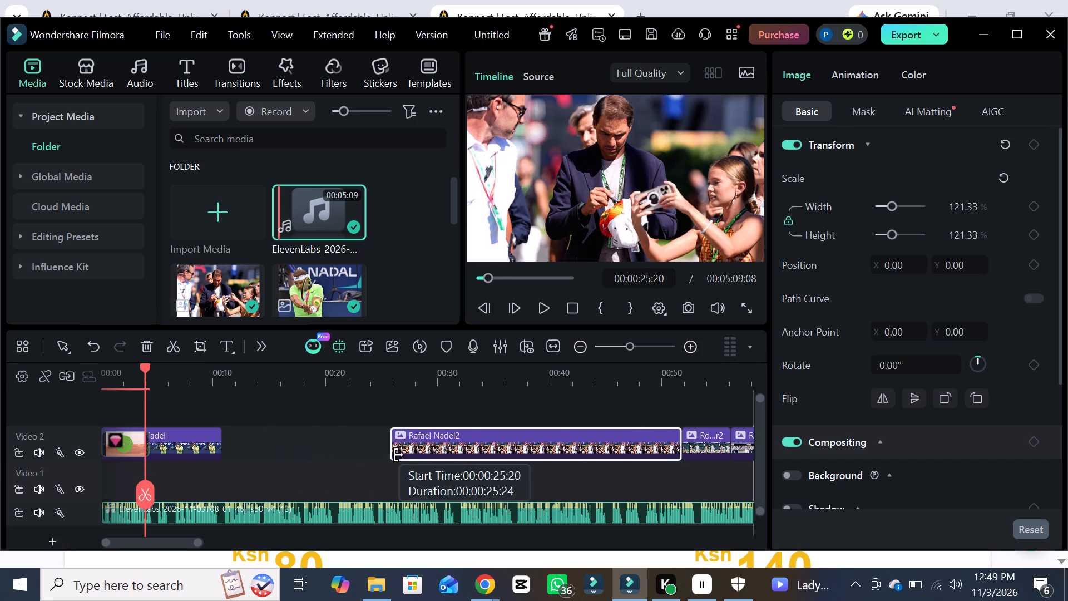
left_click_drag(399, 455, 543, 465)
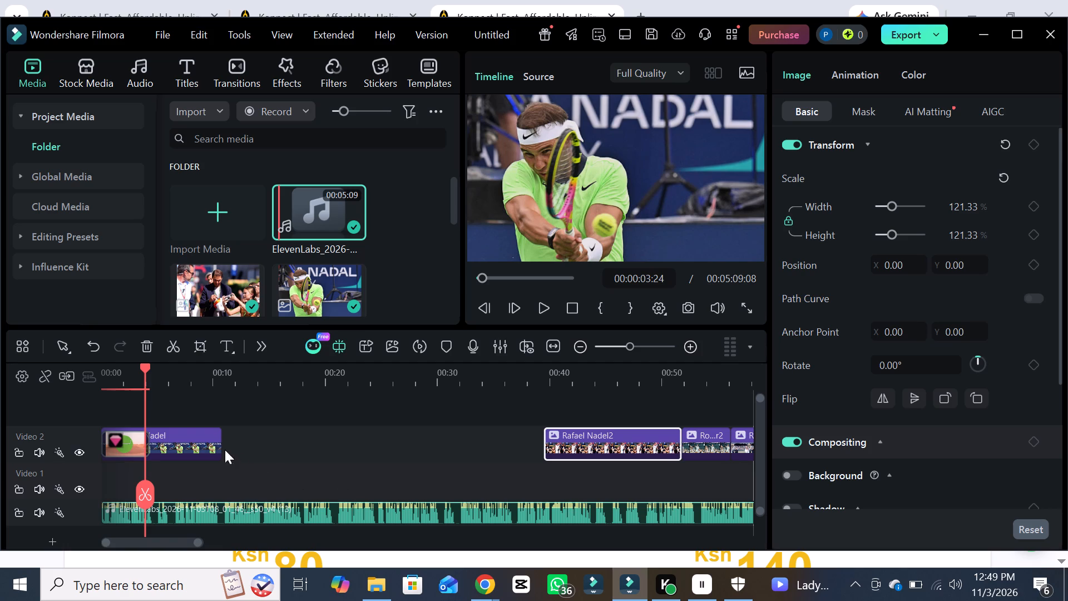
Retime the first Rafael Nadel clip to start at about 30 seconds and end at the Rafael Nadel2 clip, about 39 seconds.
left_click_drag(221, 450, 475, 451)
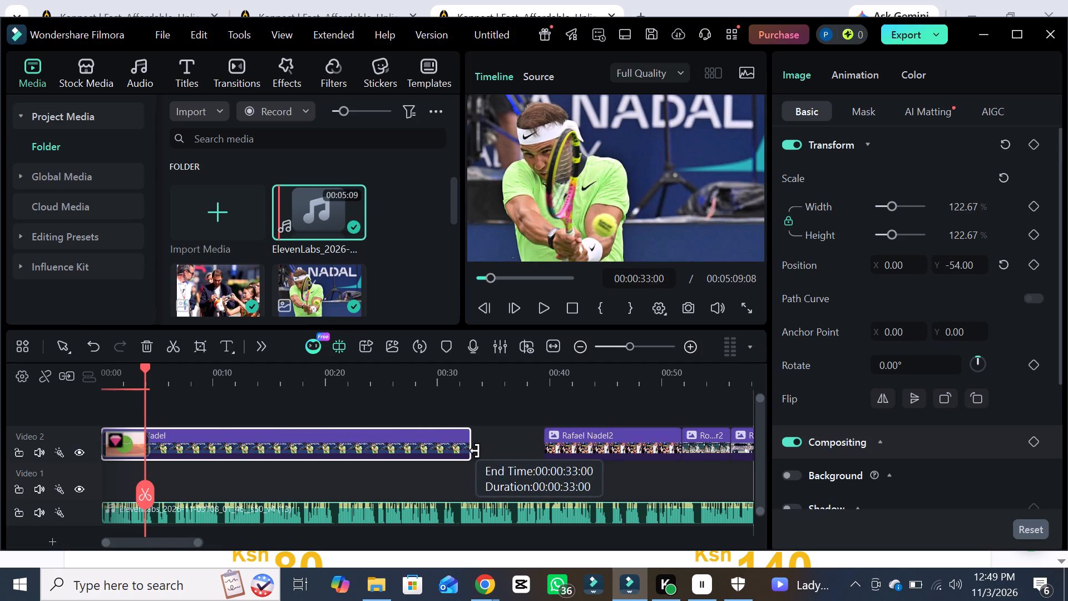
left_click_drag(475, 451, 485, 451)
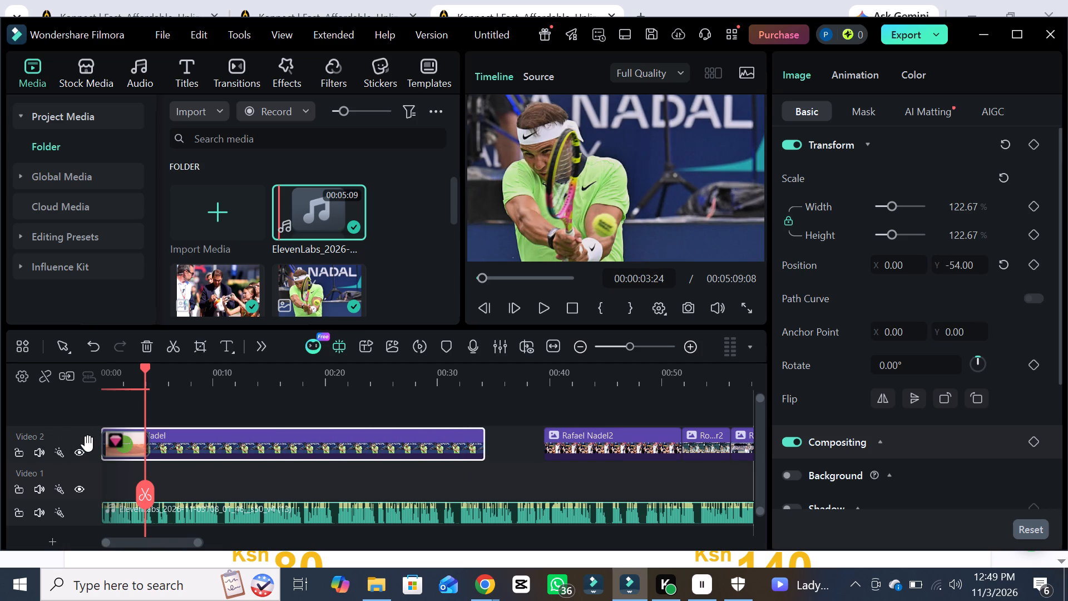
left_click_drag(103, 446, 226, 444)
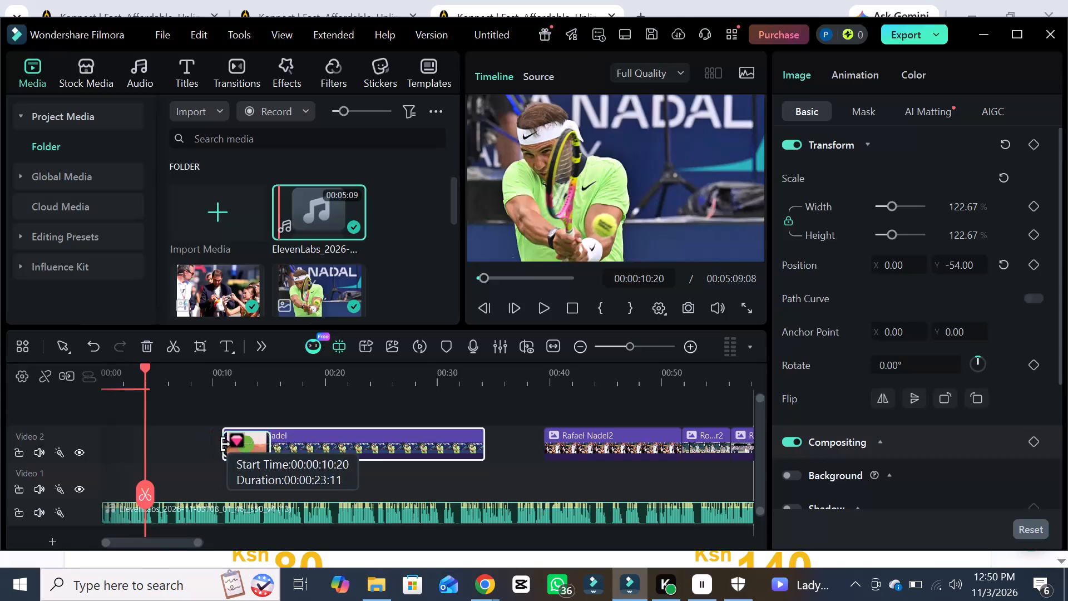
left_click_drag(226, 444, 312, 449)
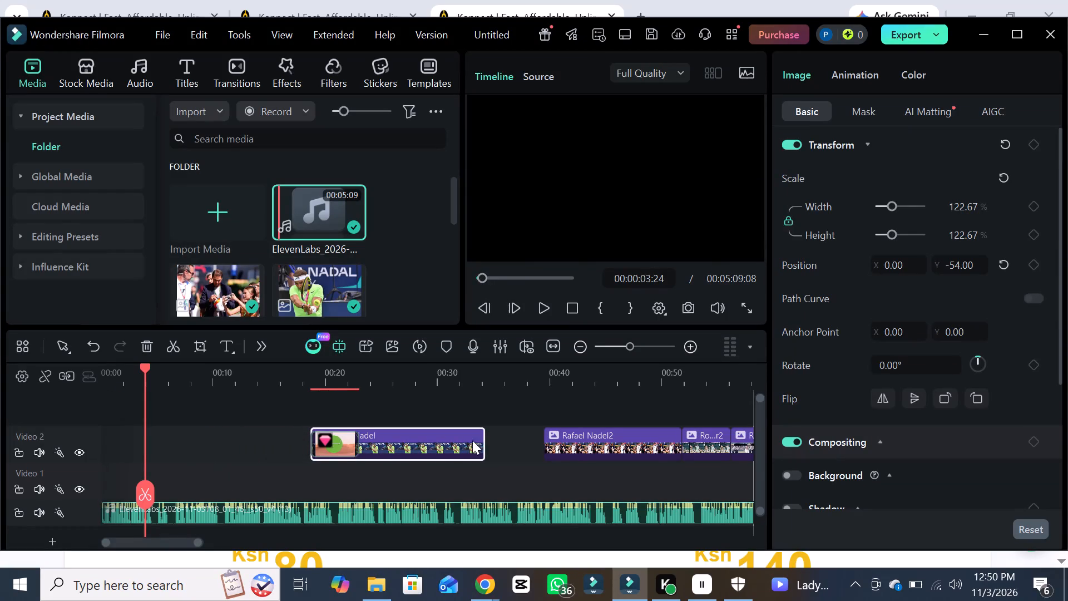
left_click_drag(483, 441, 507, 441)
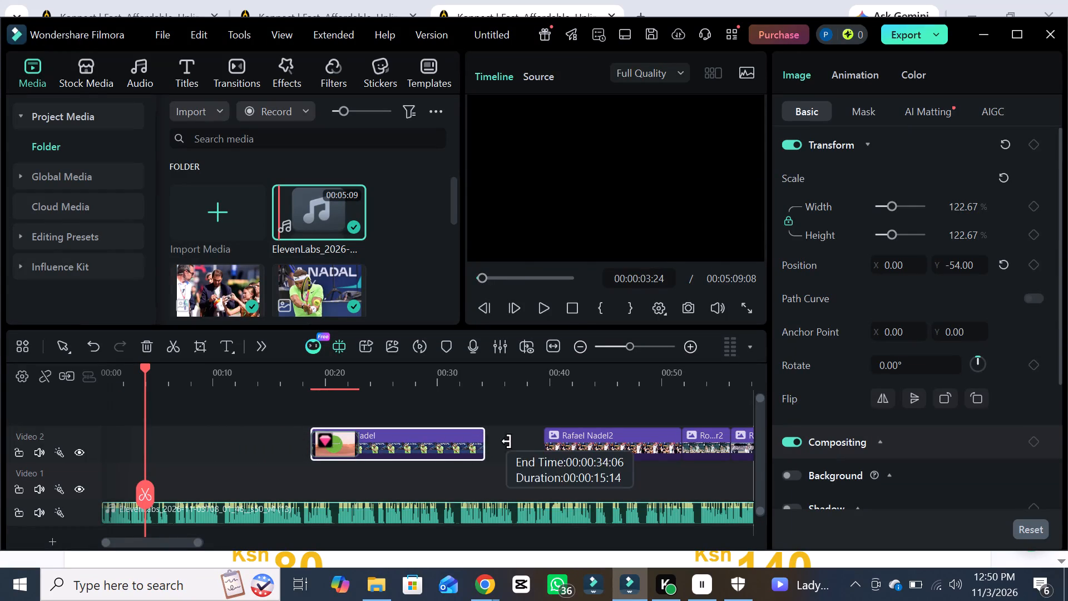
left_click_drag(507, 441, 543, 444)
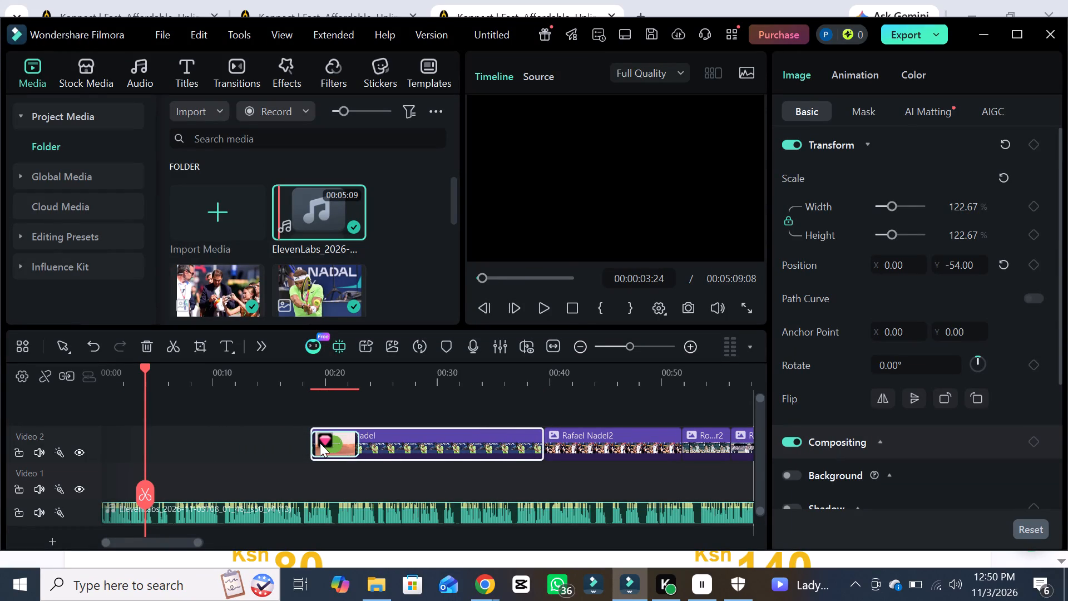
left_click_drag(314, 441, 445, 434)
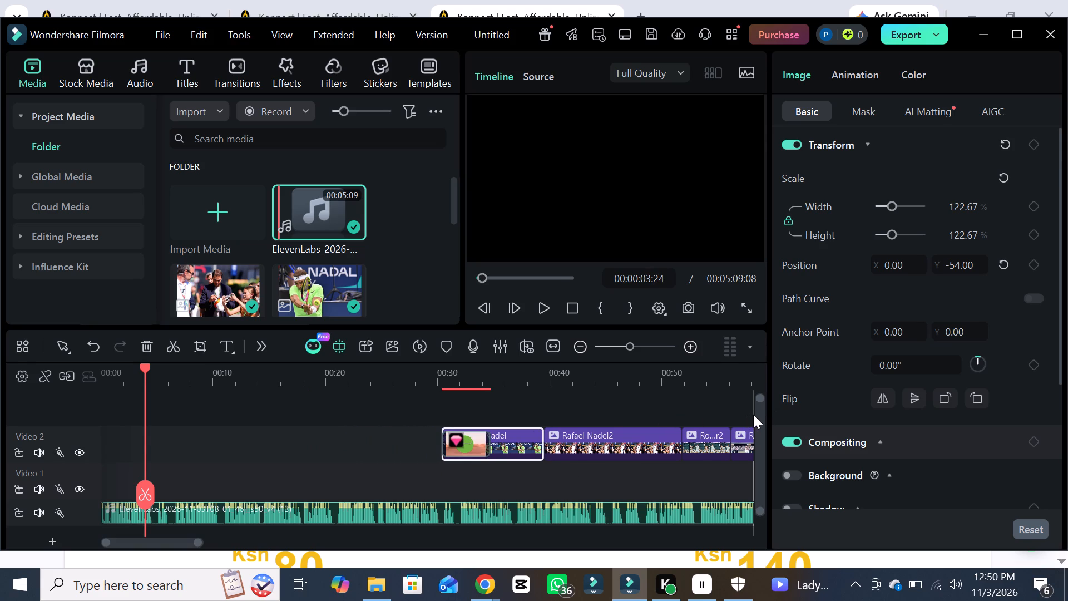
Play the narration from the beginning and pause at 30 seconds to check it against the first player clip's start.
left_click_drag(755, 409, 743, 408)
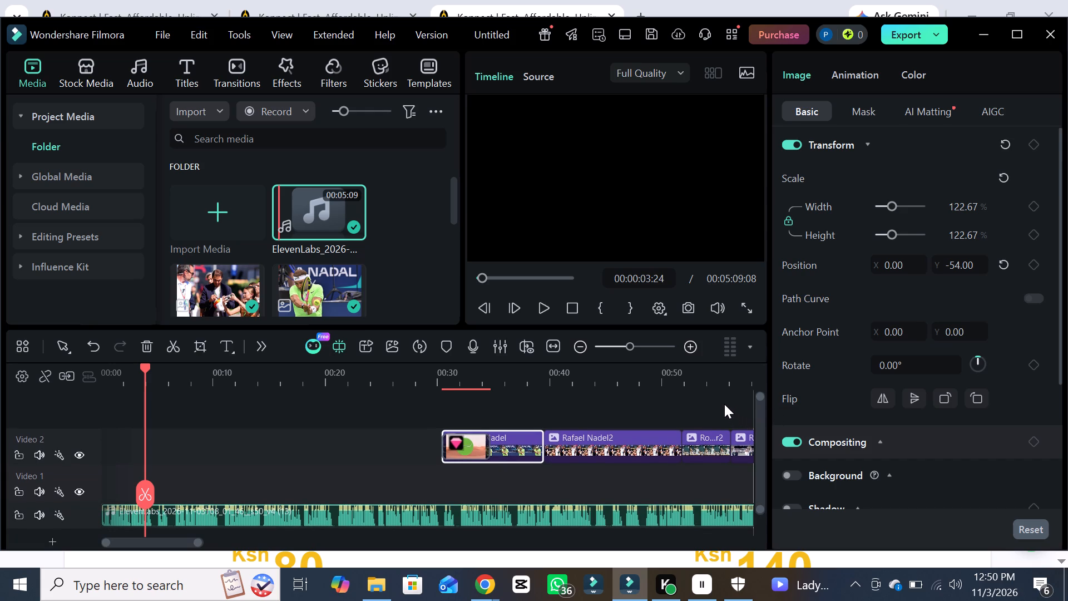
left_click_drag(724, 404, 746, 402)
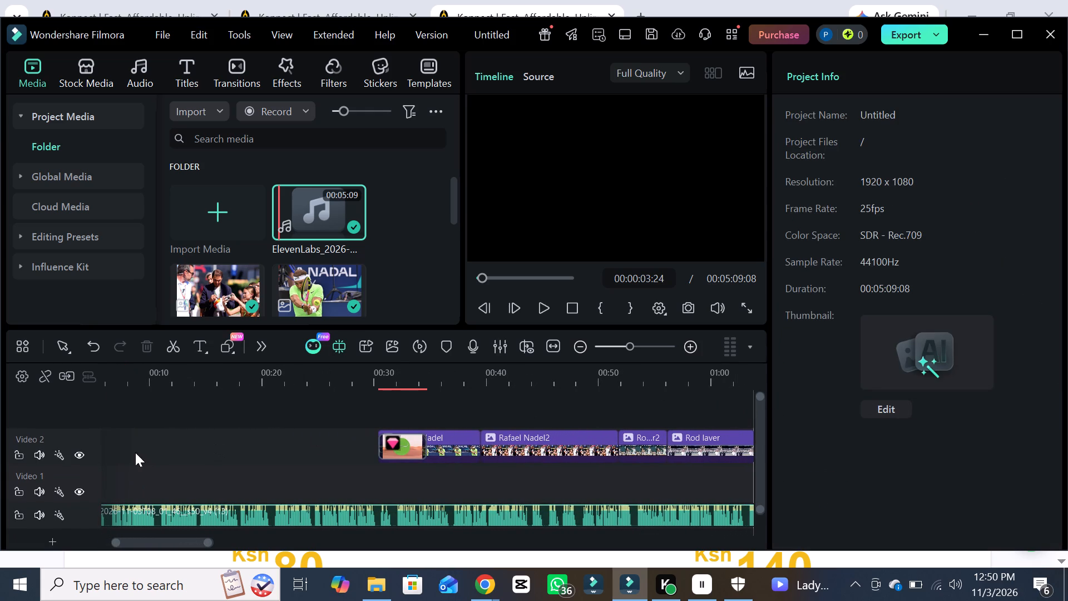
left_click(542, 309)
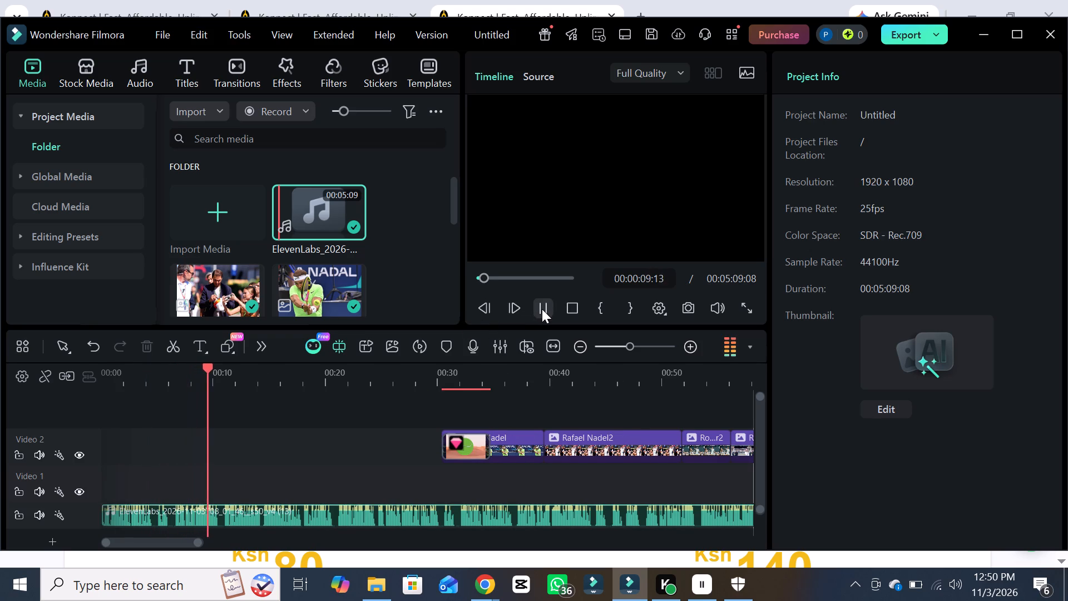
left_click(485, 281)
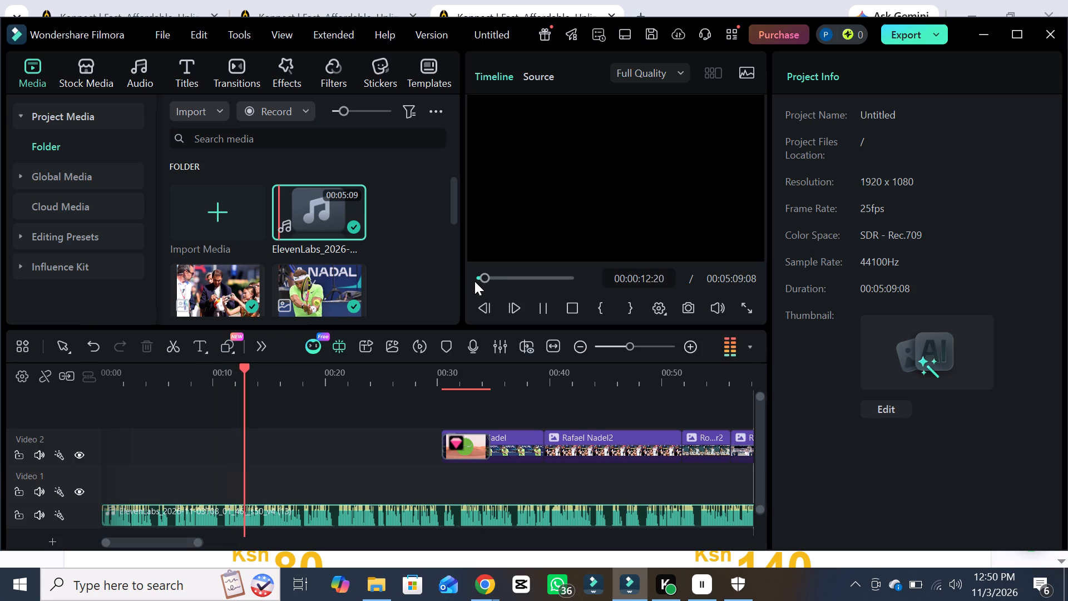
left_click_drag(478, 281, 462, 283)
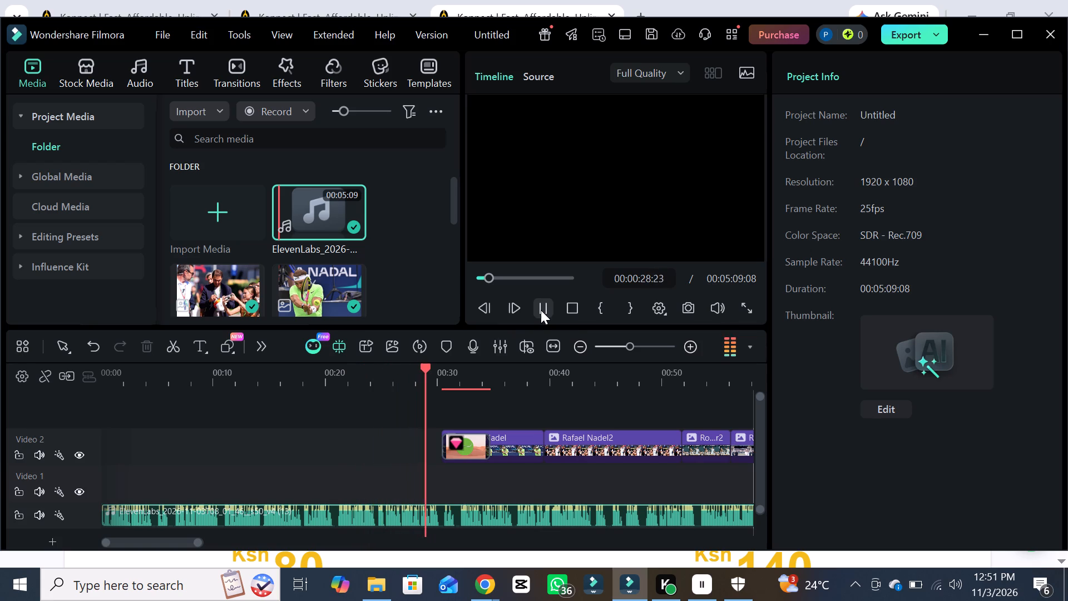
left_click(541, 310)
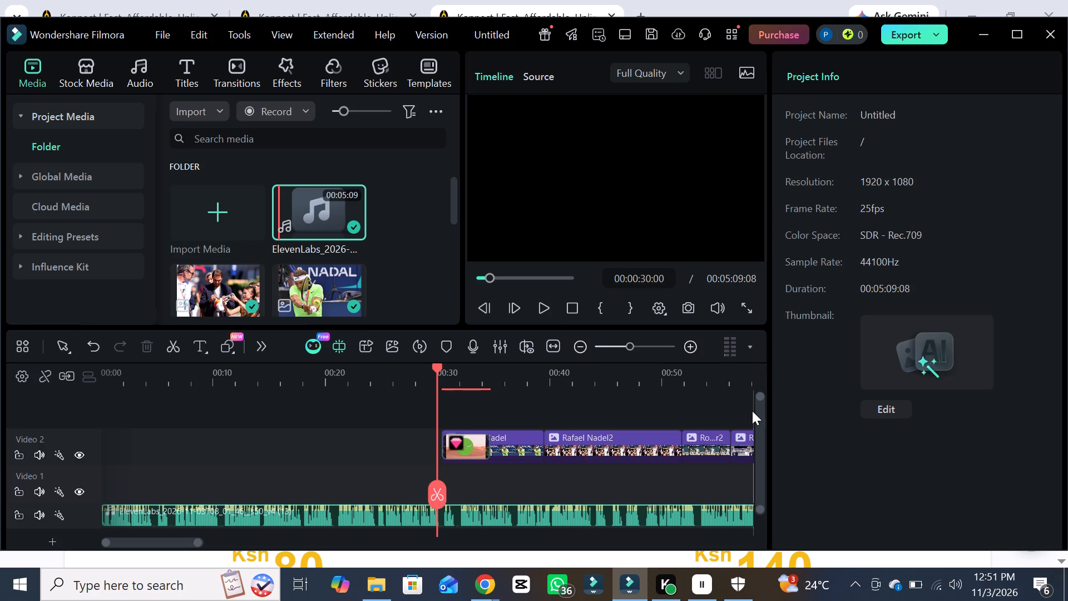
Retime the Roger federer clip on Video 2 to run from about 1 minute 33 seconds to about 1 minute 41 seconds.
left_click_drag(743, 408, 749, 408)
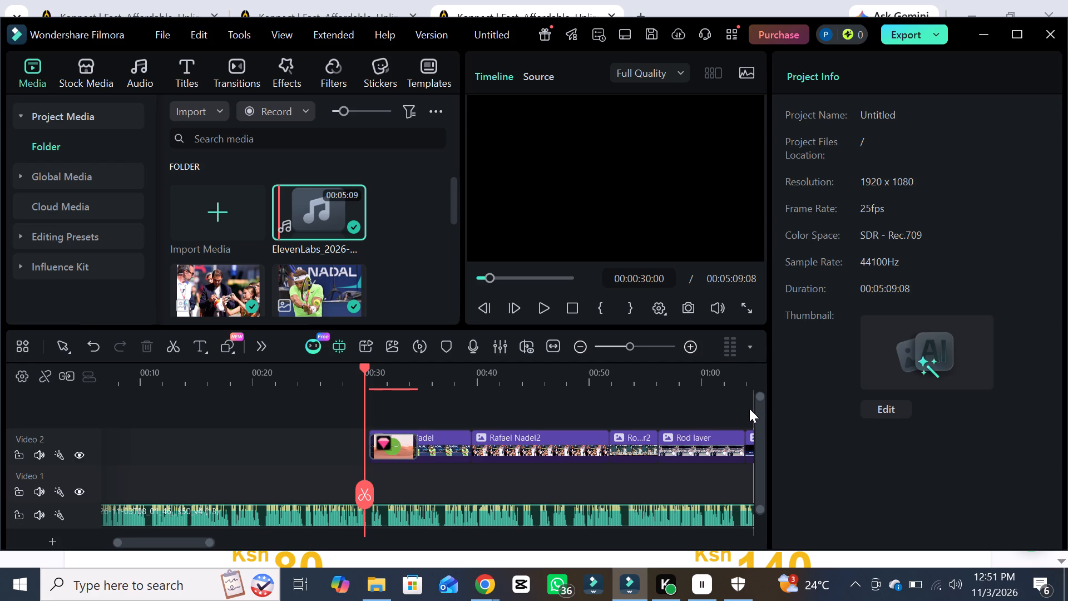
left_click_drag(749, 409, 754, 409)
left_click(754, 409)
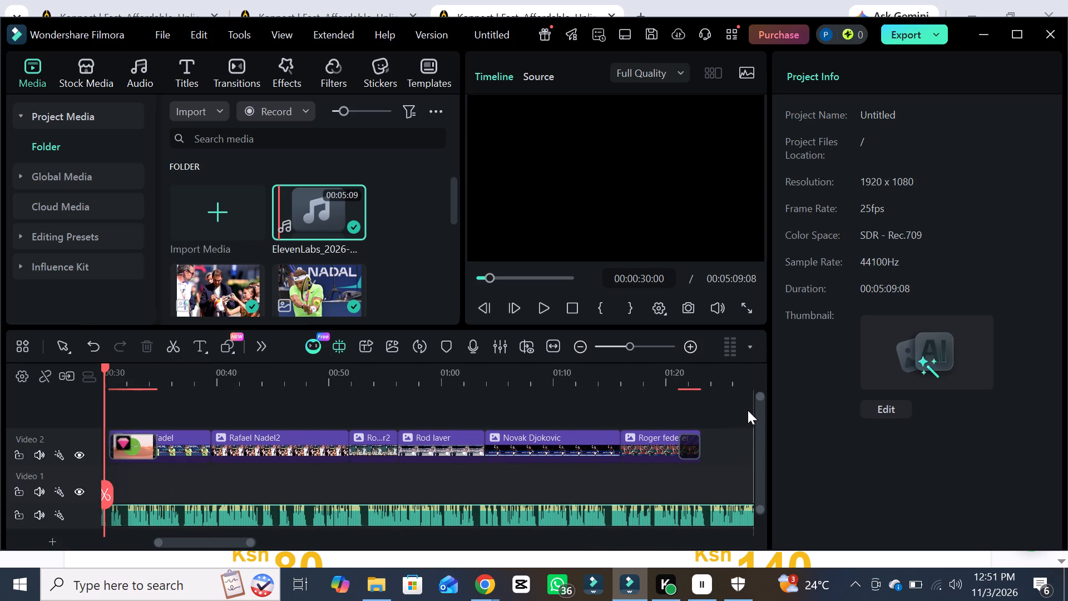
left_click_drag(748, 409, 758, 408)
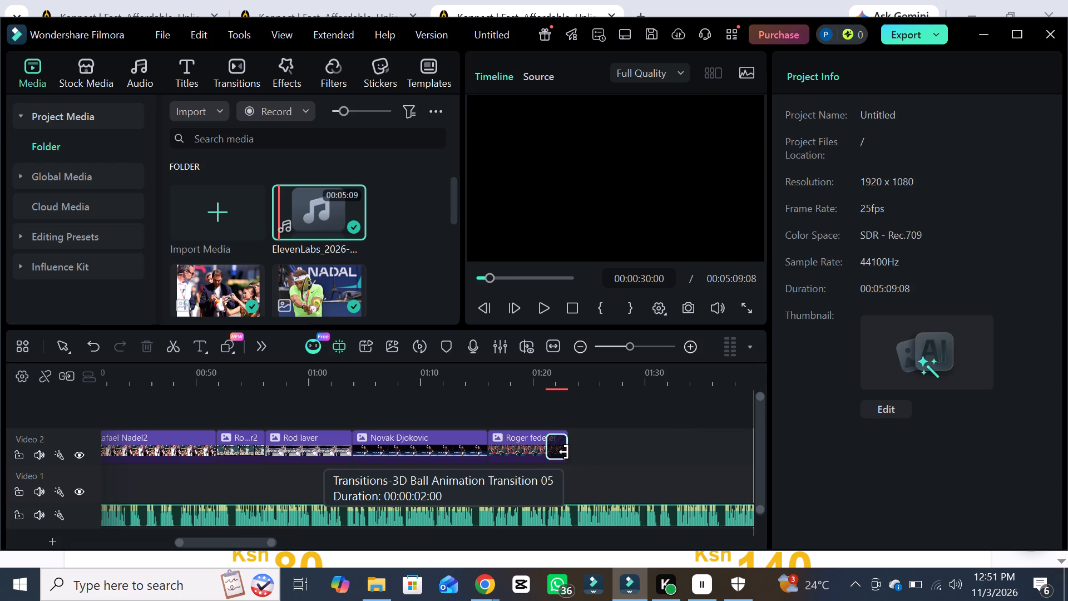
left_click_drag(564, 452, 749, 446)
left_click_drag(474, 451, 665, 452)
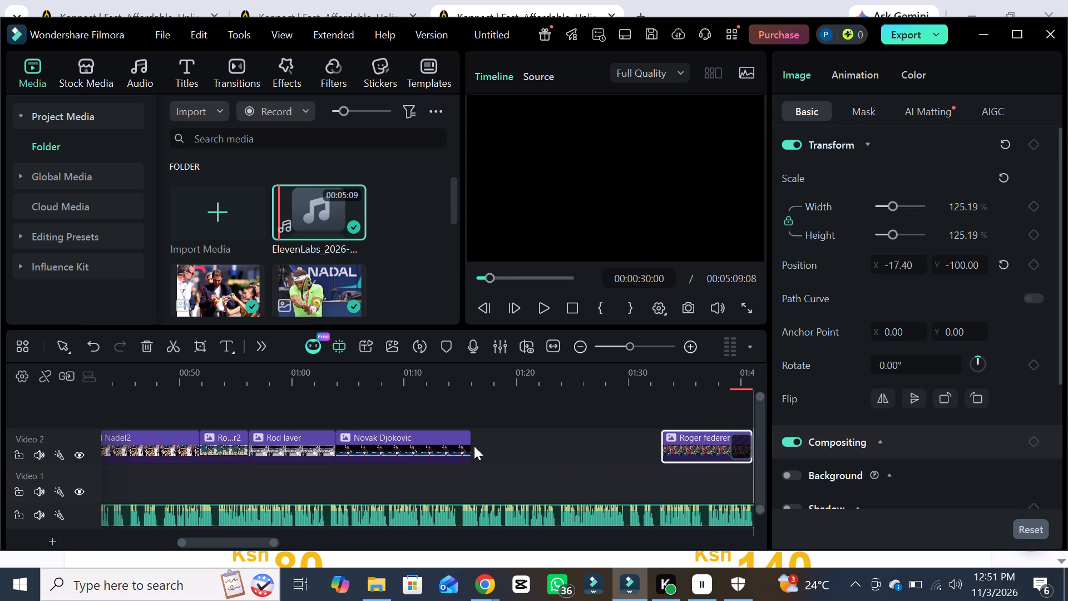
Retime the Novak Djokovic clip to start at about 1 minute 24 seconds and end at the Roger federer clip, about 1 minute 33 seconds.
left_click_drag(468, 449, 576, 452)
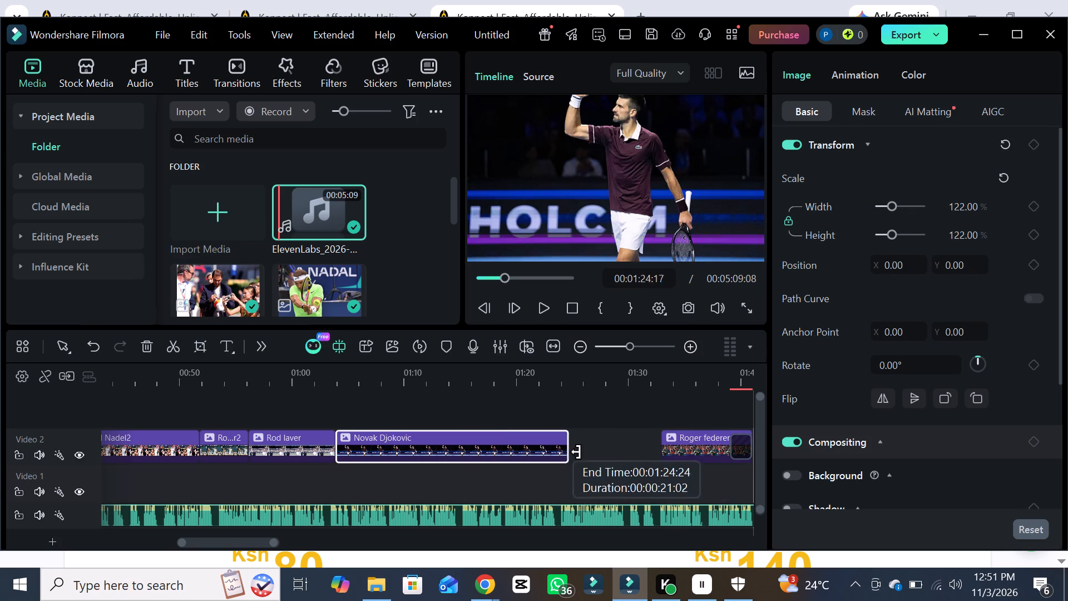
left_click_drag(576, 452, 652, 457)
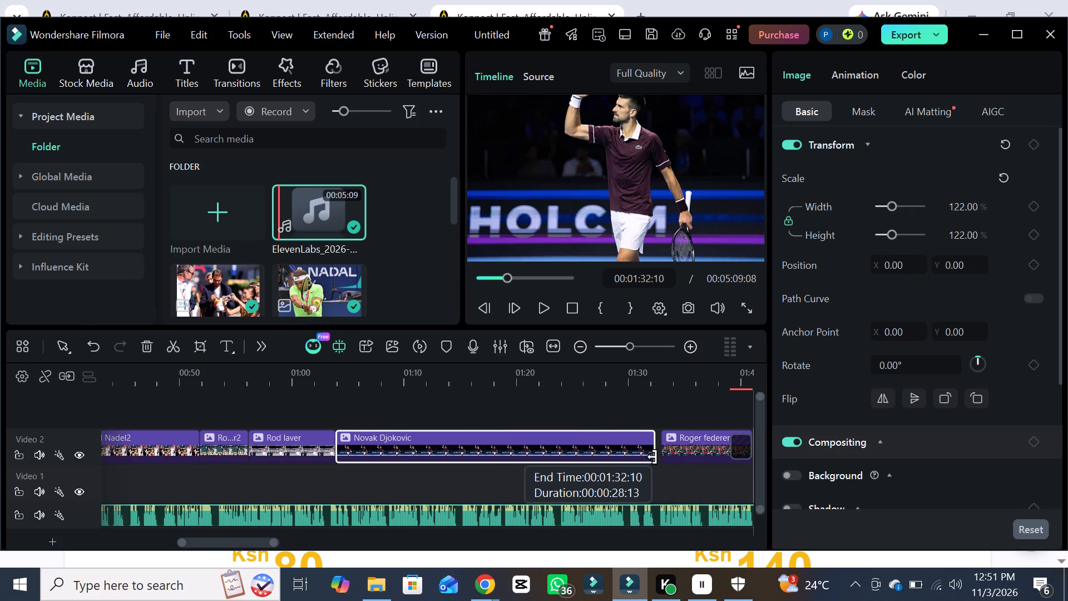
left_click_drag(652, 457, 654, 460)
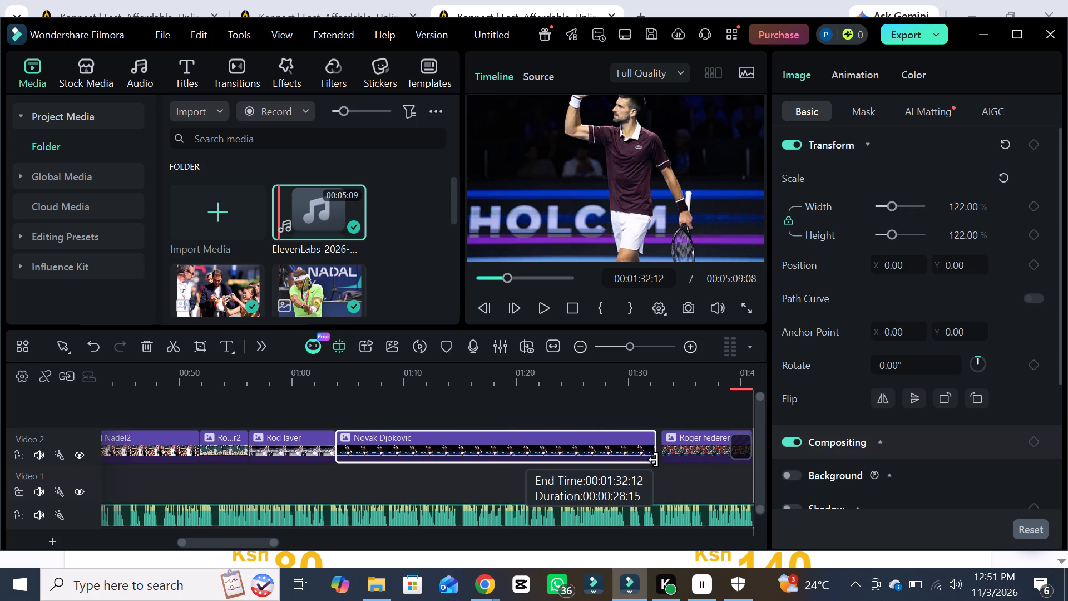
left_click_drag(654, 460, 657, 460)
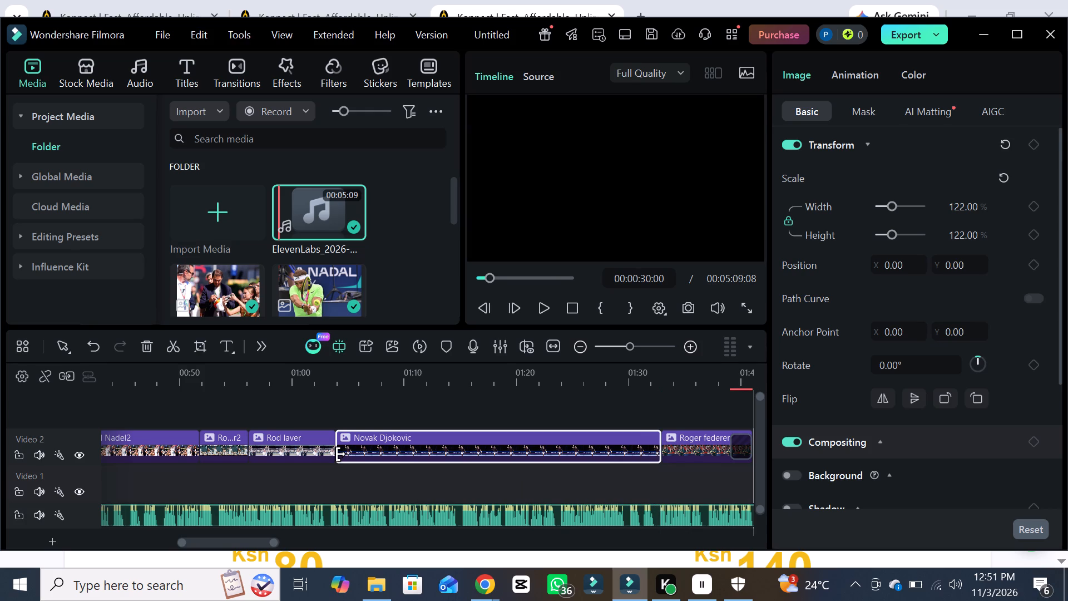
left_click_drag(341, 454, 527, 464)
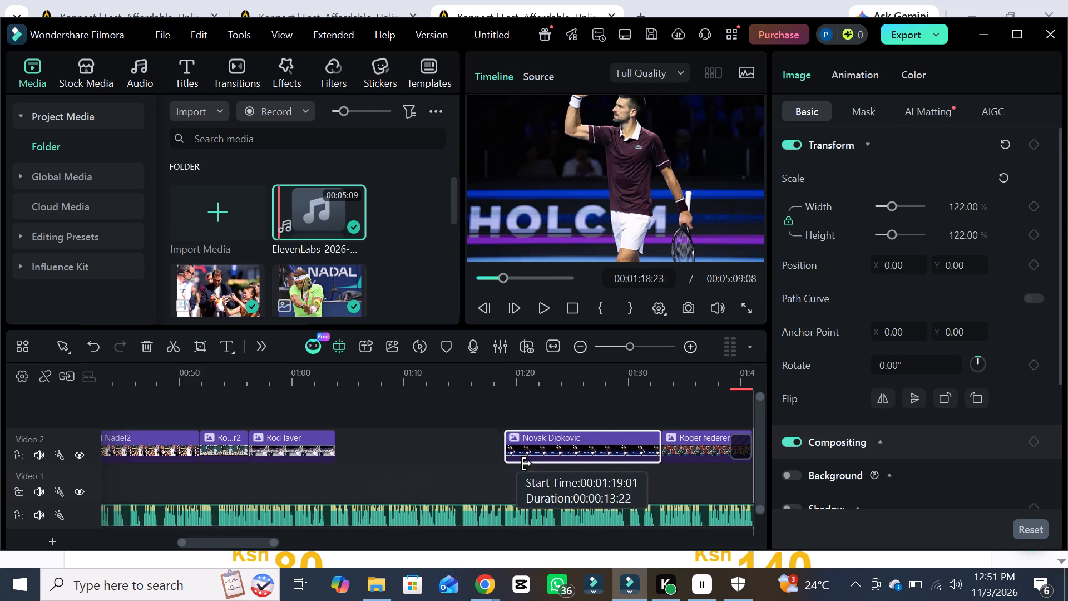
left_click_drag(527, 464, 570, 468)
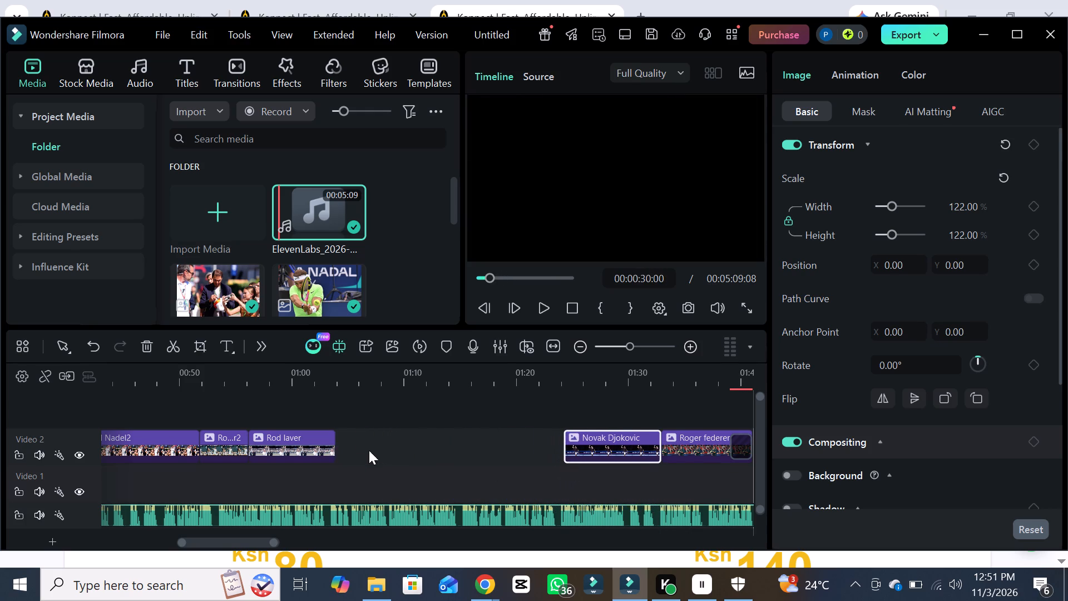
Retime the Rod laver clip to start at about 1 minute 18 seconds and end at the Novak Djokovic clip, about 1 minute 24 seconds.
left_click_drag(333, 455, 530, 464)
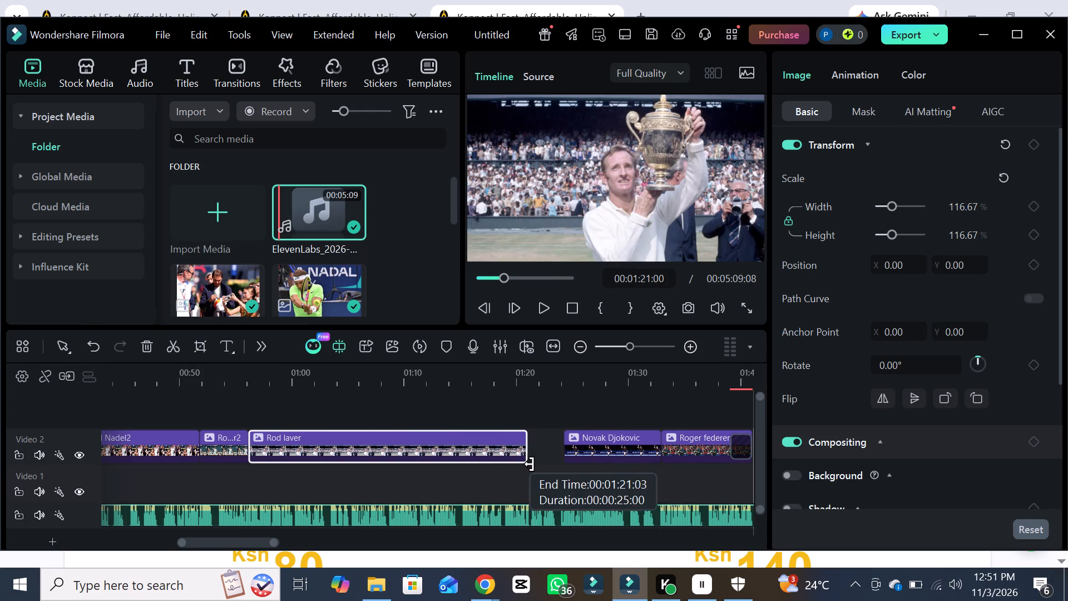
left_click_drag(530, 464, 562, 465)
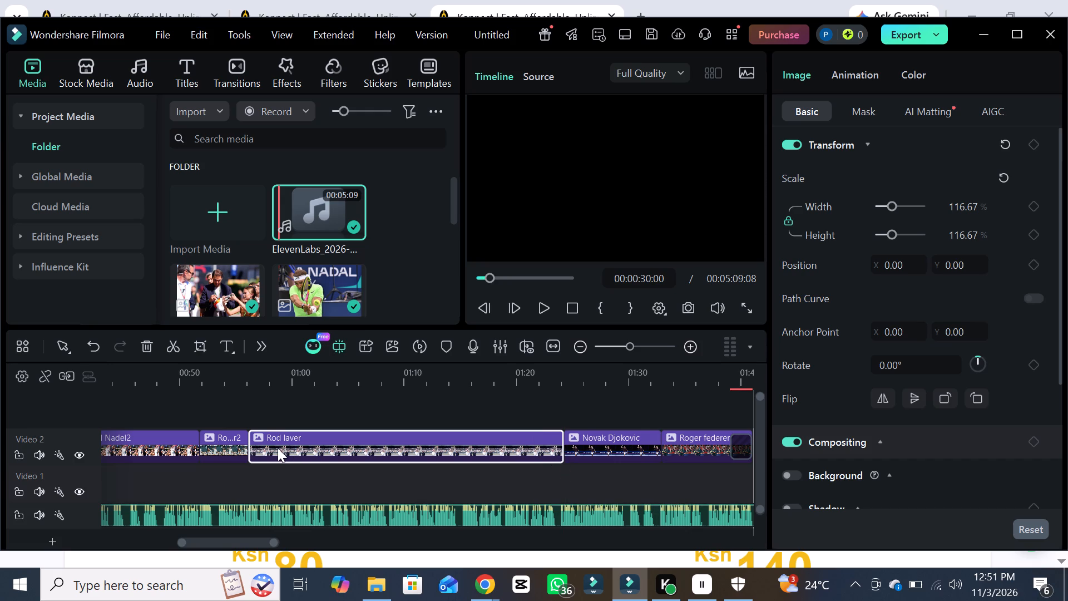
left_click_drag(248, 448, 423, 446)
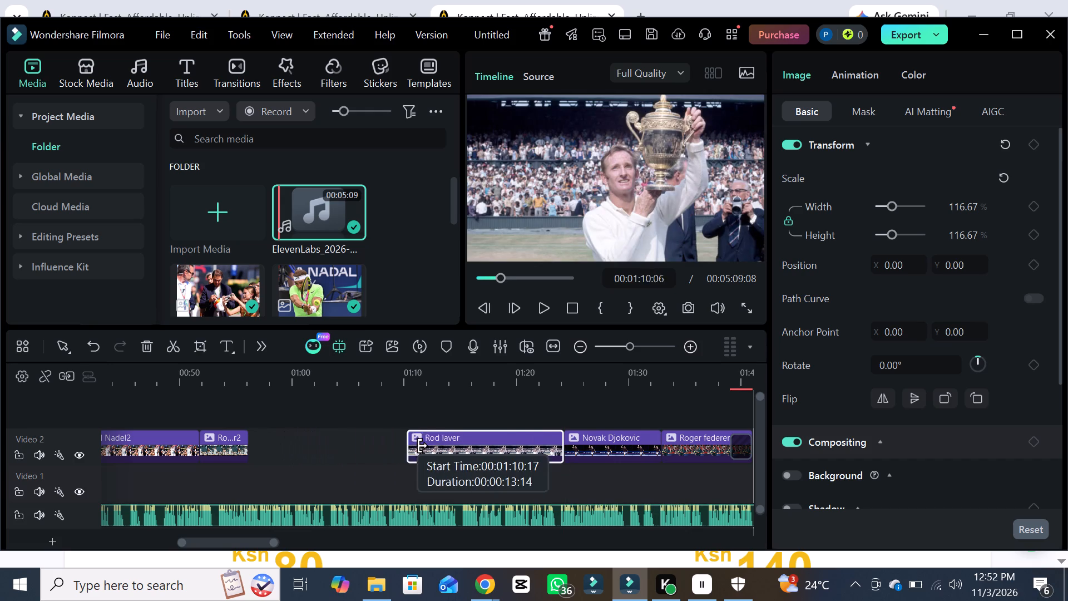
left_click_drag(423, 446, 490, 446)
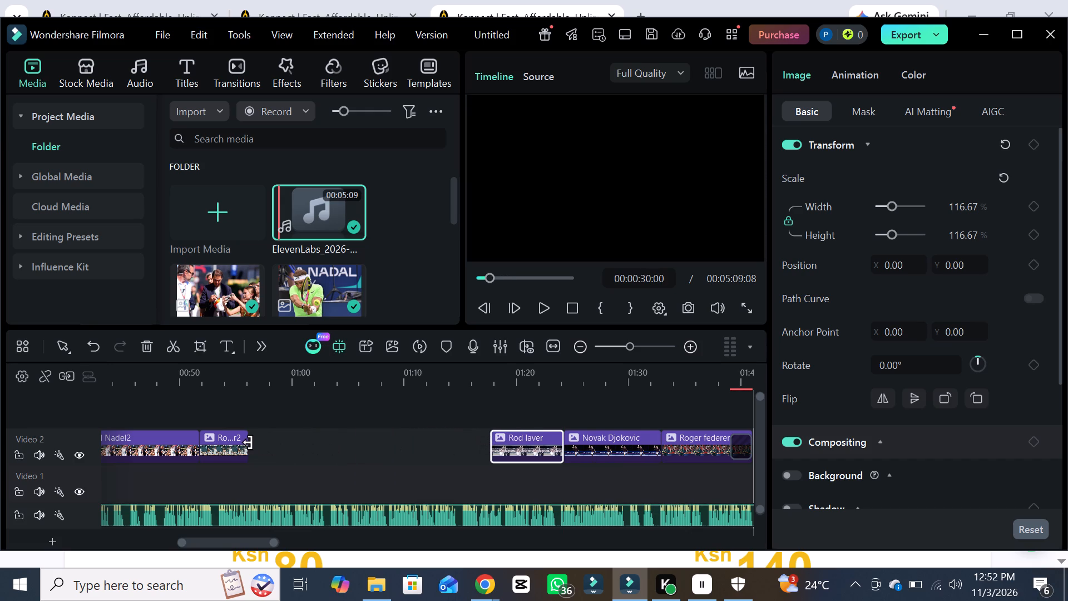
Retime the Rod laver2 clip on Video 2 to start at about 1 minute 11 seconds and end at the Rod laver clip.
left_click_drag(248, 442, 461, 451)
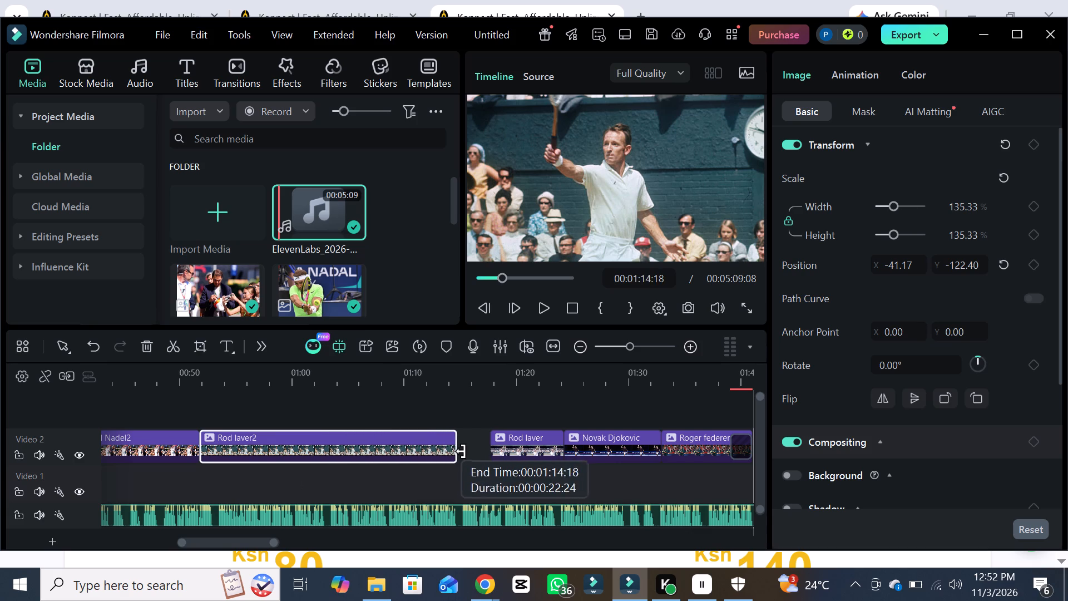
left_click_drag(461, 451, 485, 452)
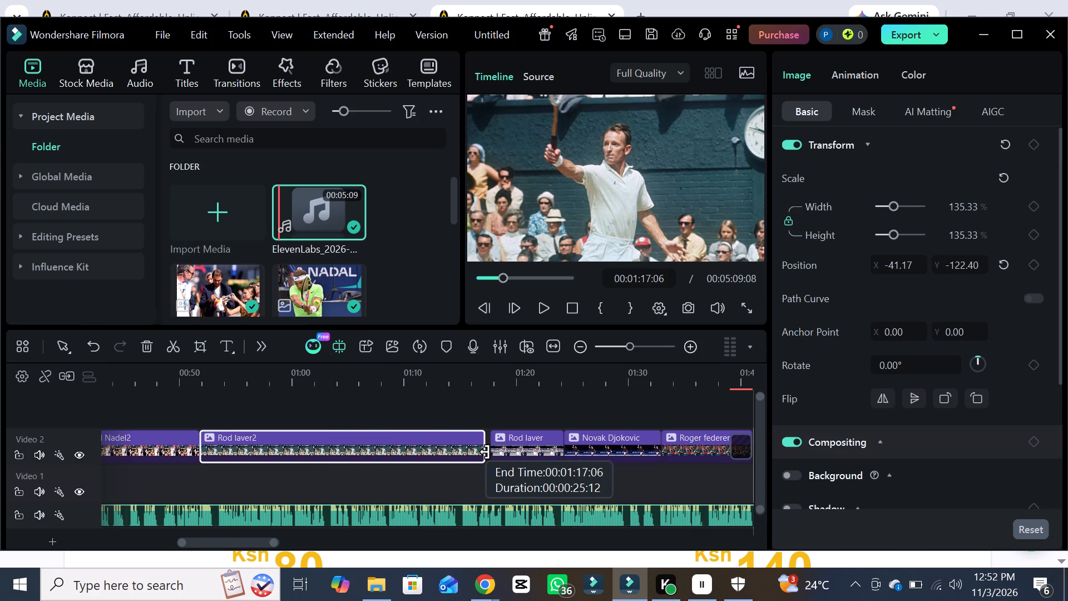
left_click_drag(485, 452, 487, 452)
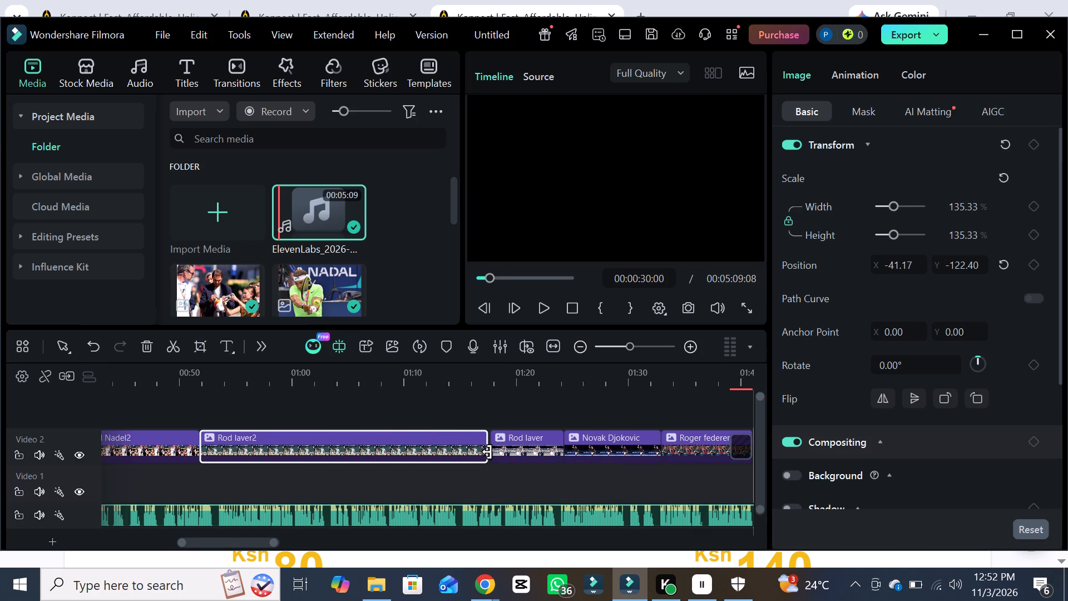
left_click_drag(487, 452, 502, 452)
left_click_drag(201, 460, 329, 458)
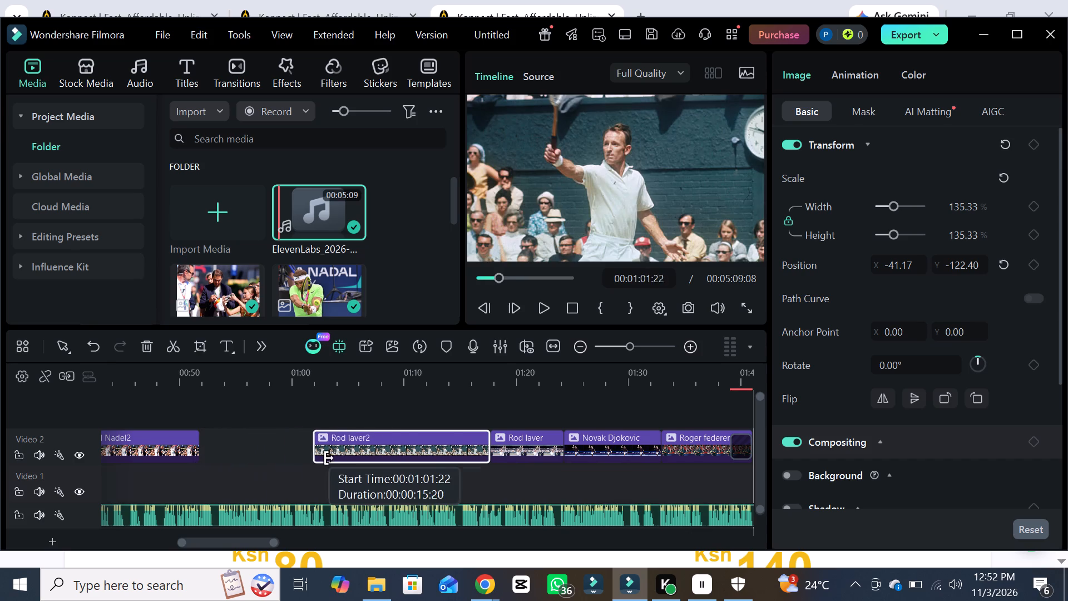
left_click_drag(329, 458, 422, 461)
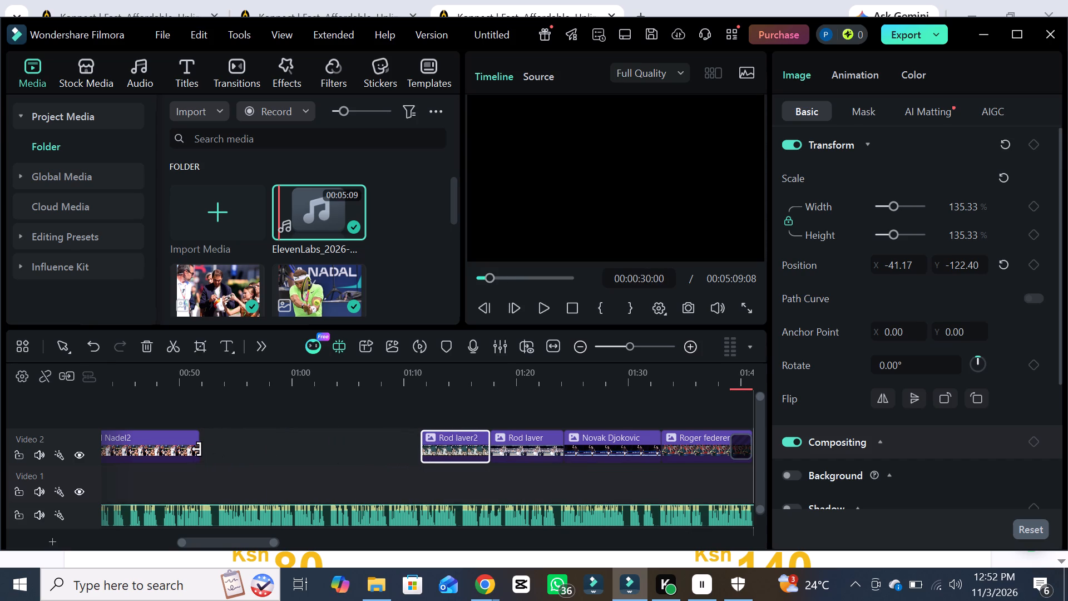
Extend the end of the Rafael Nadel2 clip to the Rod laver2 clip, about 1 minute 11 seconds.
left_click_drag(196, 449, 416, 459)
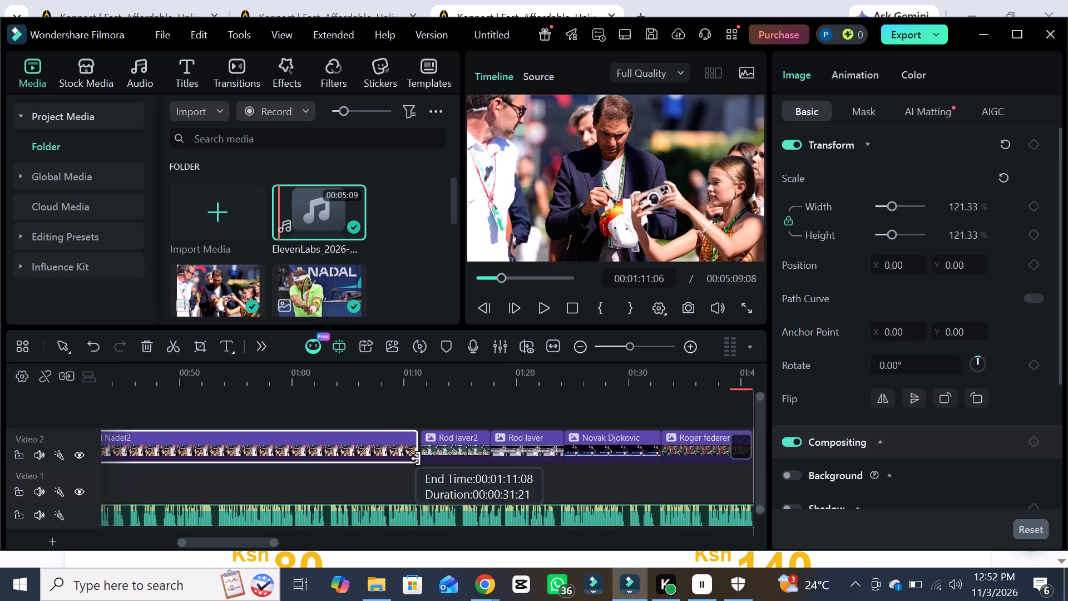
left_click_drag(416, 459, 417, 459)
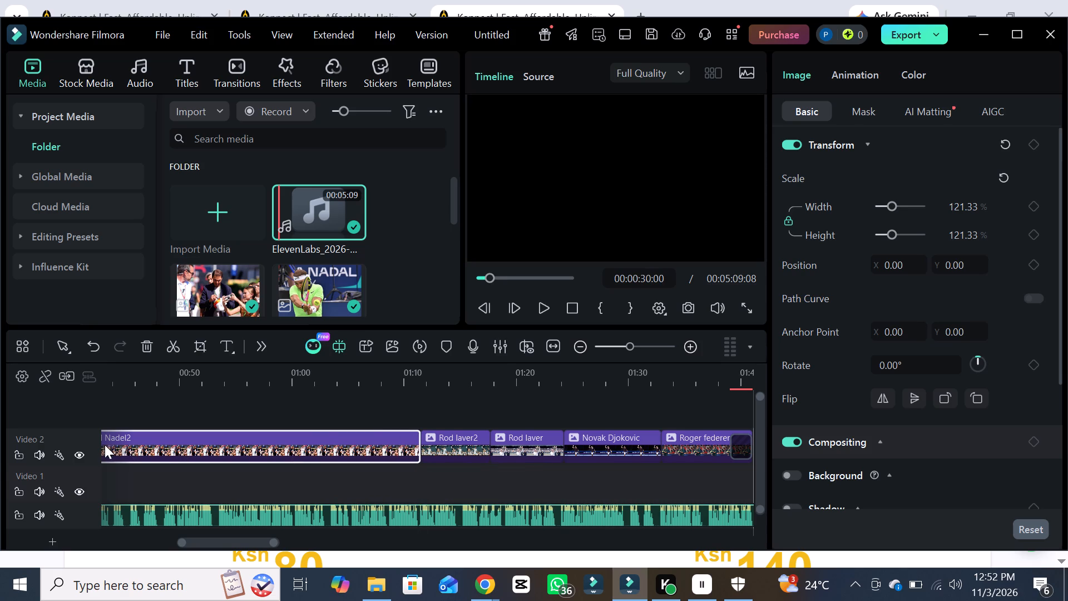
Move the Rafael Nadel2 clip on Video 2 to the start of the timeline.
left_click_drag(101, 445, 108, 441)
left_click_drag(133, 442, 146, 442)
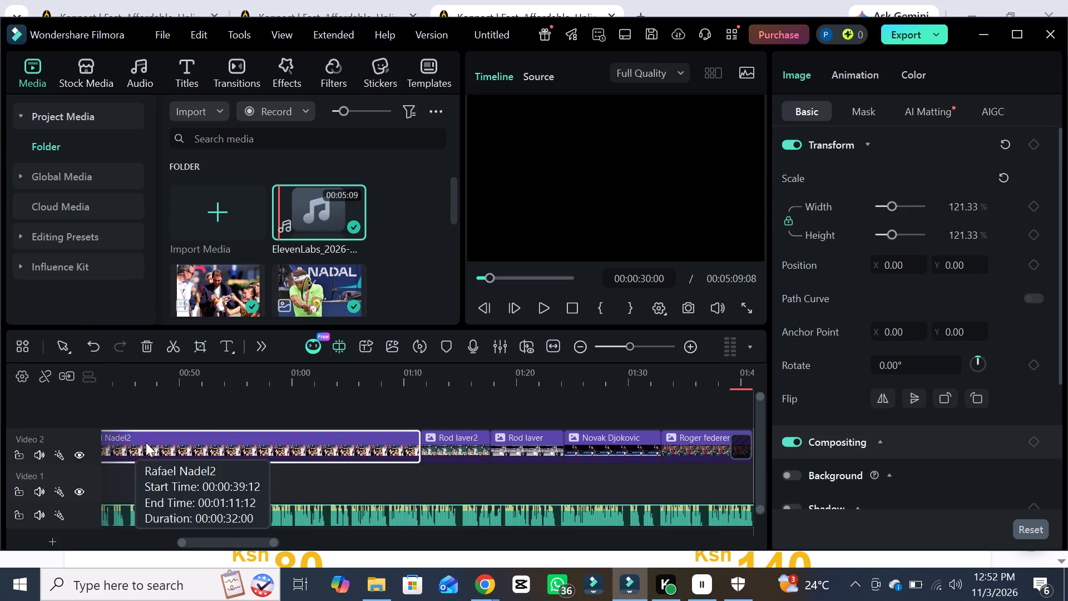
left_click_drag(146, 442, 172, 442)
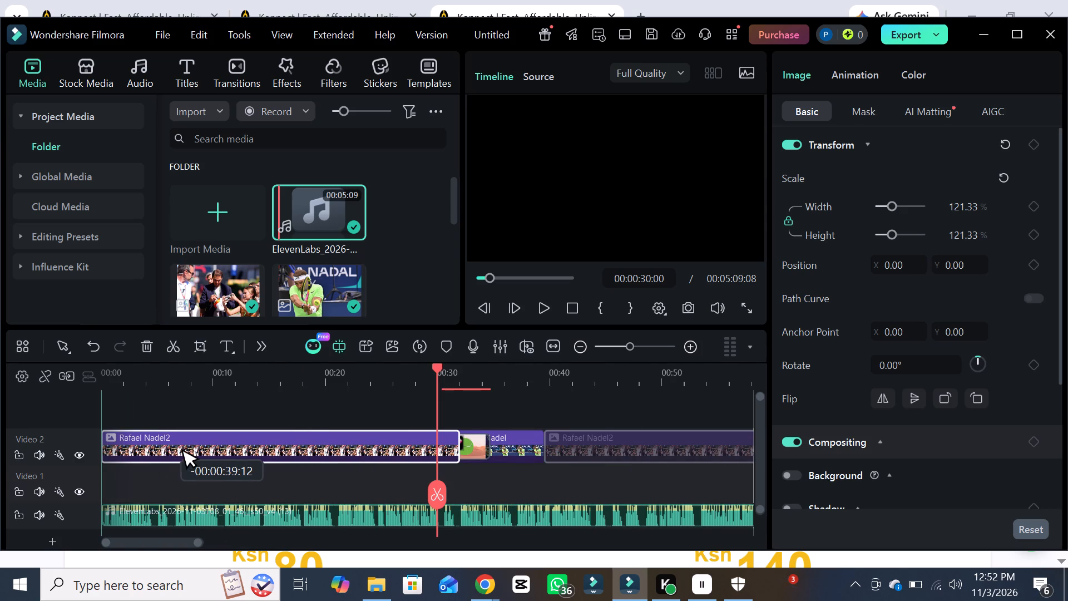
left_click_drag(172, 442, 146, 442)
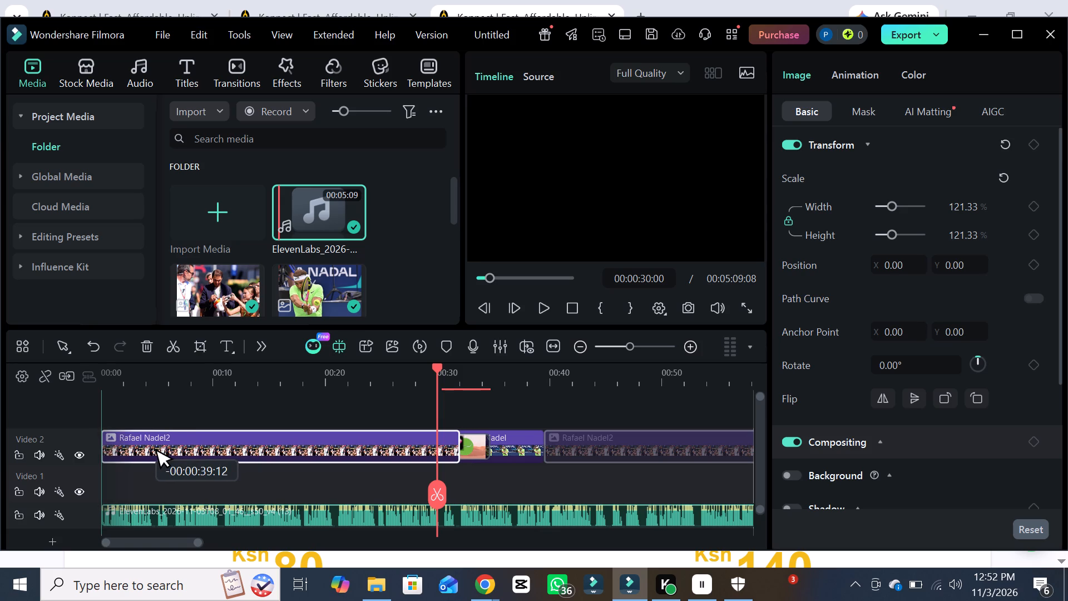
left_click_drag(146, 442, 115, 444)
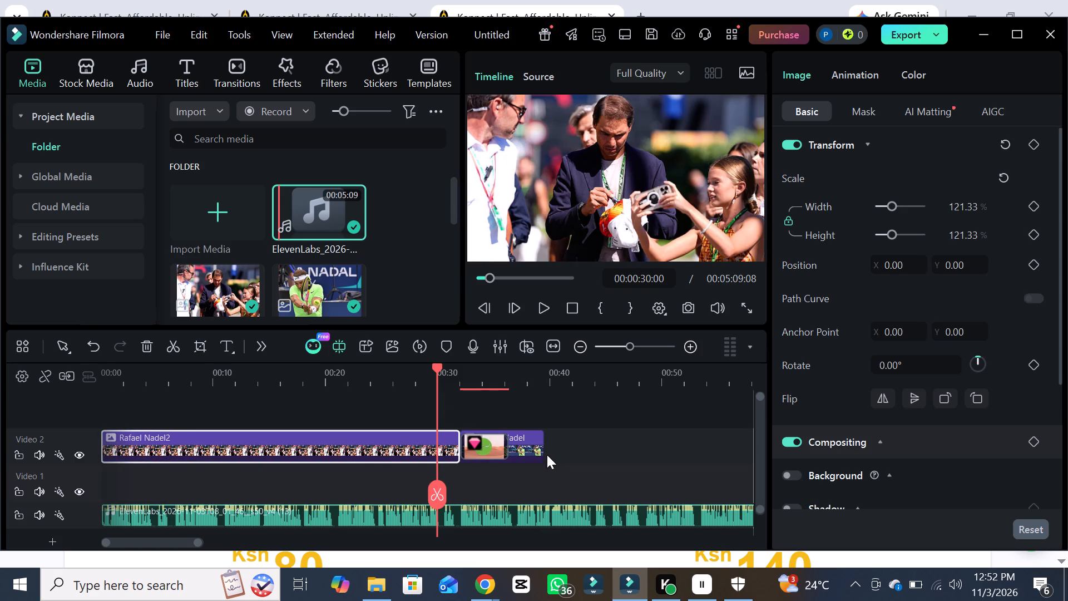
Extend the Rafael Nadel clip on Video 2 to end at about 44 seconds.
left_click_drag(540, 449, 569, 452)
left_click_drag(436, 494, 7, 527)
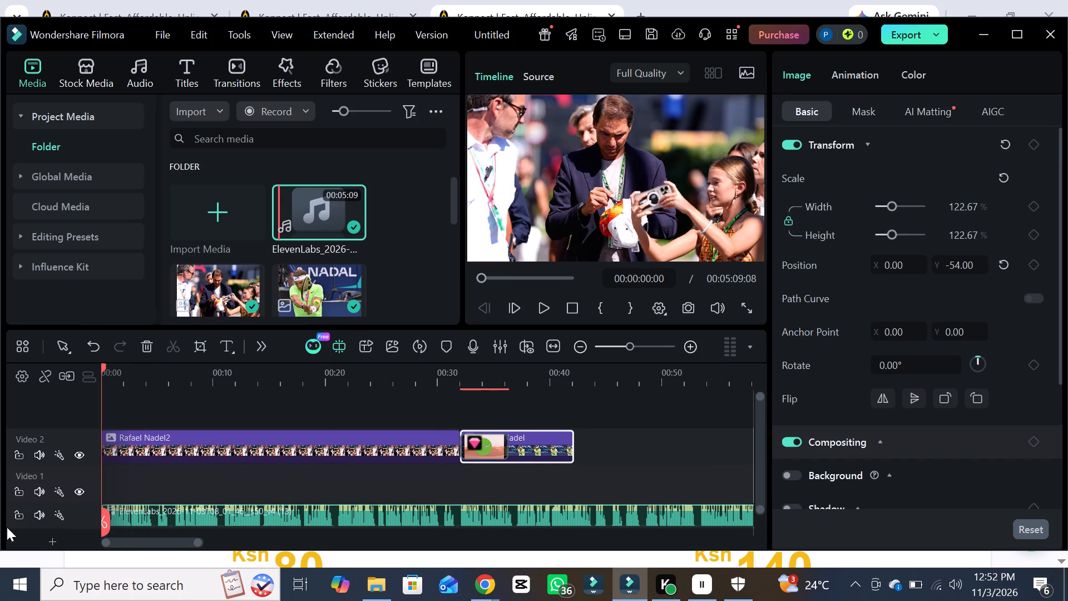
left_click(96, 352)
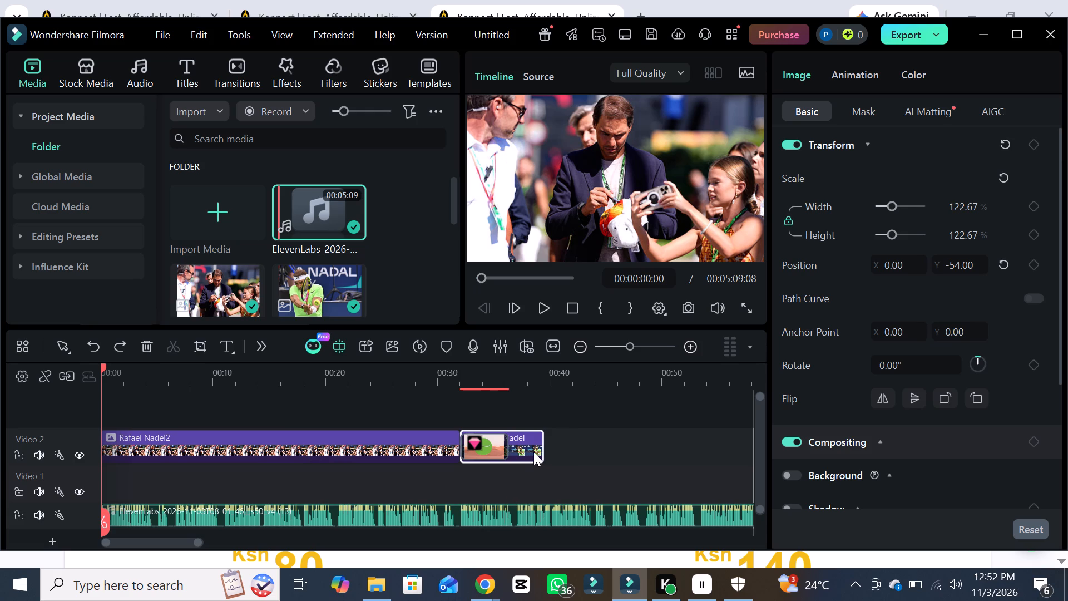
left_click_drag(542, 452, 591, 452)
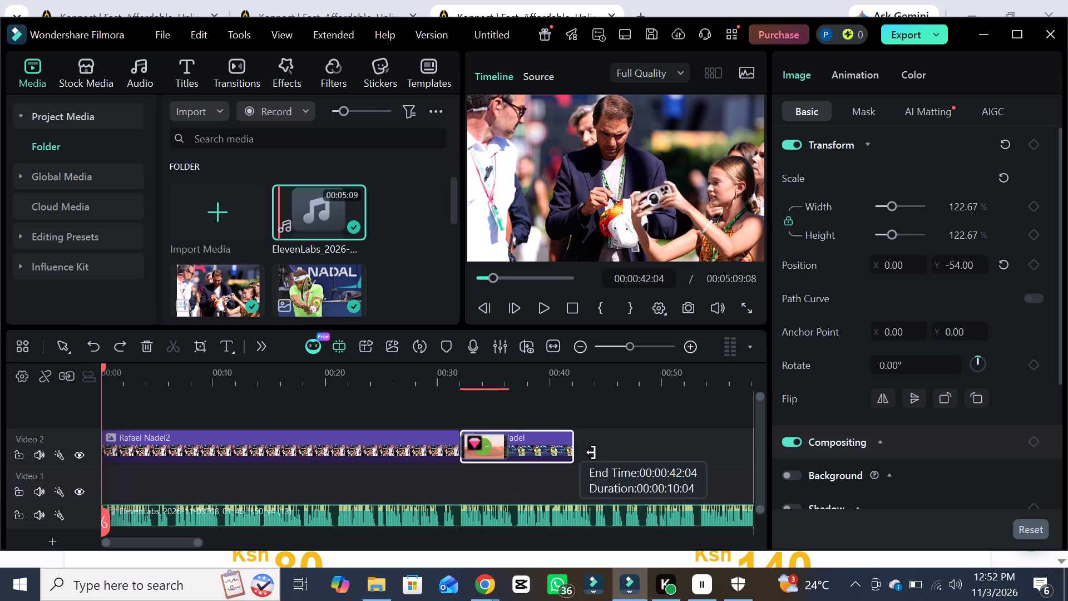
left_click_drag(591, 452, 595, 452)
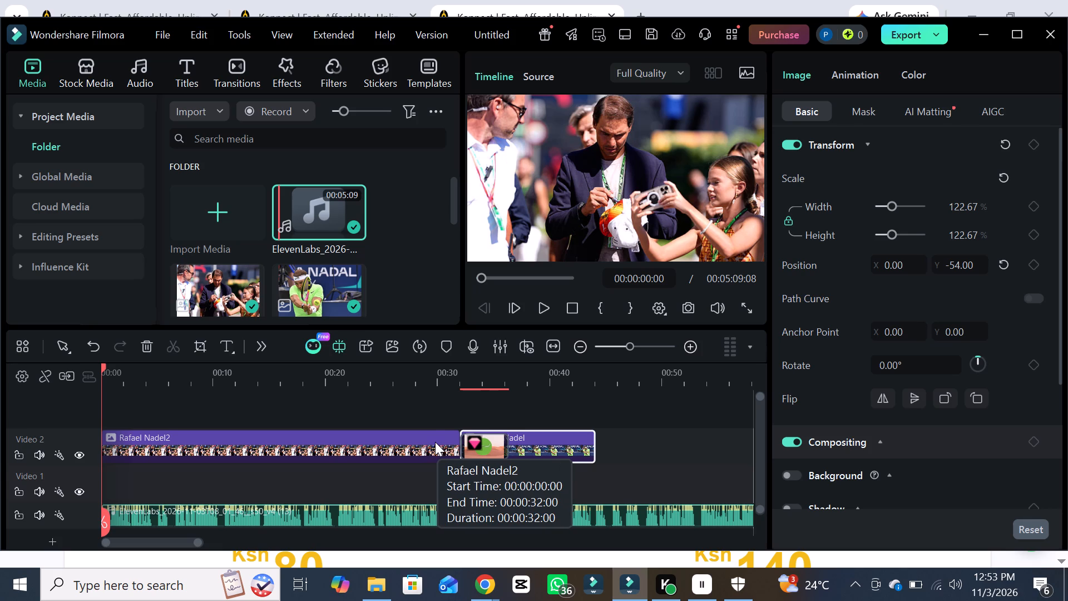
Play the narration from the beginning and pause at 9 seconds to check it against the Rafael Nadel2 clip.
left_click(548, 307)
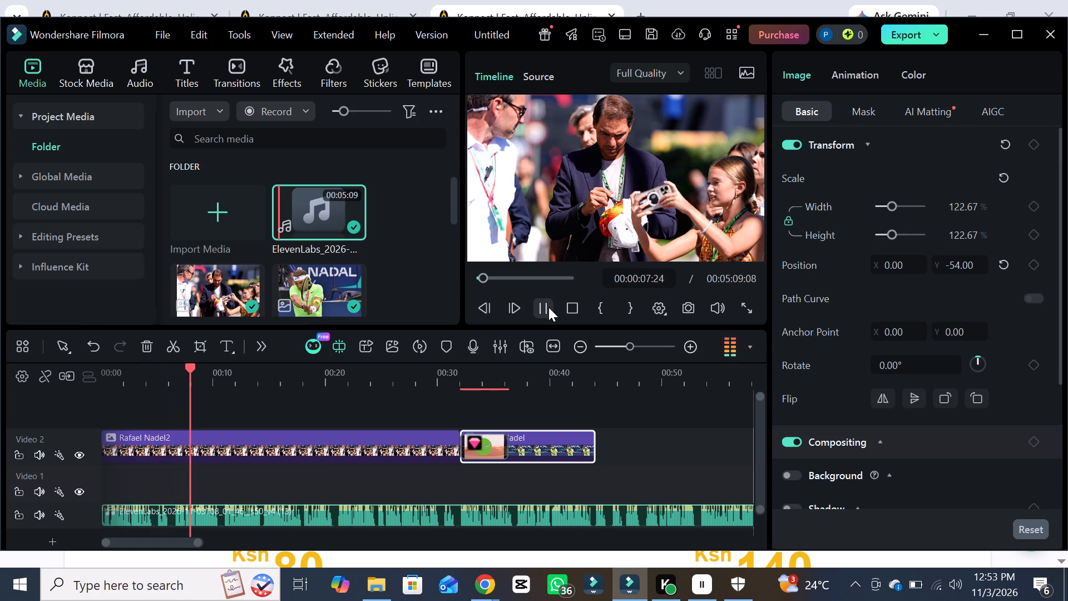
left_click(548, 307)
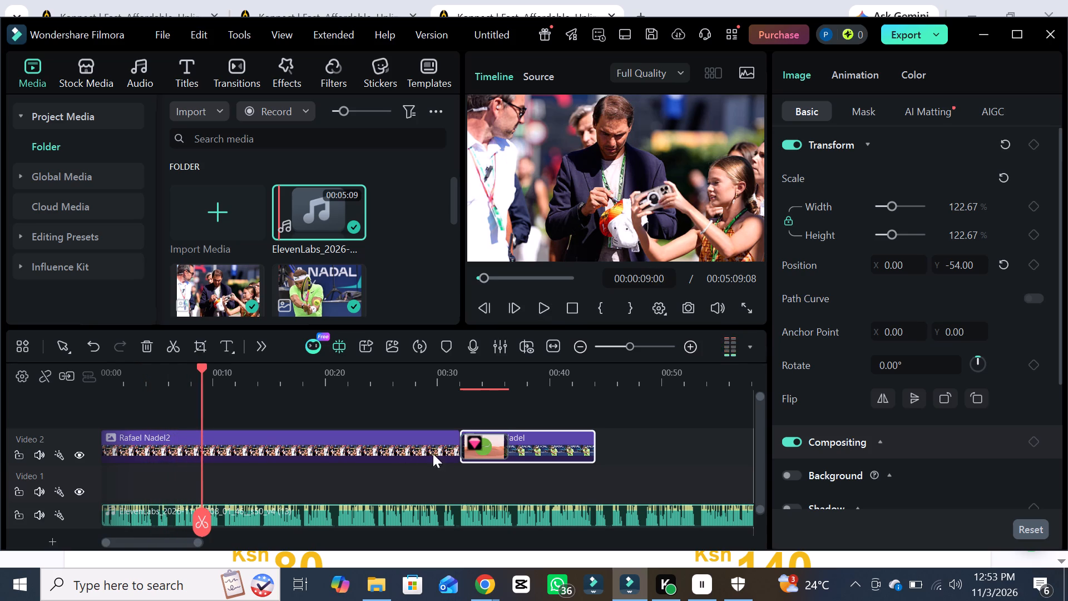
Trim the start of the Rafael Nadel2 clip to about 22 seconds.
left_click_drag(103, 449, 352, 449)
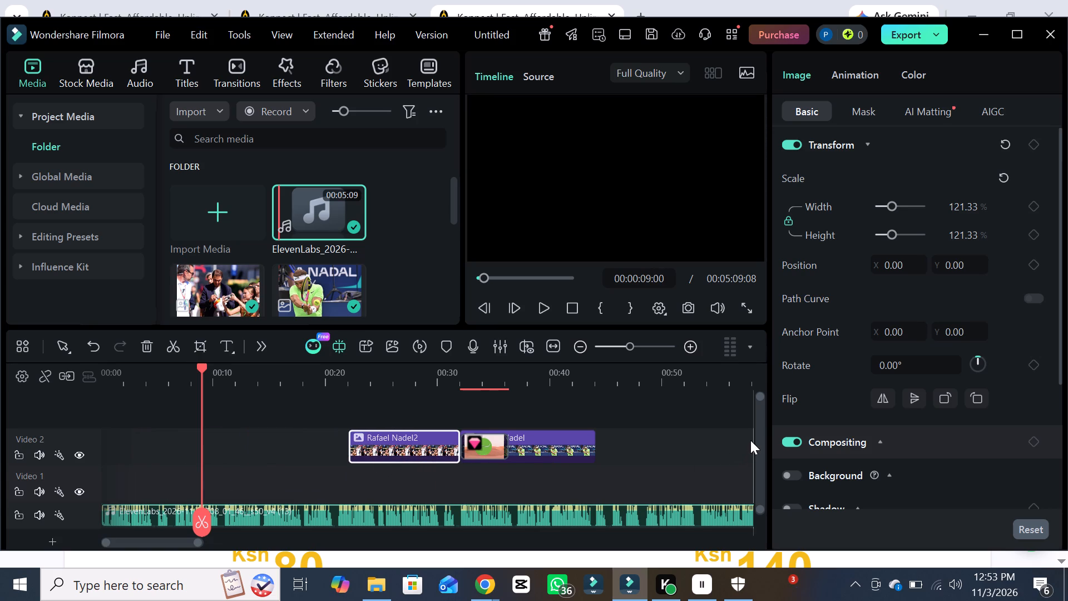
Delete the Rafael Nadel, Rafael Nadel2, Rod laver2, Rod laver and Novak Djokovic clips from Video 2.
right_click(584, 450)
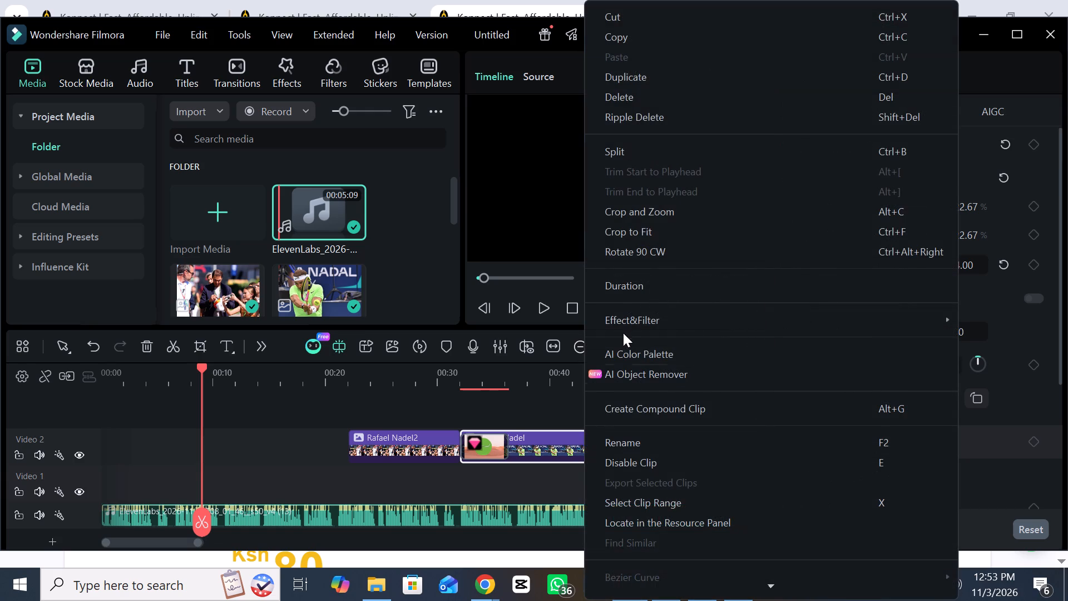
left_click(640, 99)
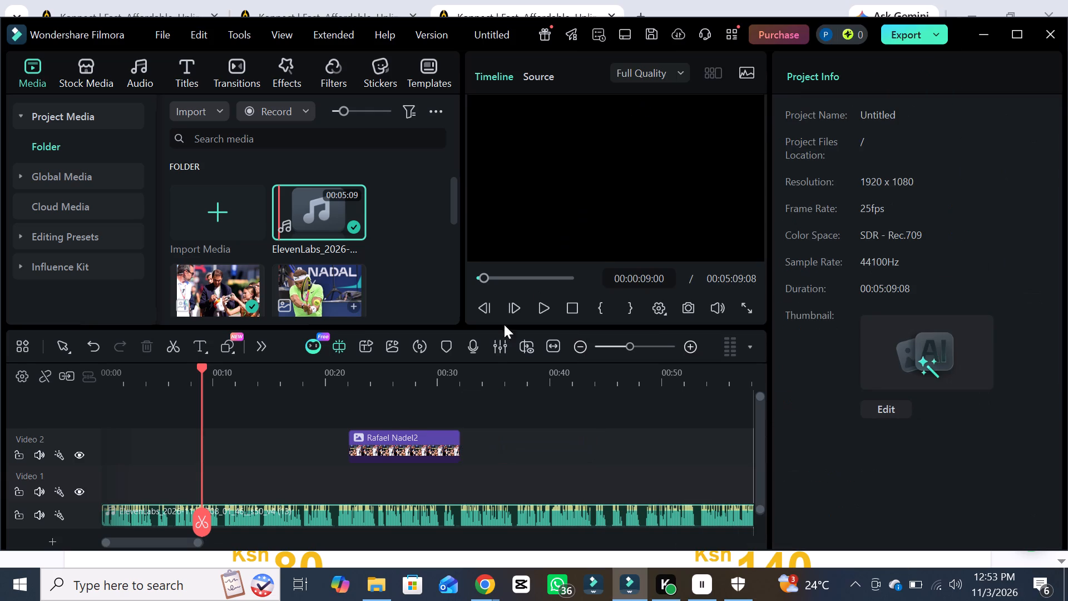
right_click(454, 444)
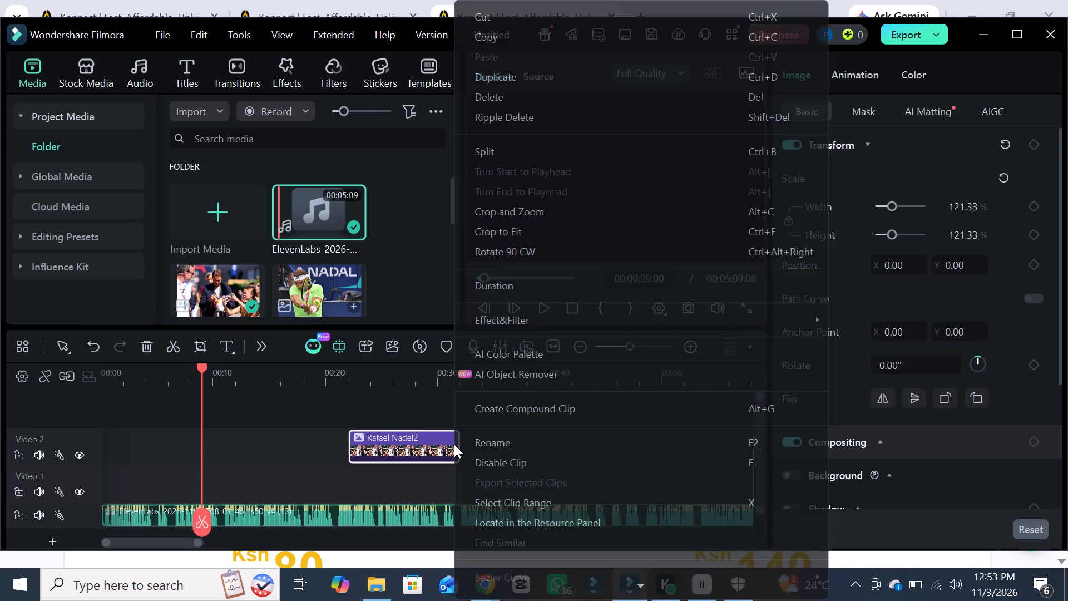
left_click(518, 88)
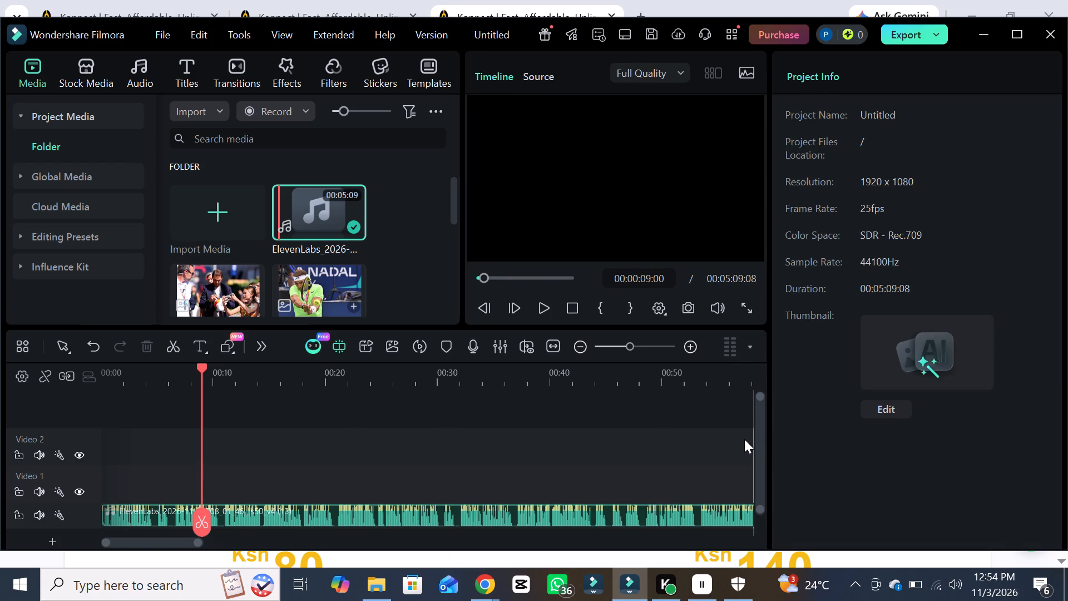
left_click_drag(742, 435, 766, 435)
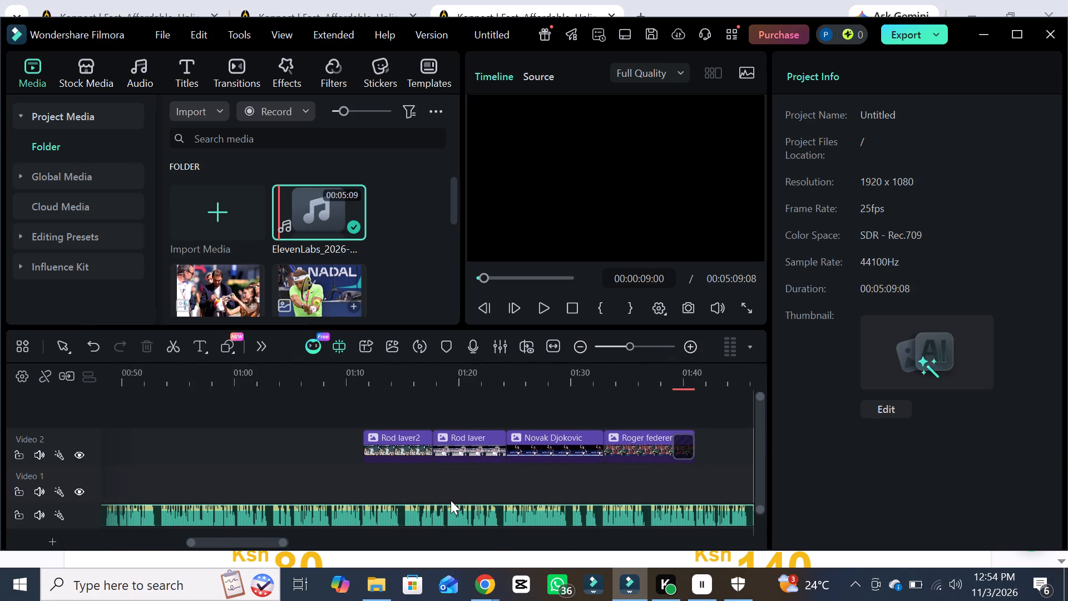
right_click(405, 454)
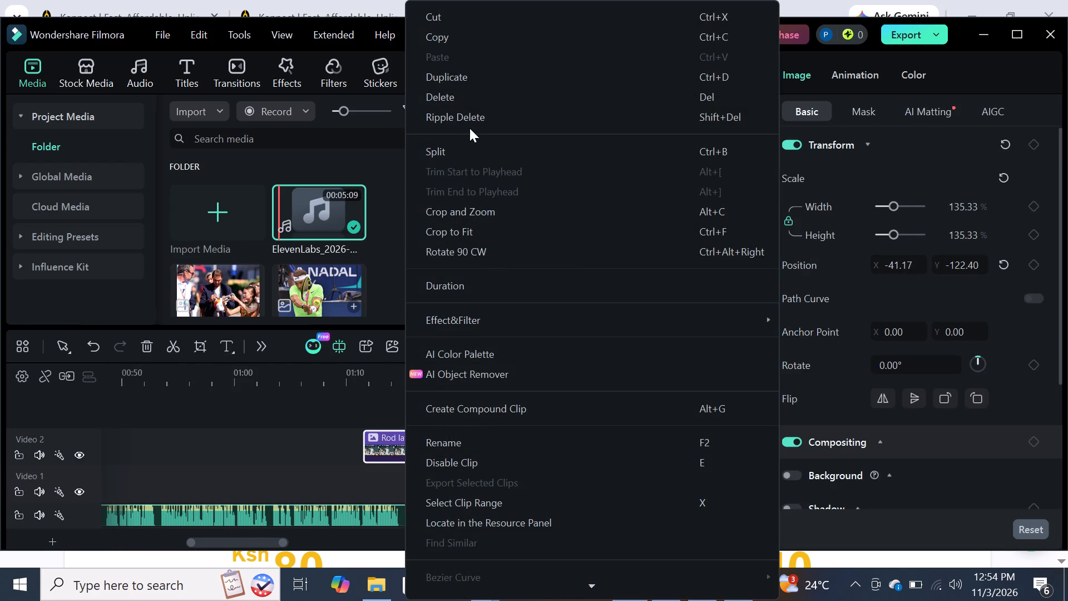
left_click(467, 88)
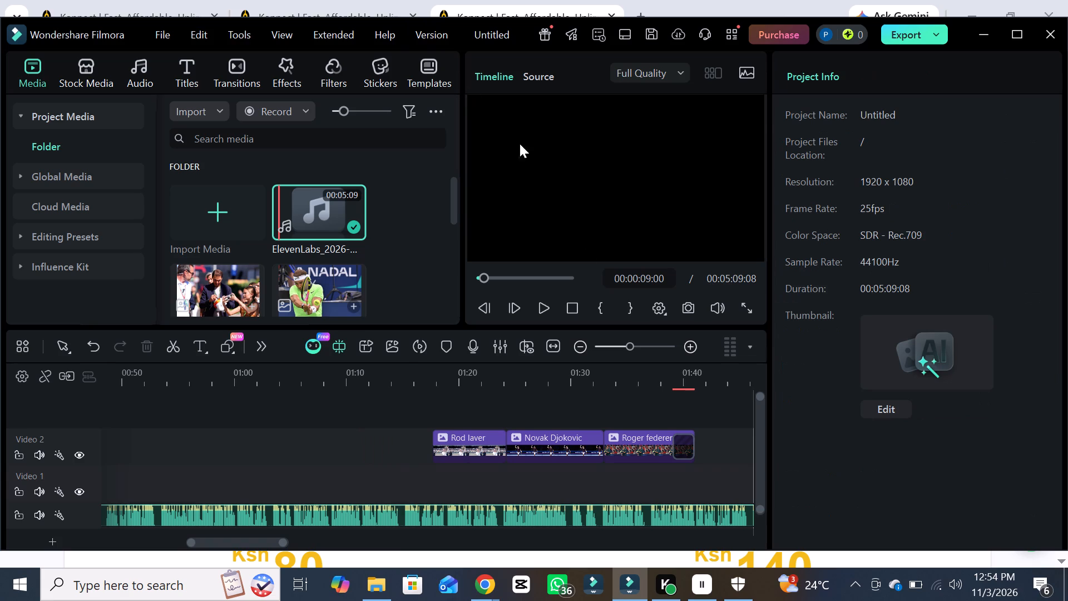
right_click(474, 438)
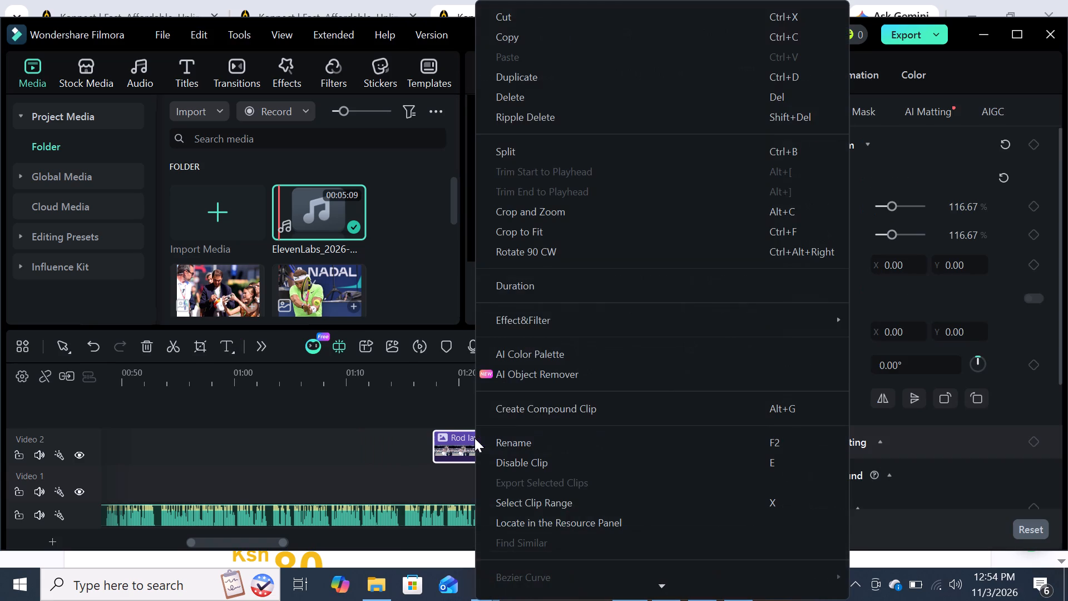
left_click(531, 90)
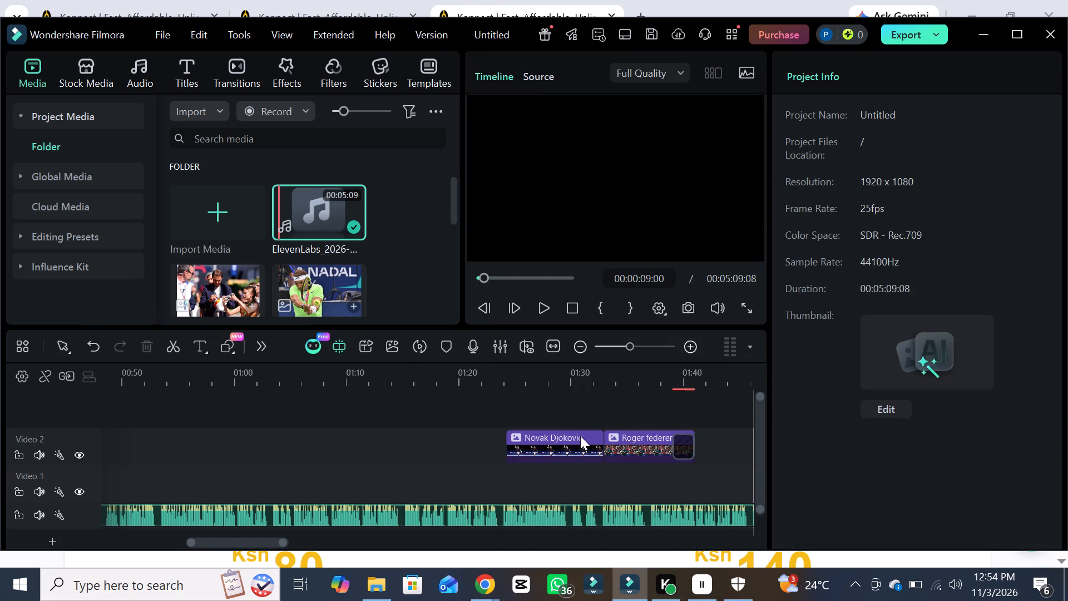
right_click(580, 436)
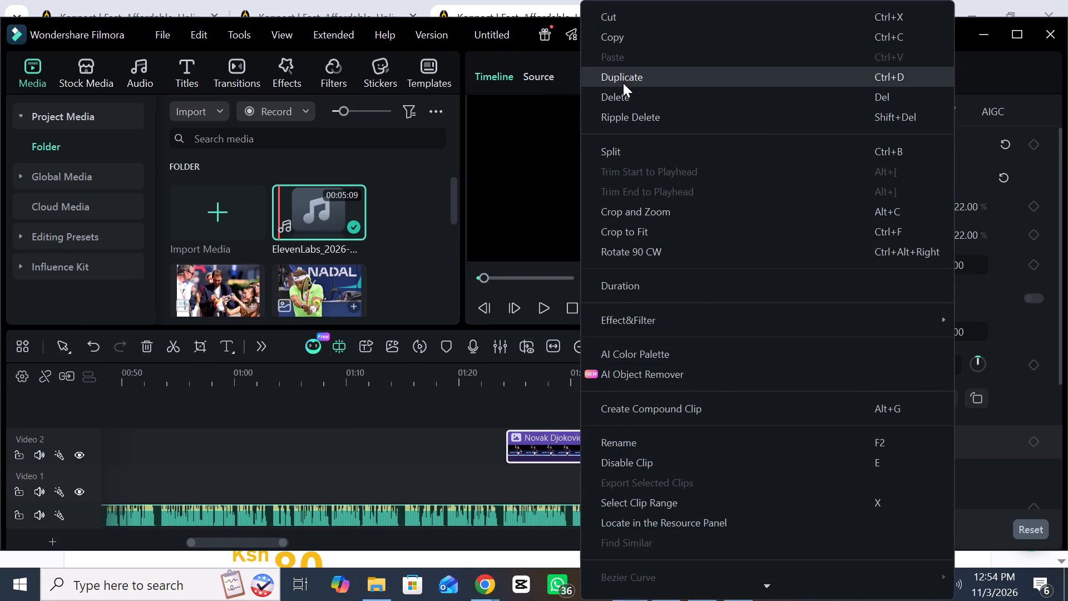
left_click(624, 98)
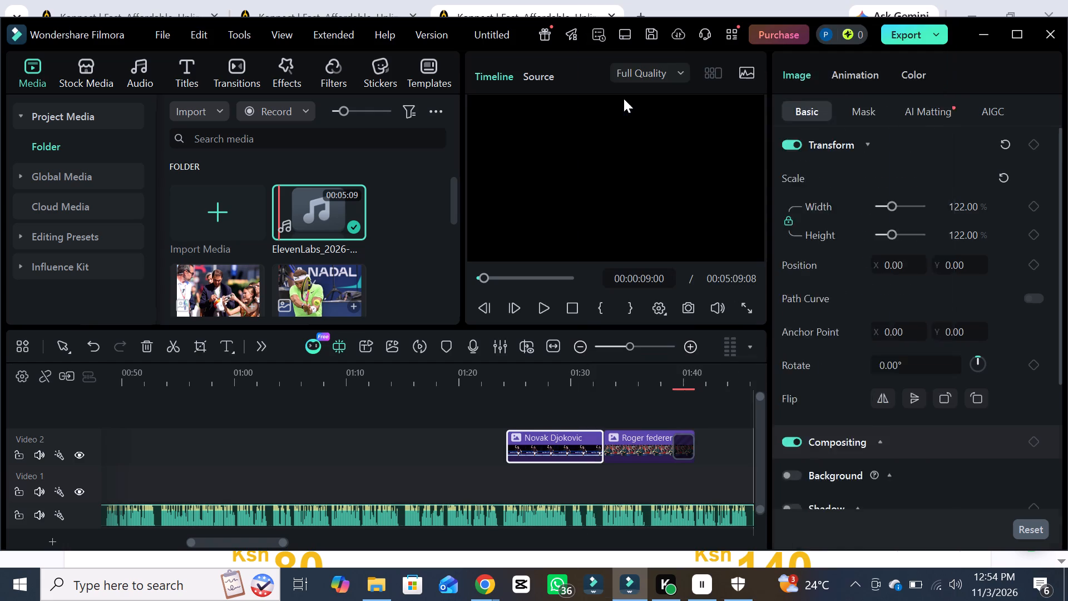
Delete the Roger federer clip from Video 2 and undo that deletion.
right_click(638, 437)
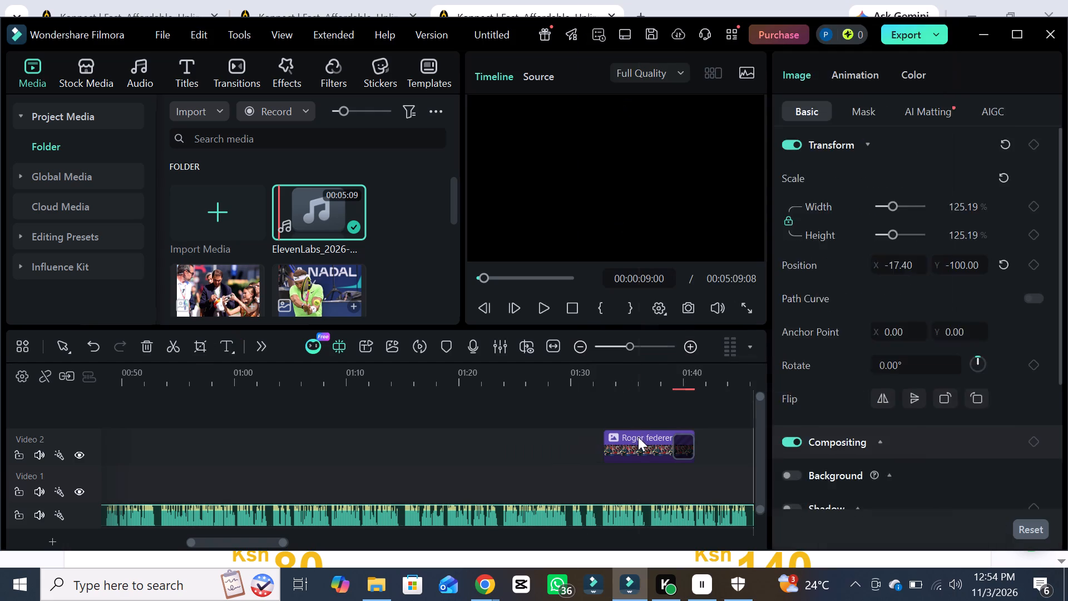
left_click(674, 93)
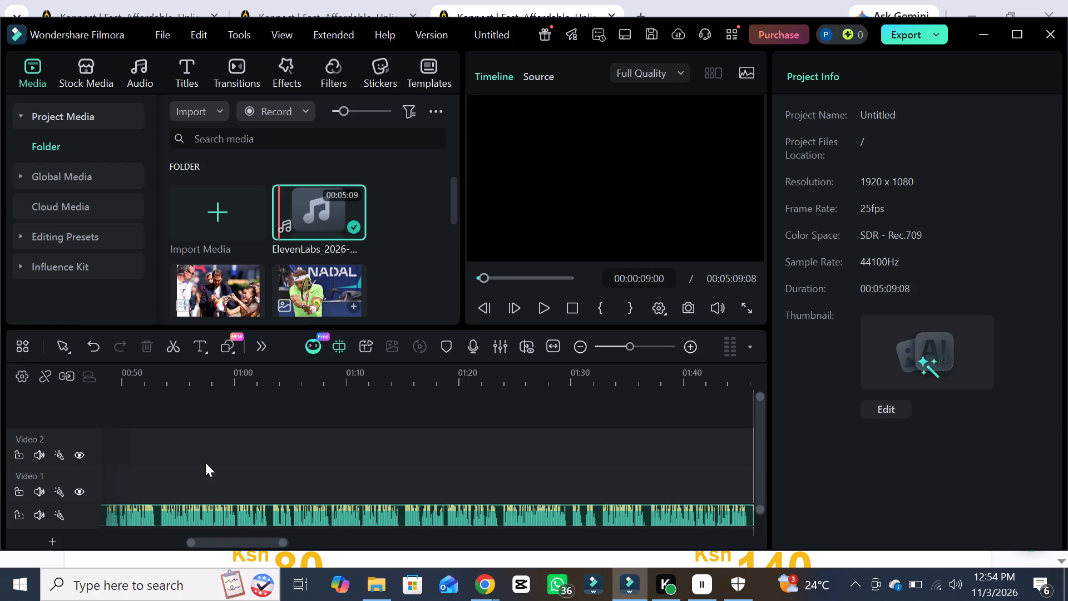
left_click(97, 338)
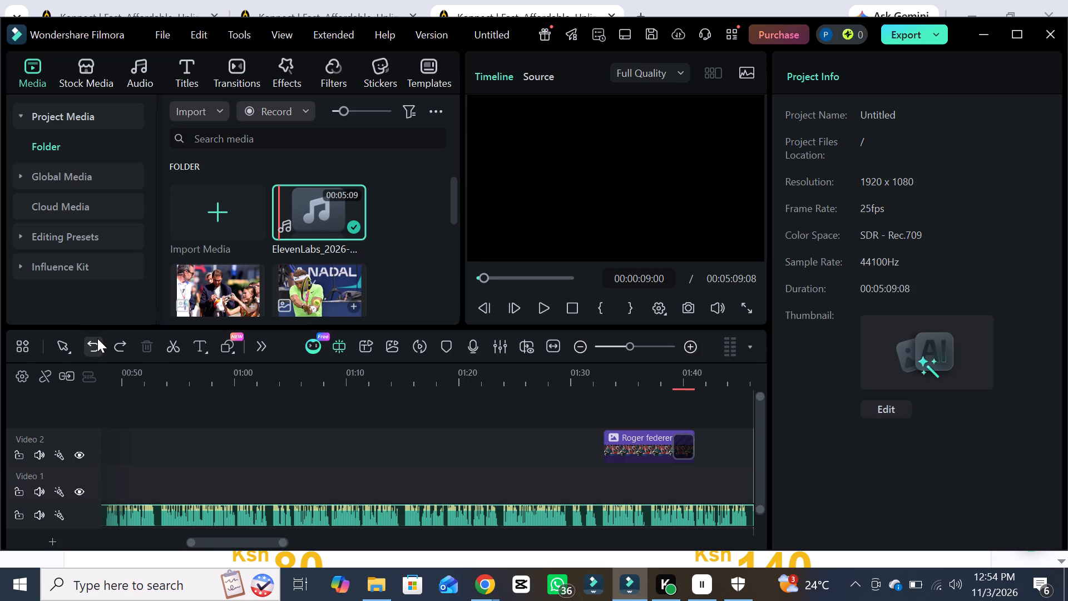
Delete the remaining Roger federer clip from Video 2.
right_click(626, 448)
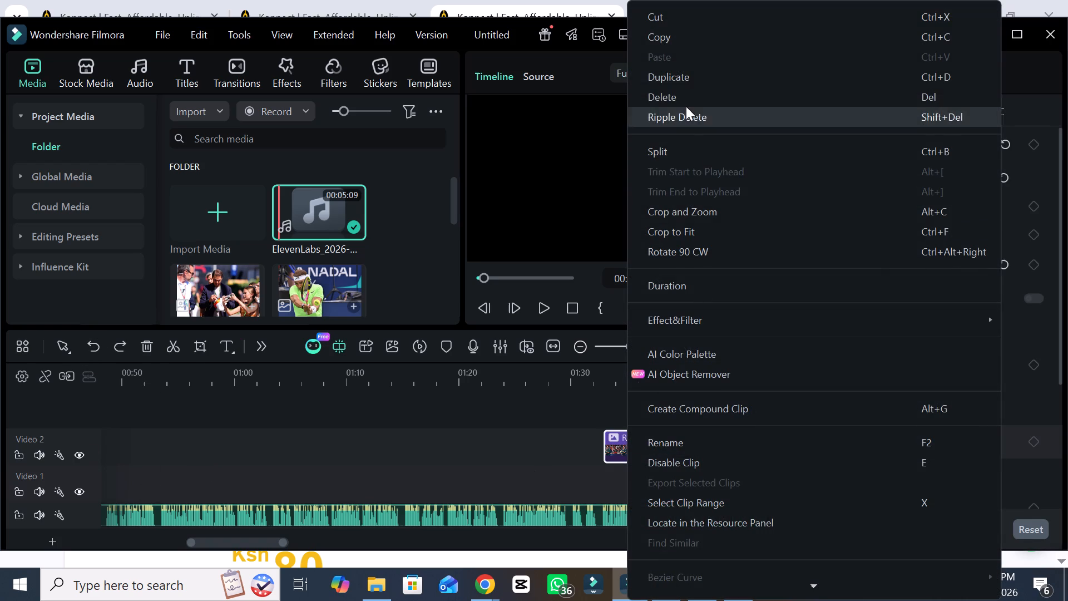
left_click(686, 102)
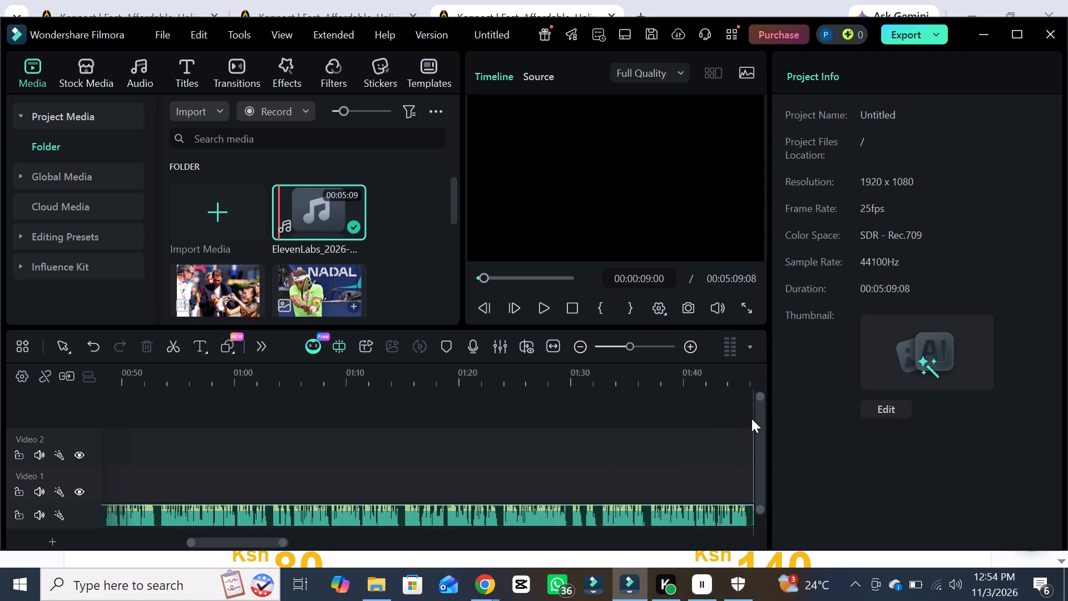
Return the playhead to the start of the timeline and play the ElevenLabs narration from the beginning.
left_click_drag(739, 418, 764, 419)
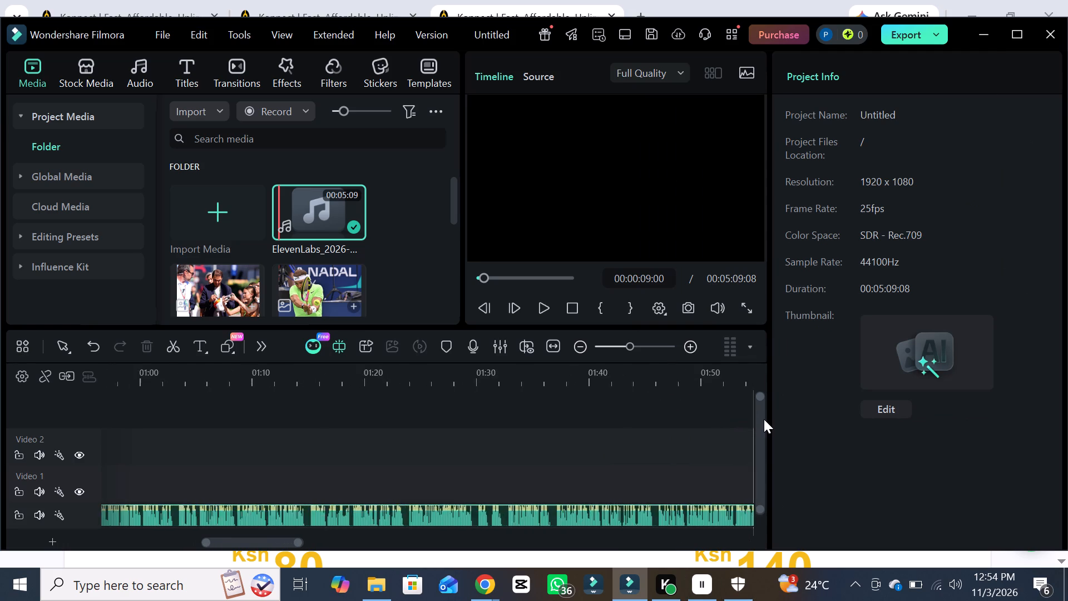
left_click_drag(764, 419, 691, 427)
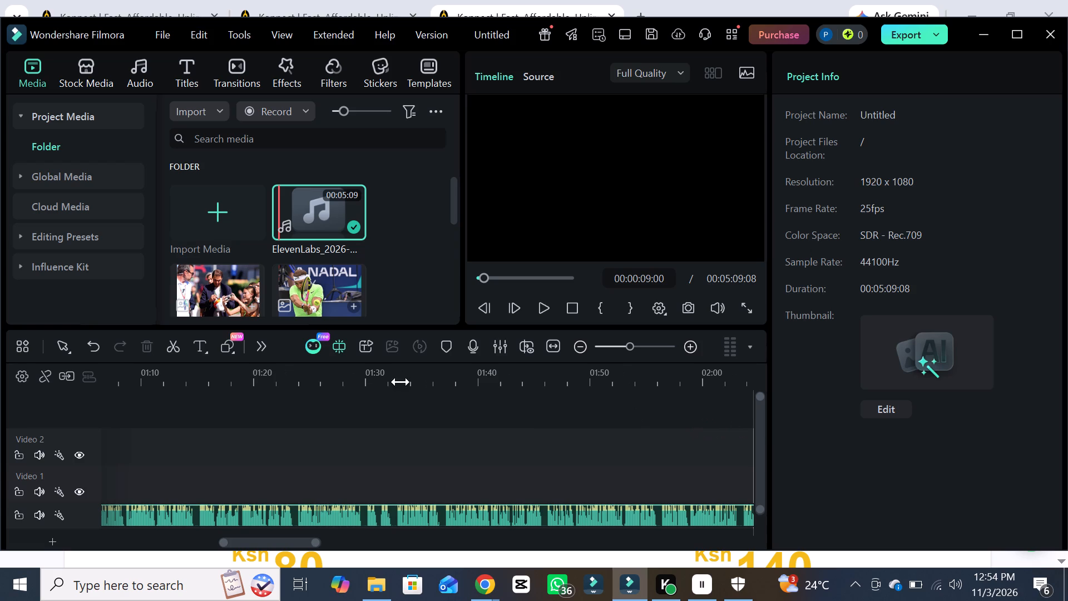
left_click_drag(304, 373, 169, 375)
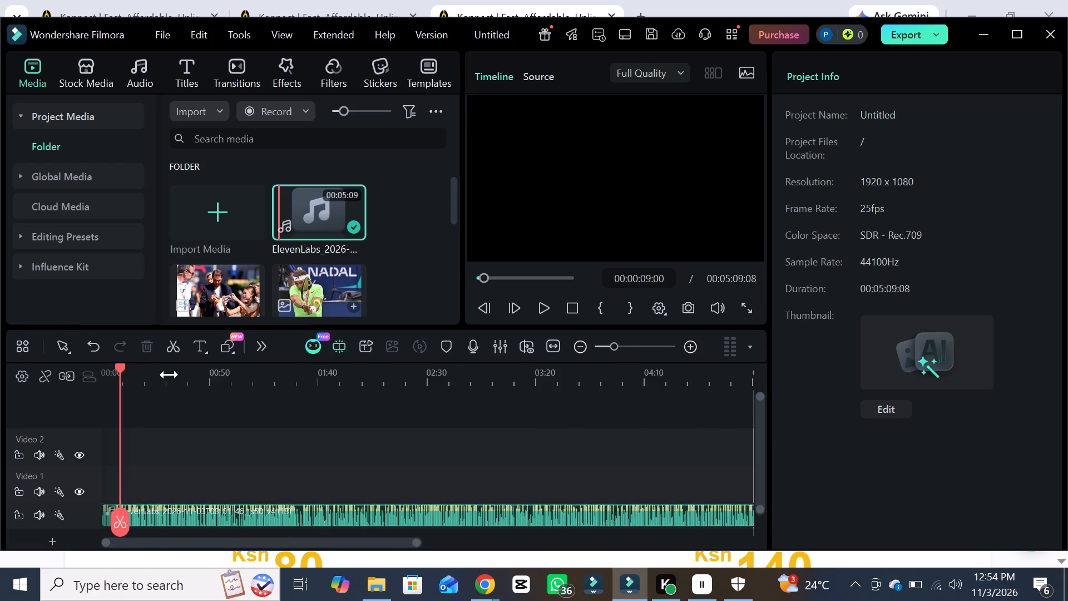
left_click_drag(169, 375, 152, 378)
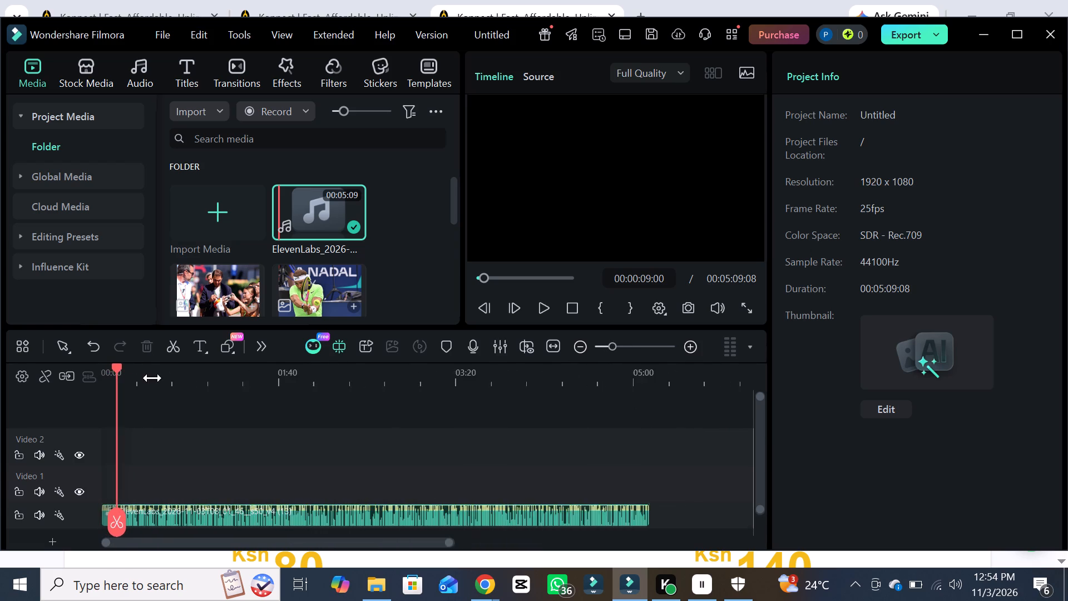
left_click_drag(152, 378, 179, 378)
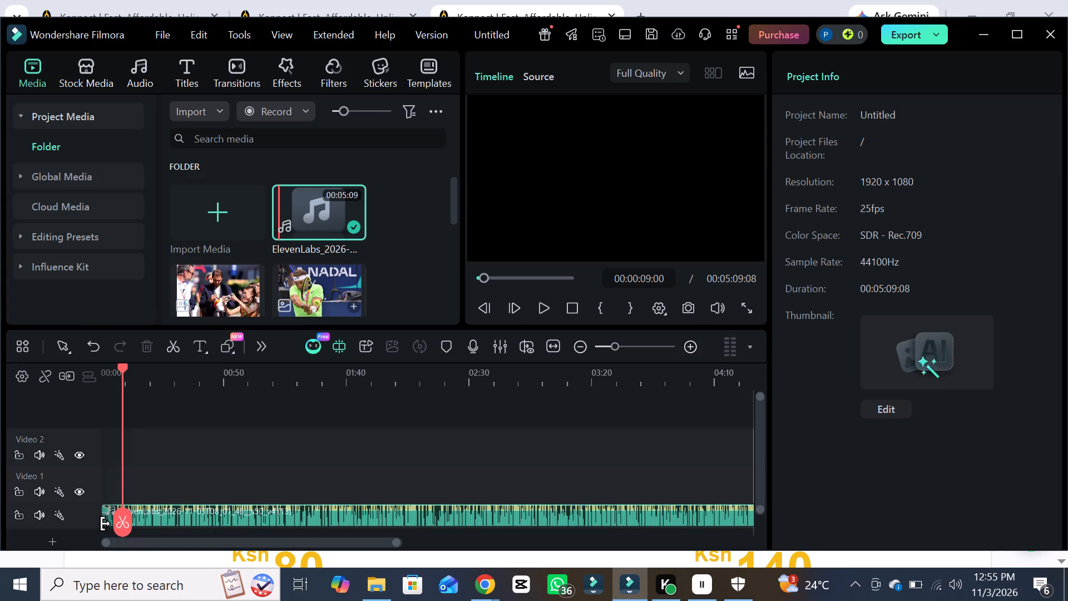
left_click_drag(122, 524, 108, 525)
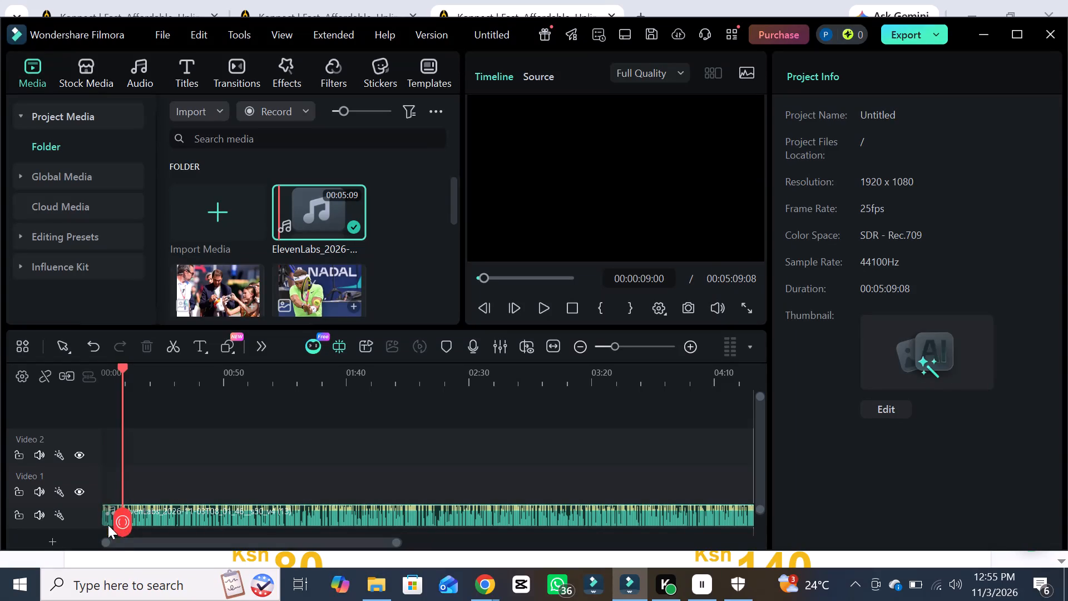
left_click_drag(108, 525, 106, 525)
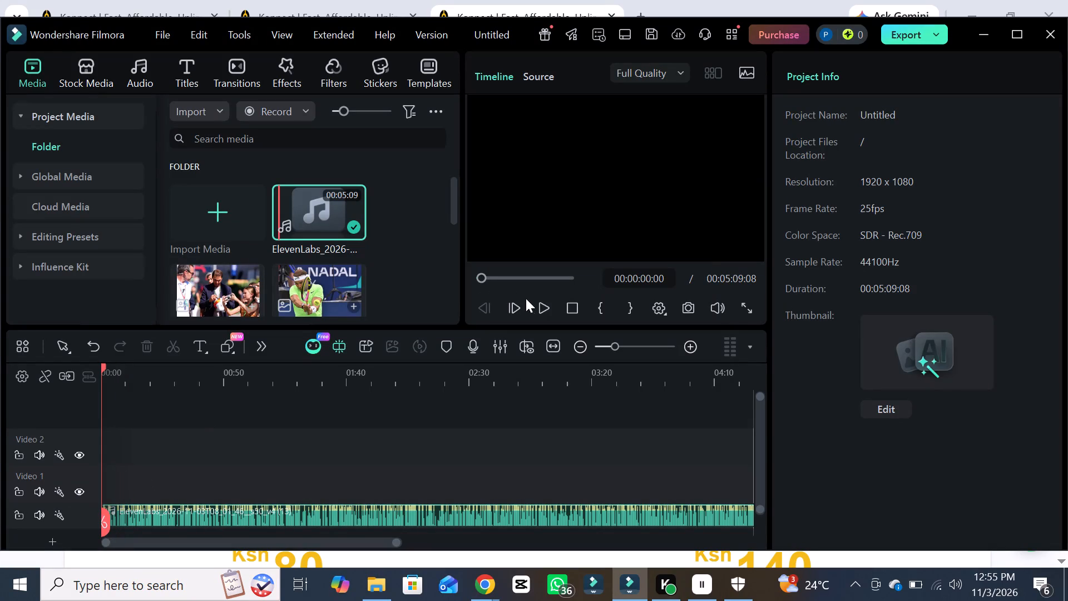
left_click(538, 303)
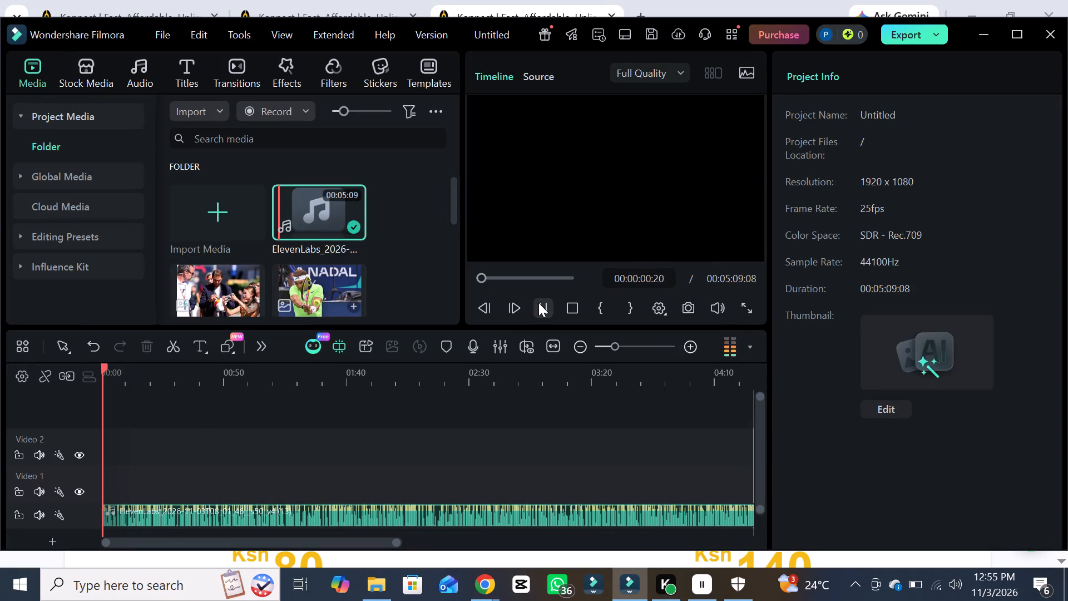
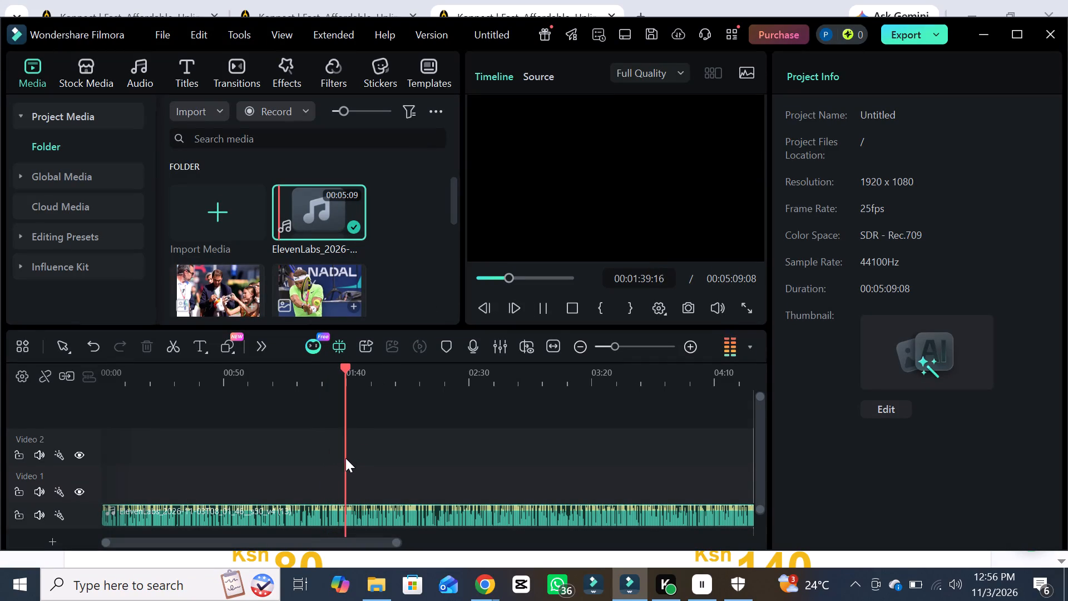
Pause the narration playback and return the playhead to the start of the timeline.
left_click(546, 308)
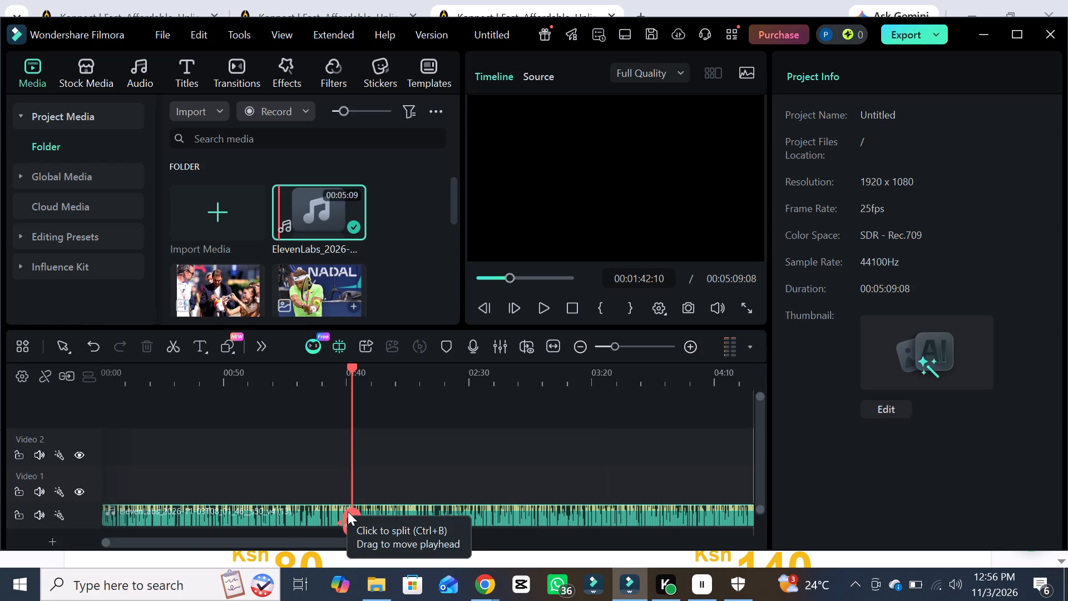
left_click_drag(348, 511, 27, 510)
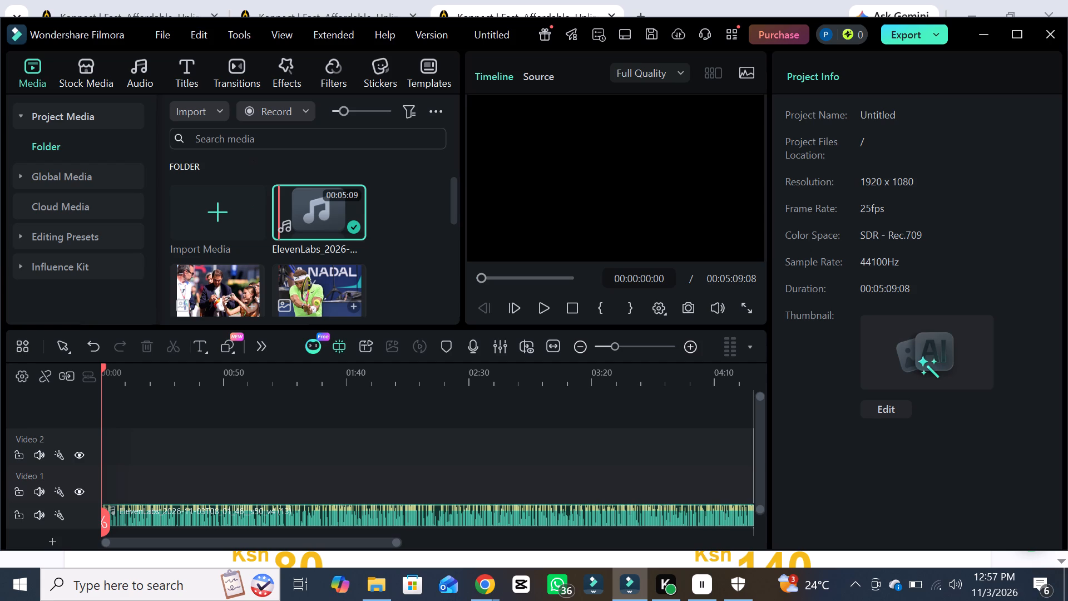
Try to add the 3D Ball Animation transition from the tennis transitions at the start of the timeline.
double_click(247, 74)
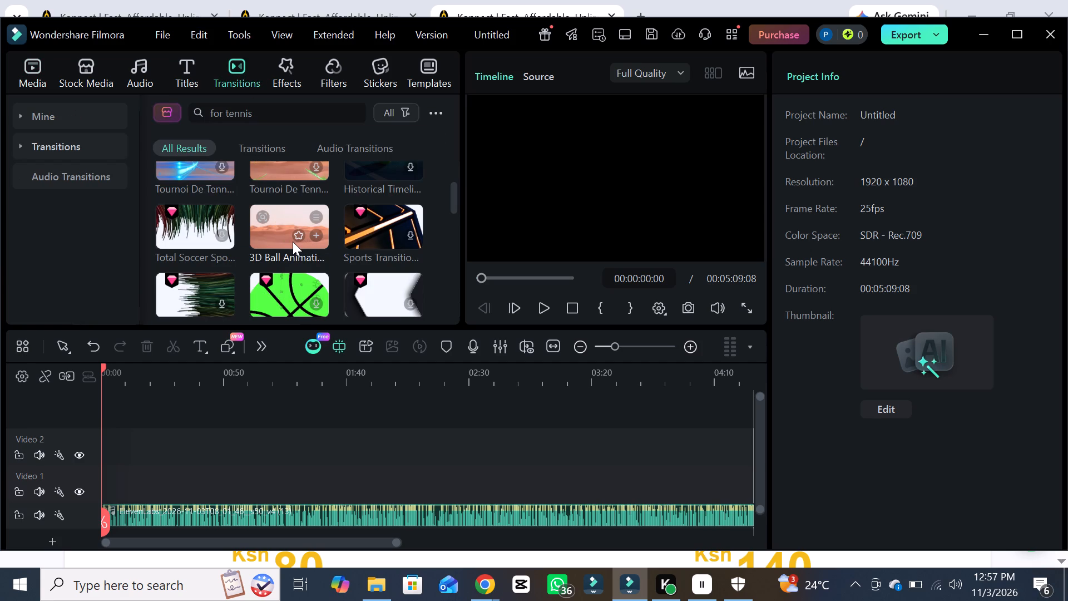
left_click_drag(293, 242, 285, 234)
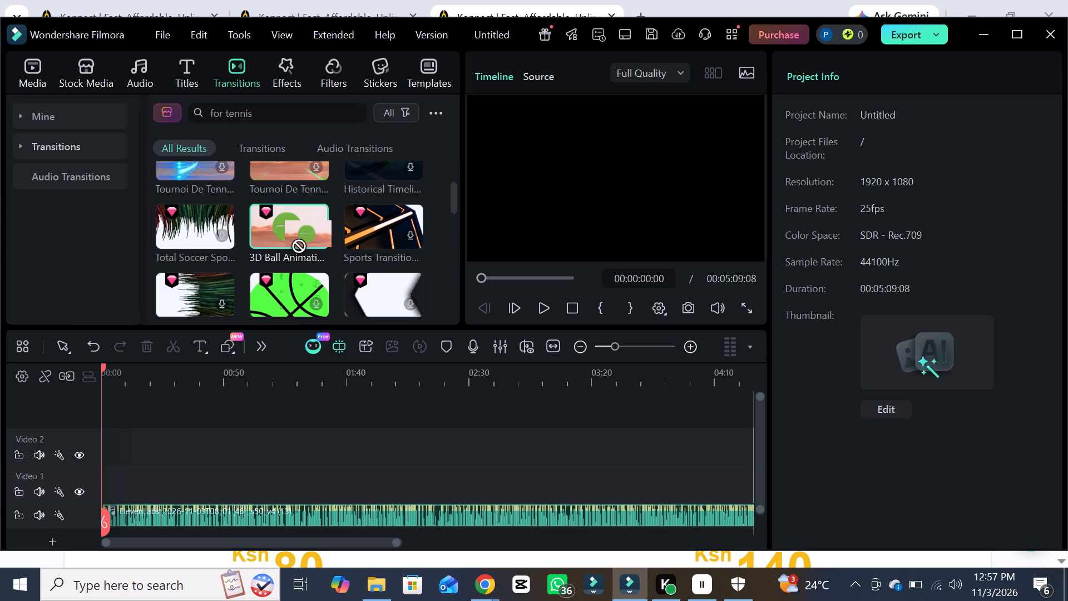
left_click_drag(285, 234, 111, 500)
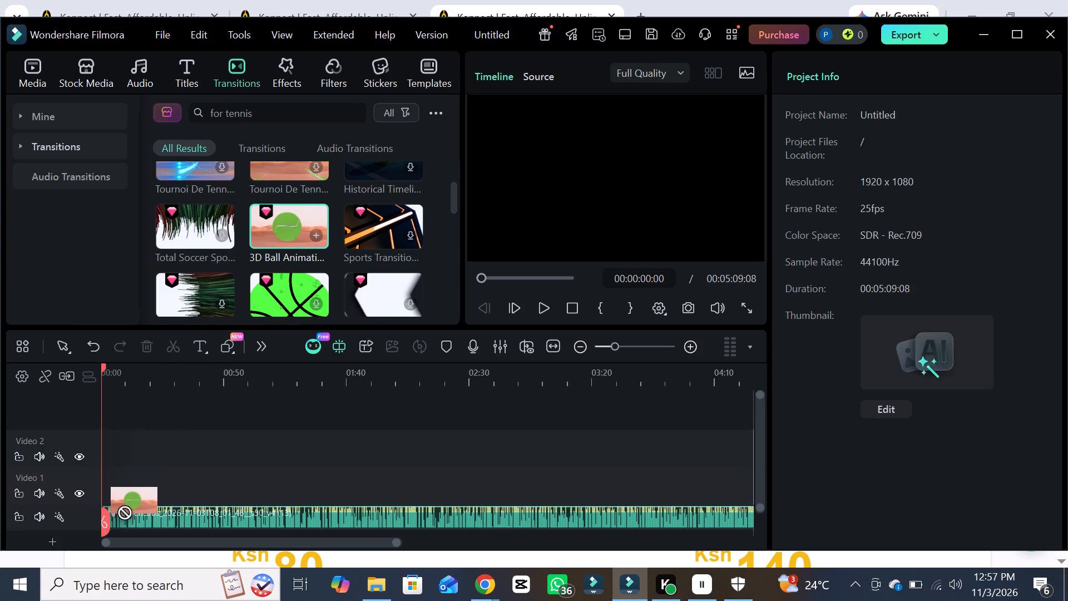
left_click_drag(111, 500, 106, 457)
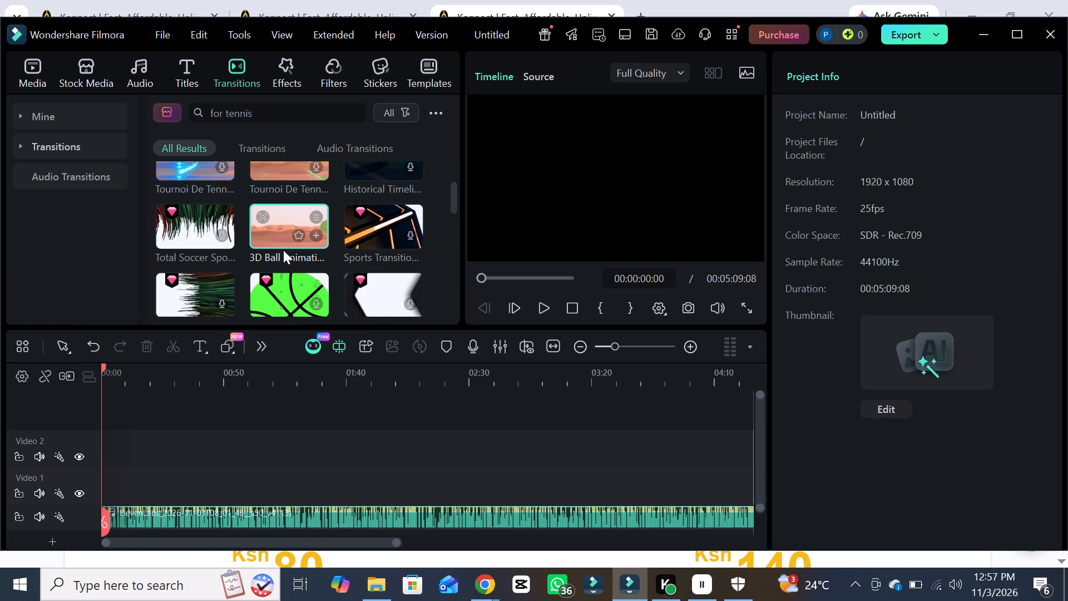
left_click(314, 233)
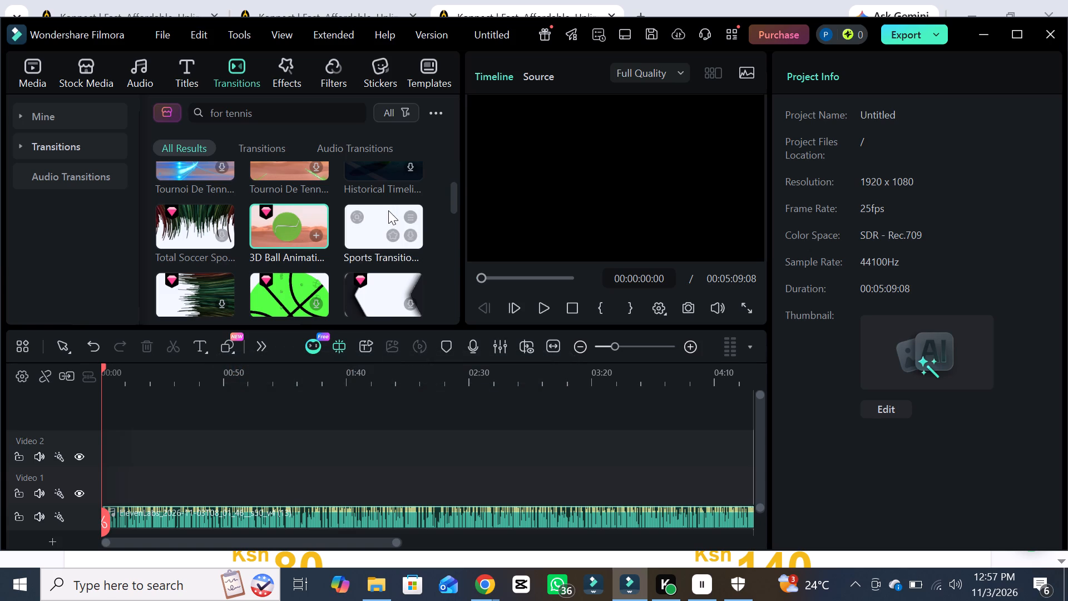
Play the opening of the narration and pause it at about 8 seconds.
left_click(545, 310)
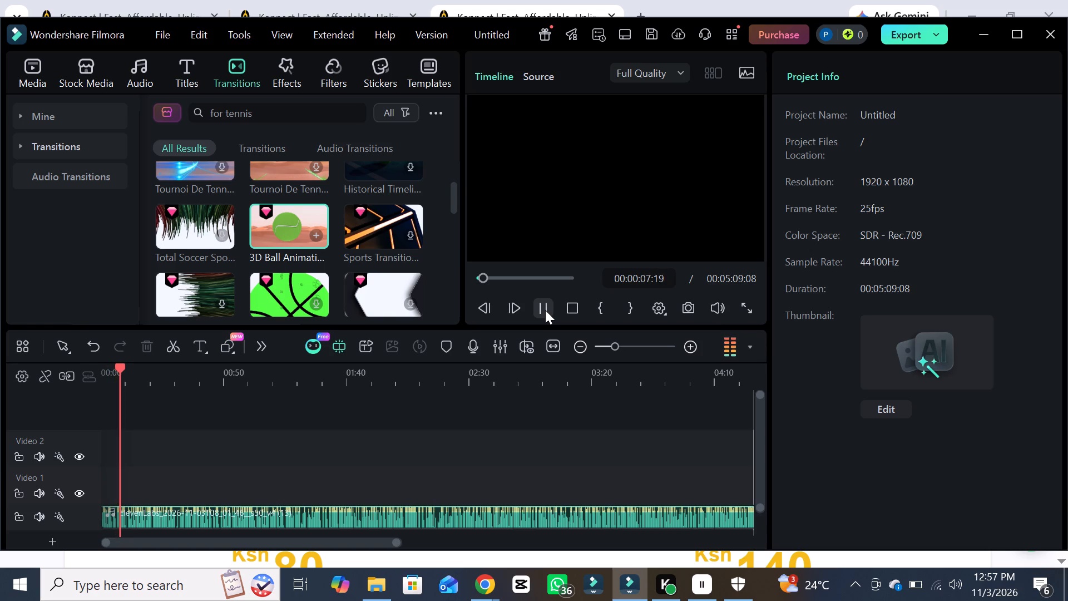
left_click(545, 310)
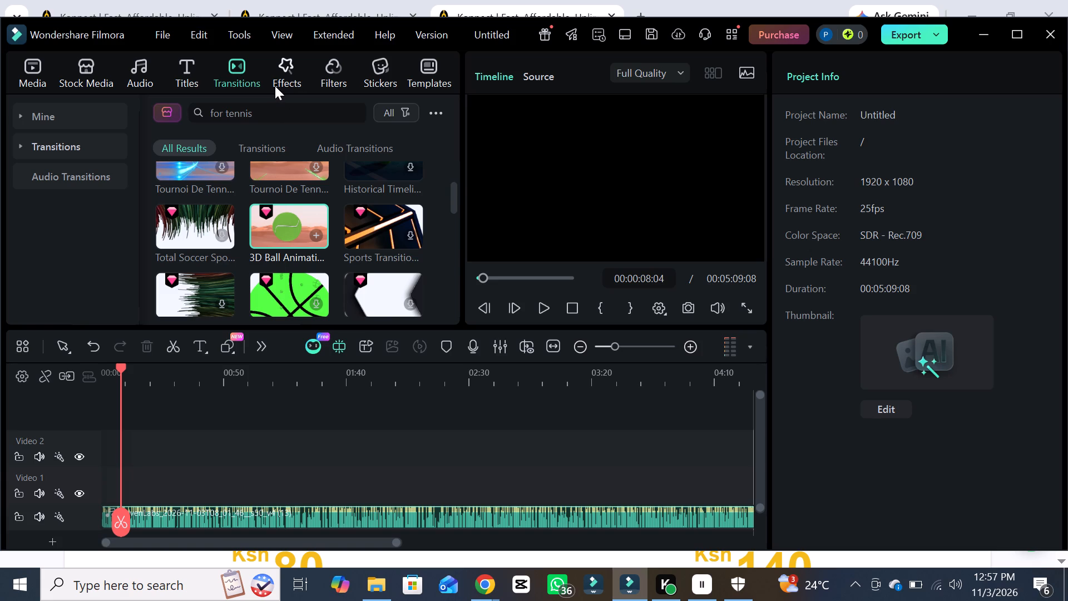
Add a Default Title to Video 1 and stretch it from the timeline start to about the one-minute mark.
double_click(189, 70)
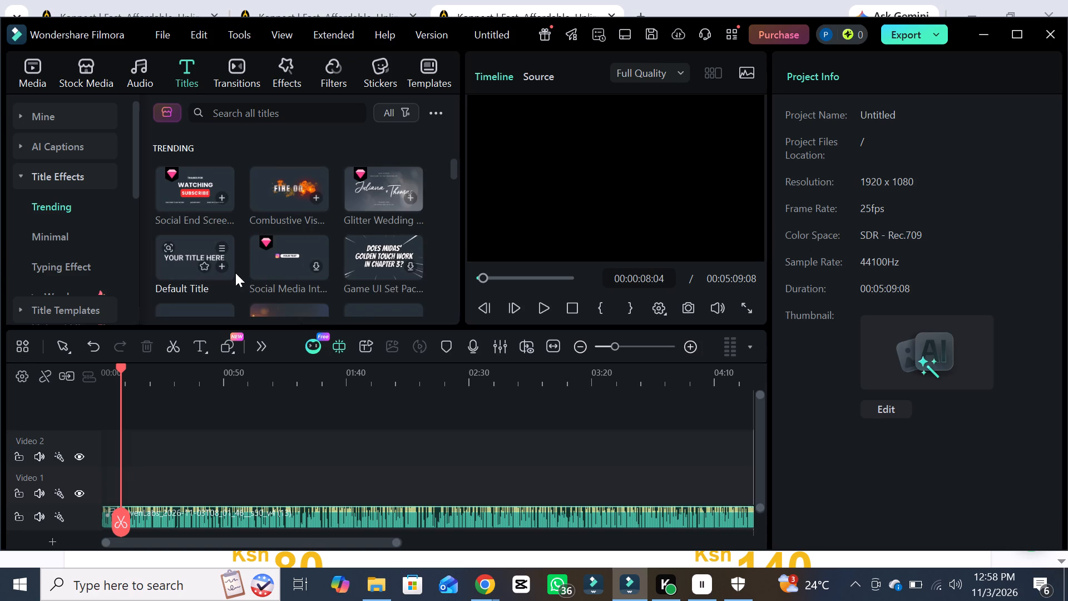
left_click(221, 265)
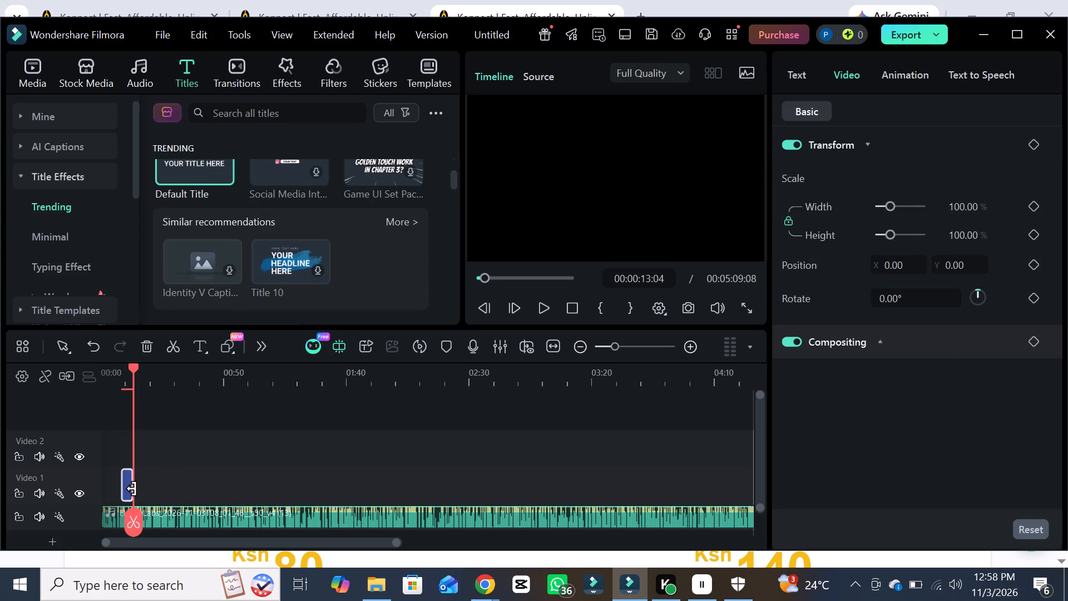
left_click_drag(131, 489, 246, 491)
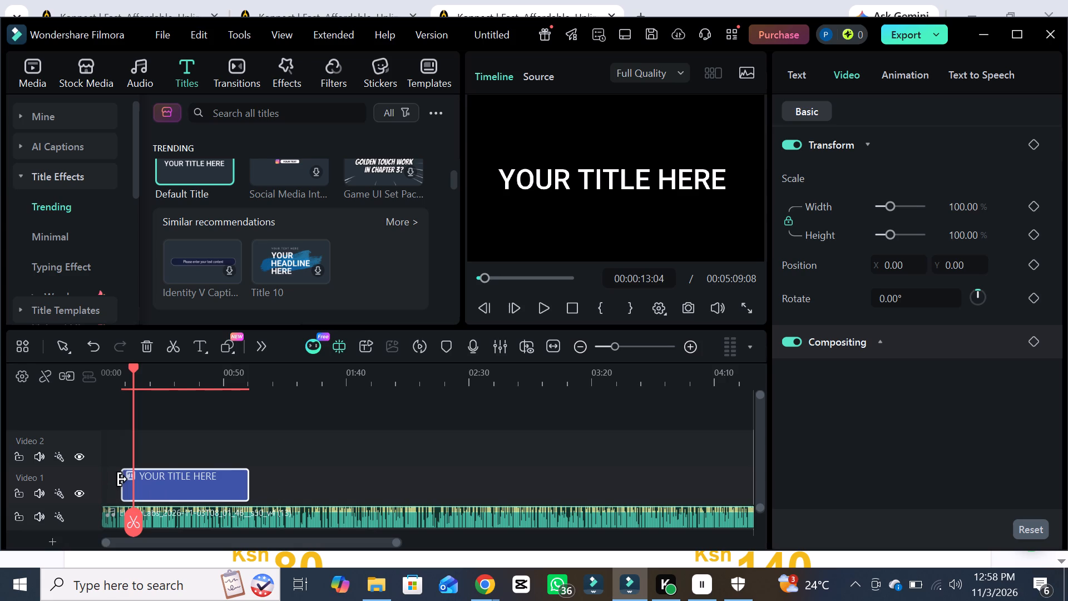
left_click_drag(122, 479, 104, 482)
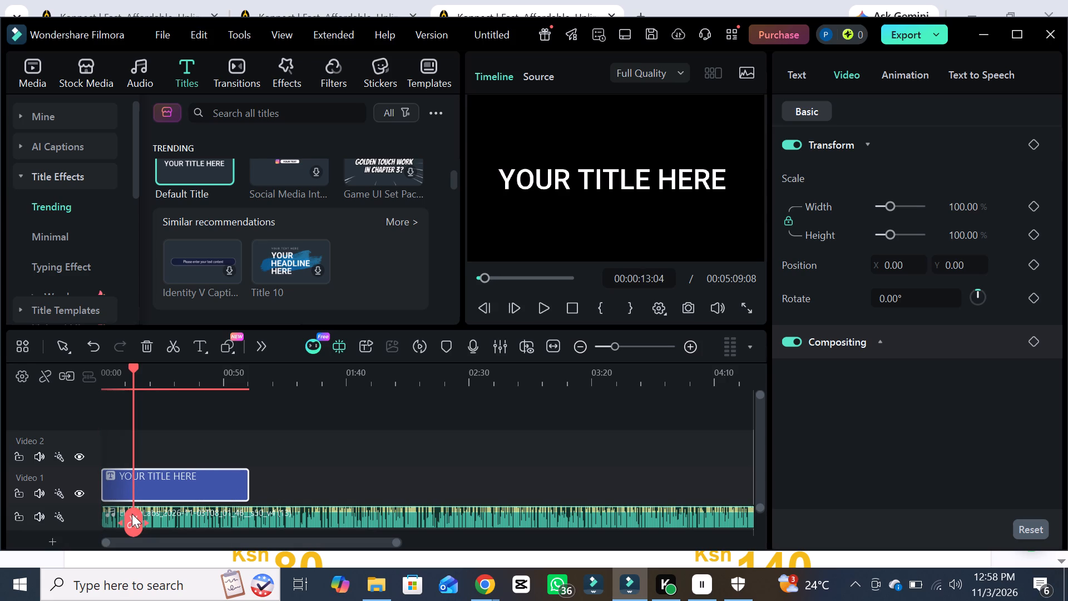
Replace the title's placeholder text with "TOP FIVE", with the playhead at the start of the timeline.
left_click_drag(132, 514, 97, 518)
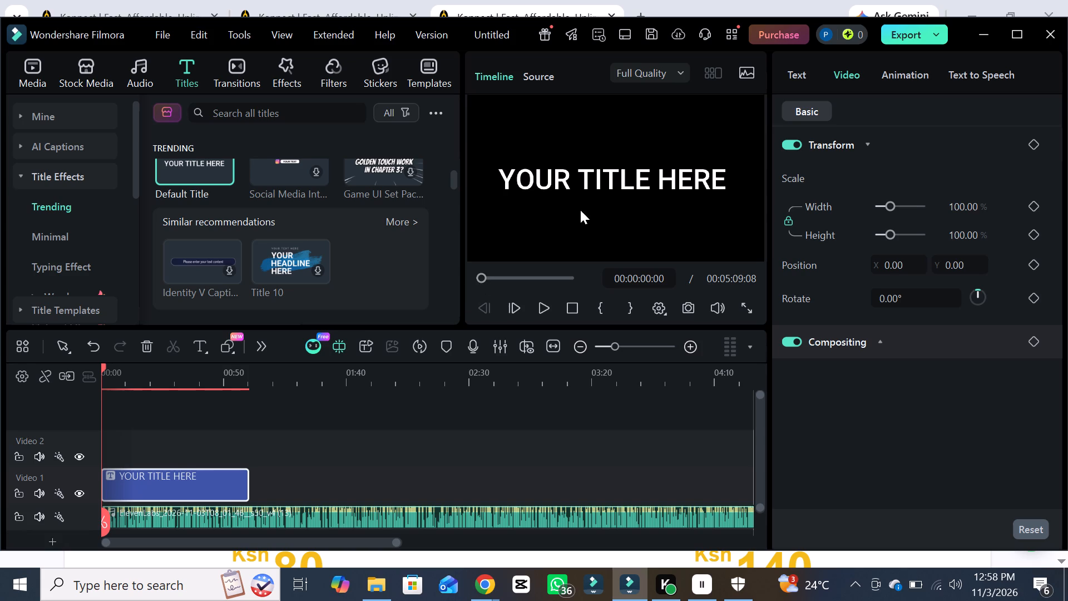
left_click(795, 73)
double_click(795, 73)
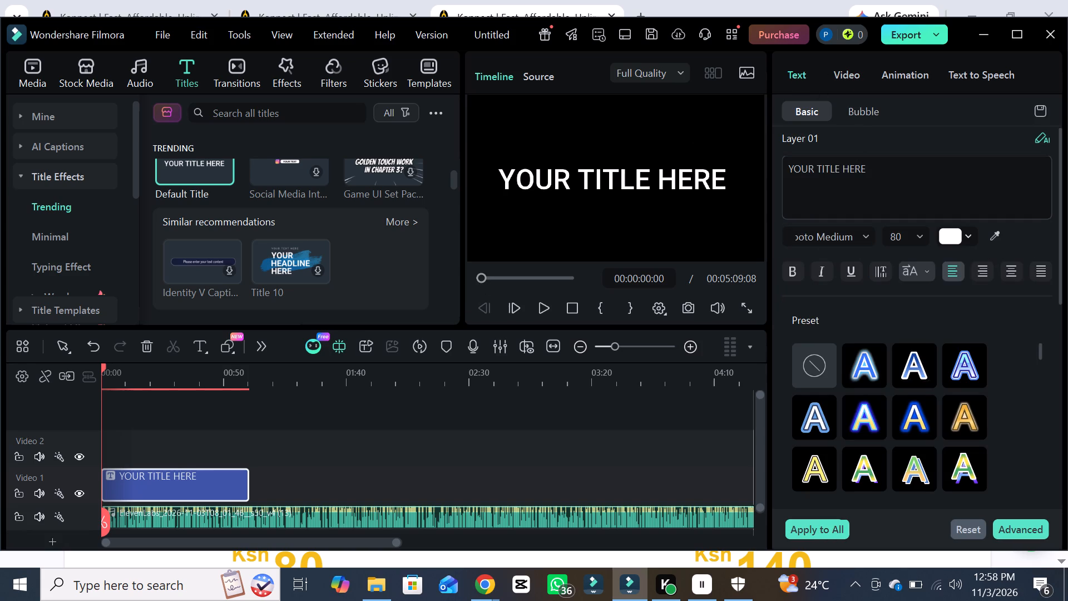
left_click(867, 170)
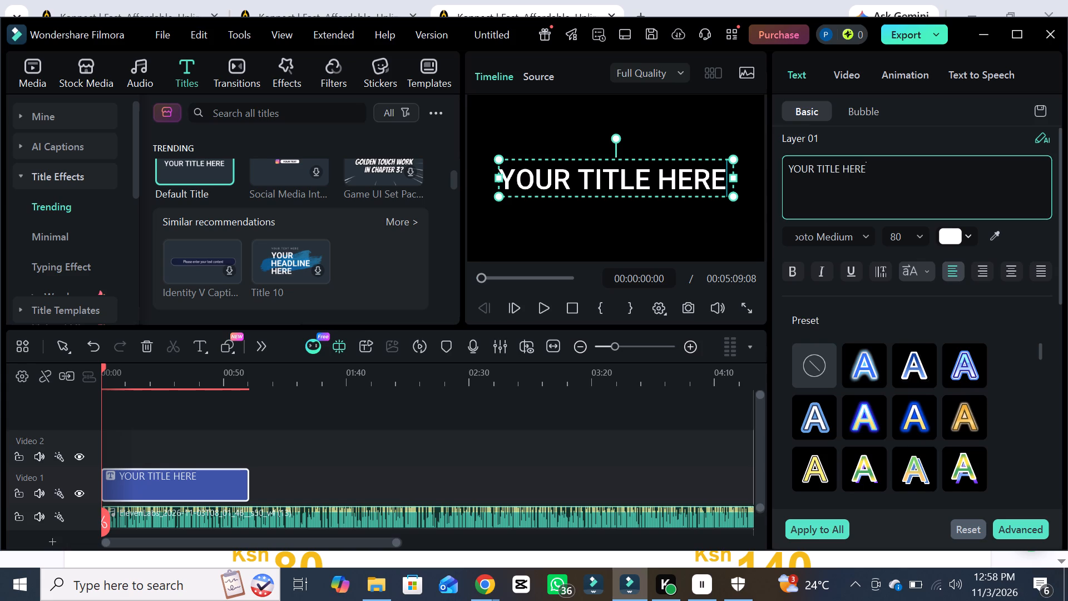
key("BackSpace")
key("BackSpace")
key("BackSpace")
key("BackSpace")
key("BackSpace")
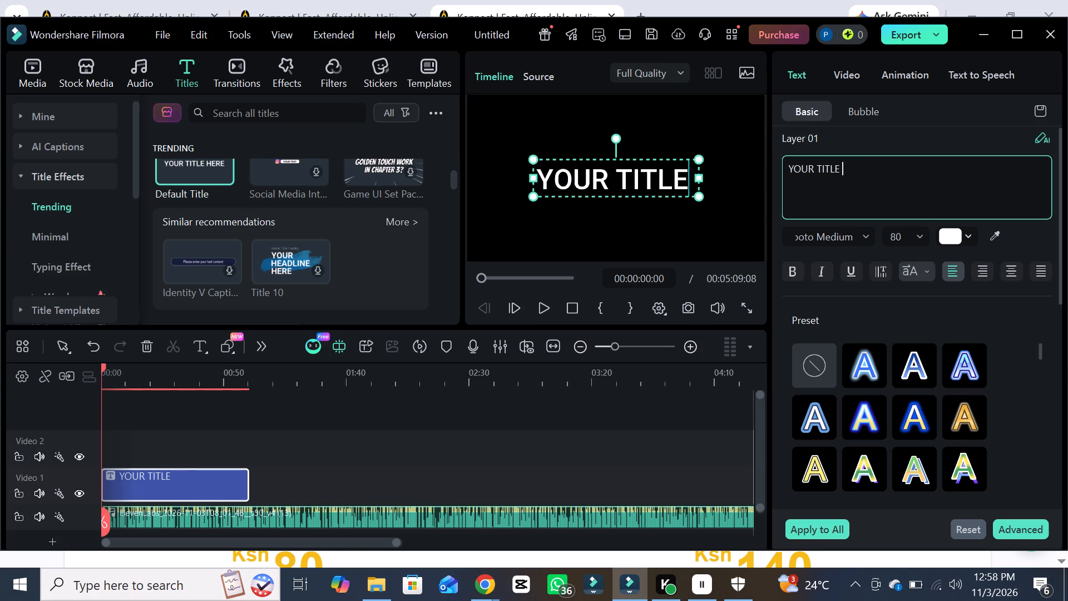
key("BackSpace")
key("BackSpace")
key("BackSpace")
key("BackSpace")
key("BackSpace")
key("BackSpace")
key("BackSpace")
key("BackSpace")
key("BackSpace")
key("BackSpace")
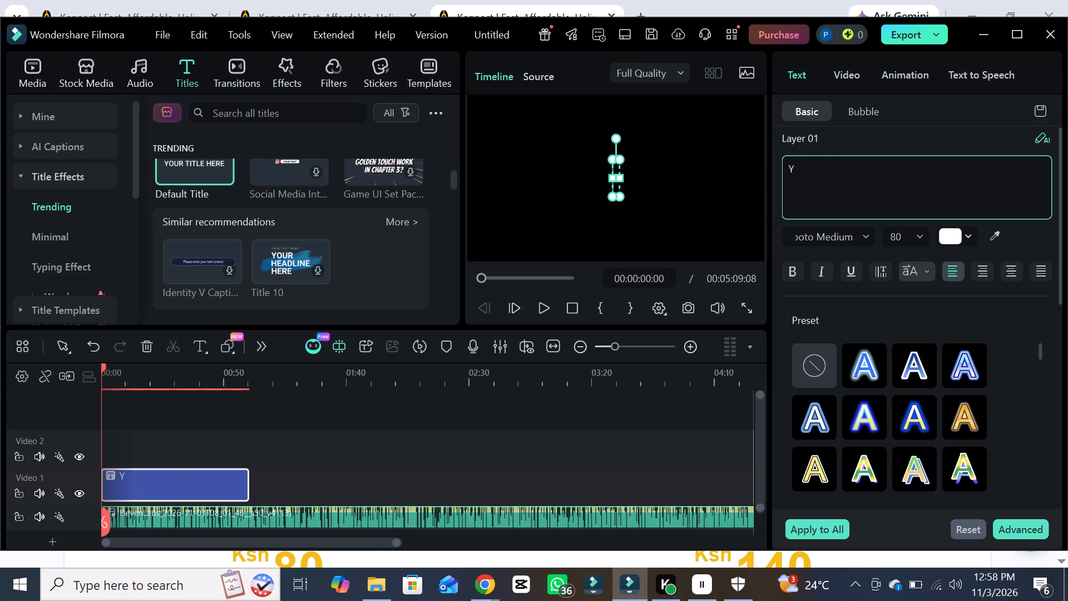
key("BackSpace")
key("t")
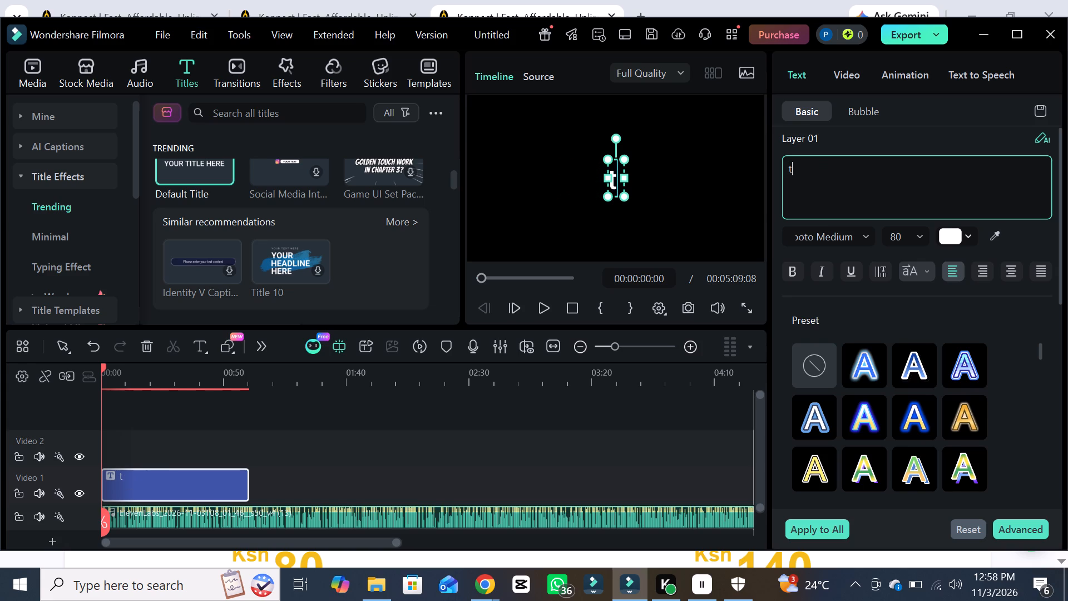
key("BackSpace")
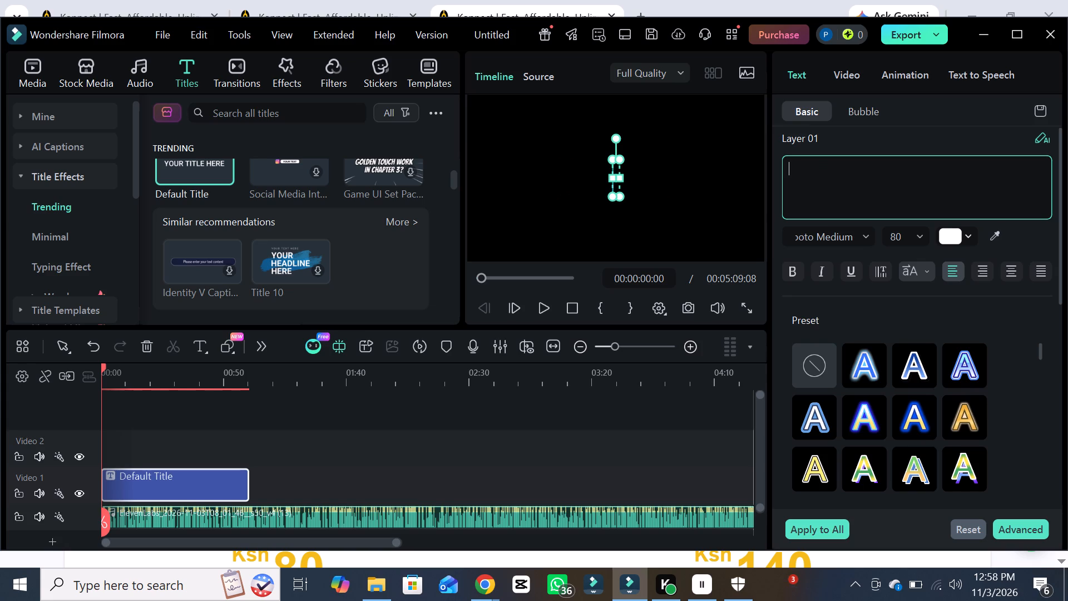
type("TOP")
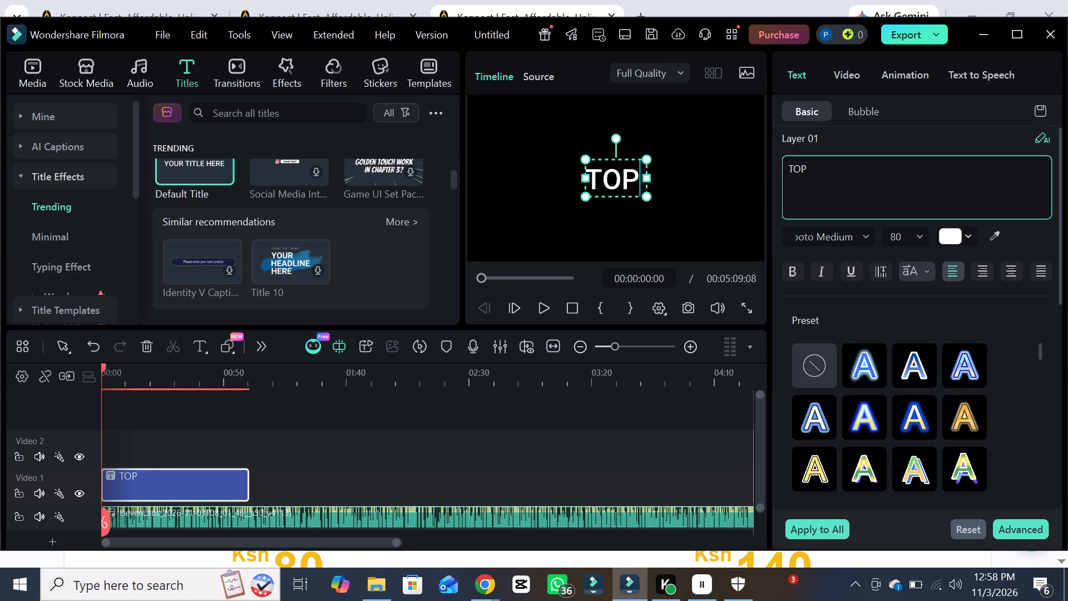
key("space")
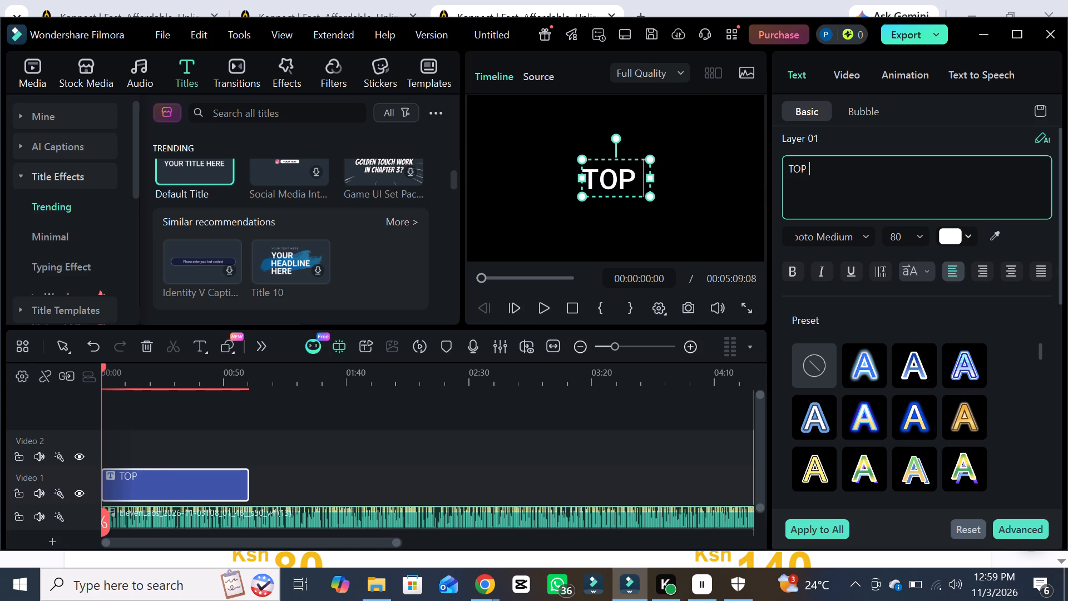
key("f")
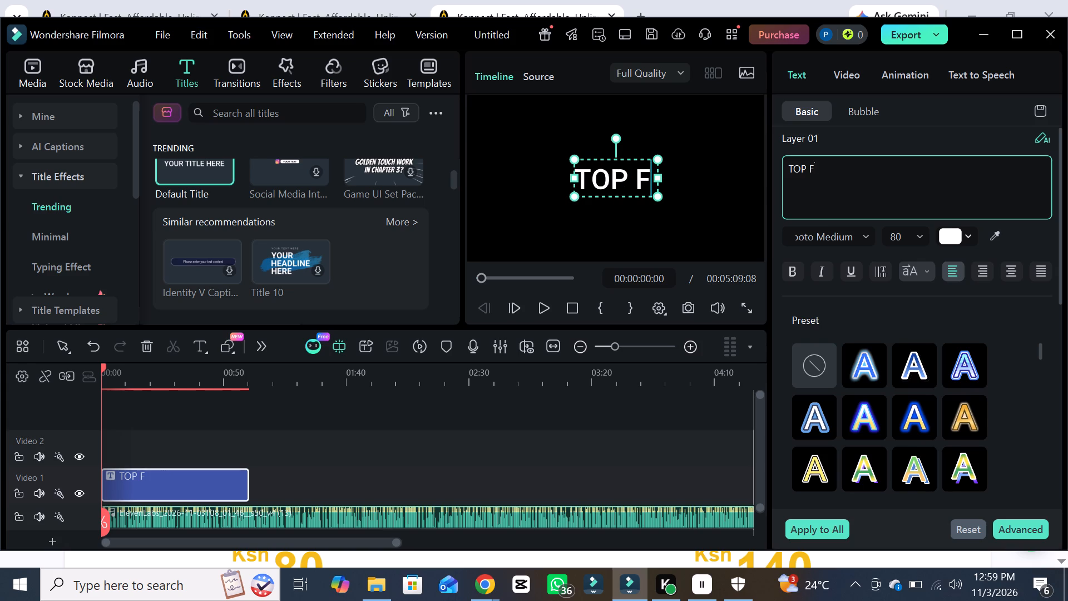
key("i")
key("v")
key("e")
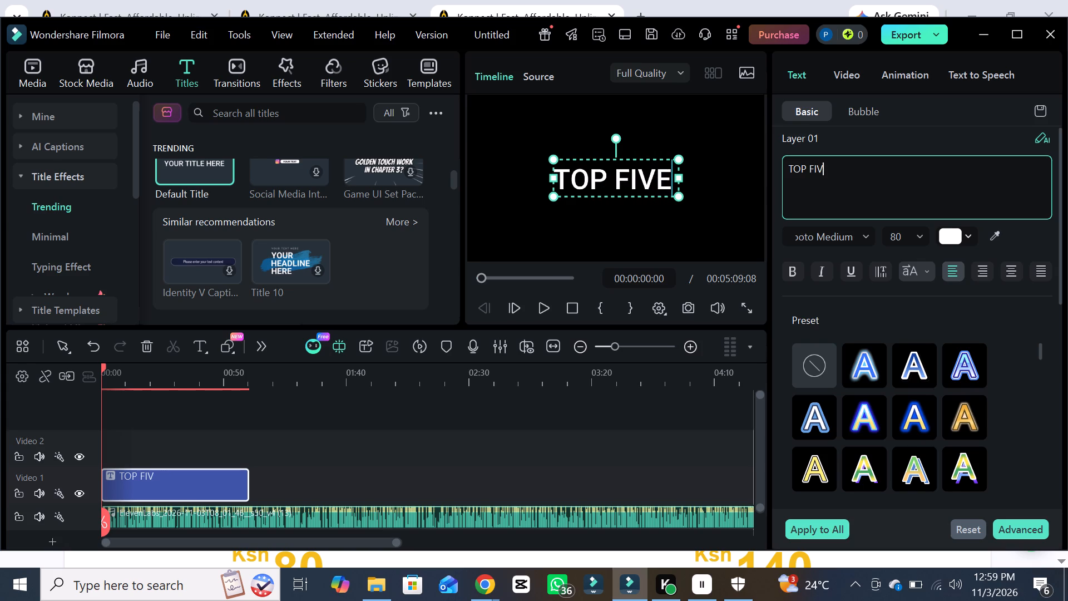
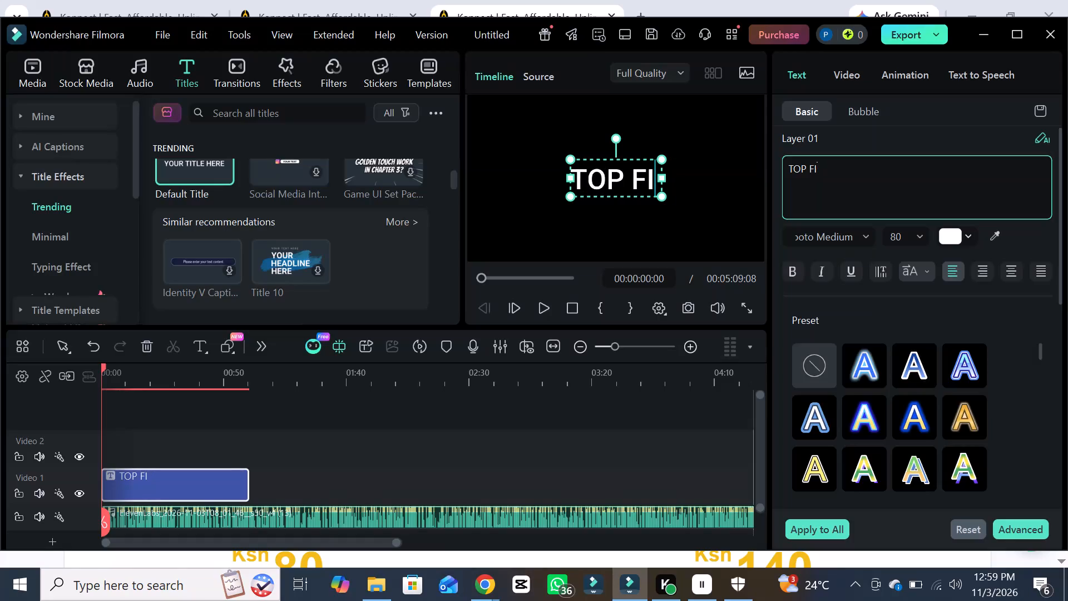
Complete the opening title's text as "TOP FIVE {5}", with the number in curly braces.
key("v")
key("e")
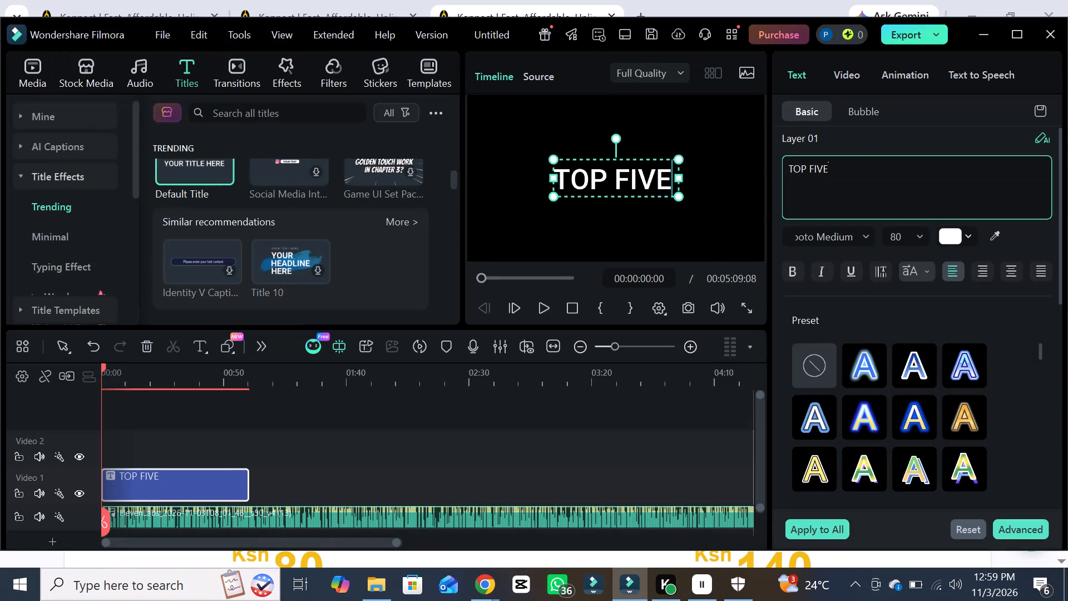
key("space")
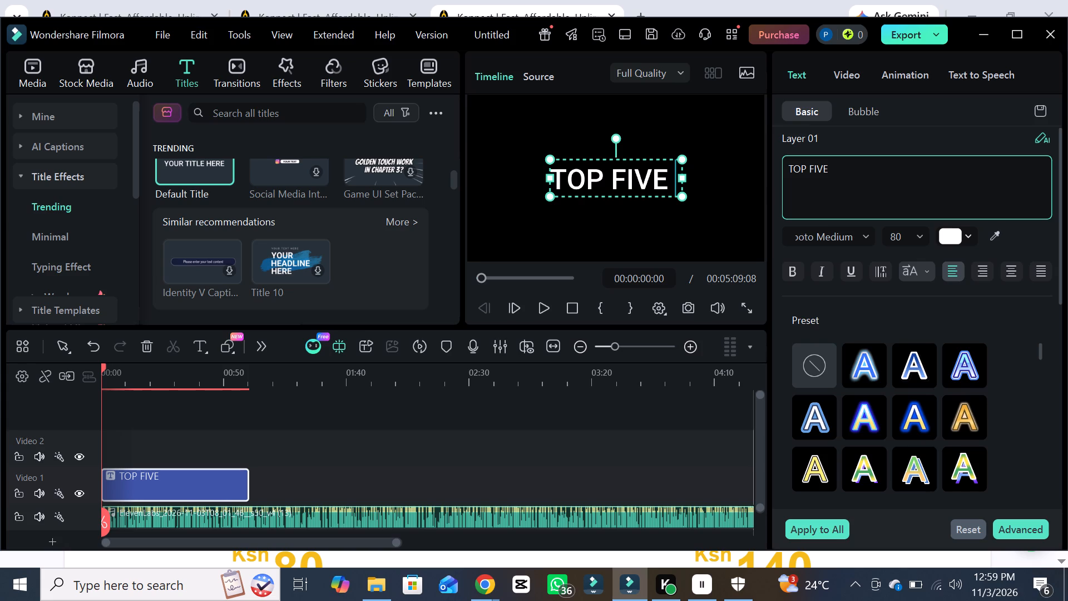
key("5")
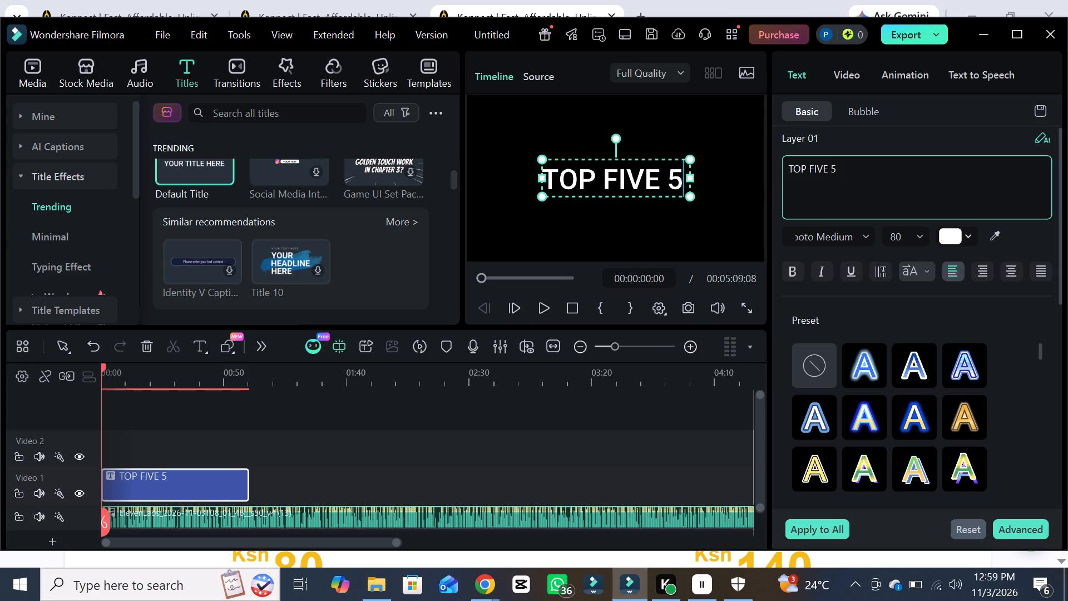
key("shift+braceleft")
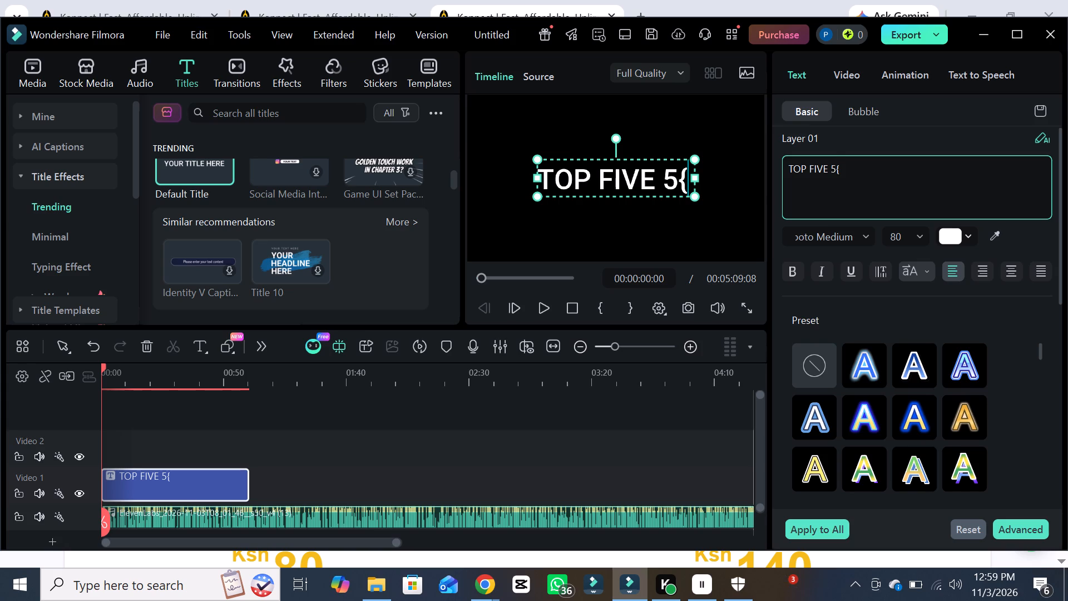
key("Delete")
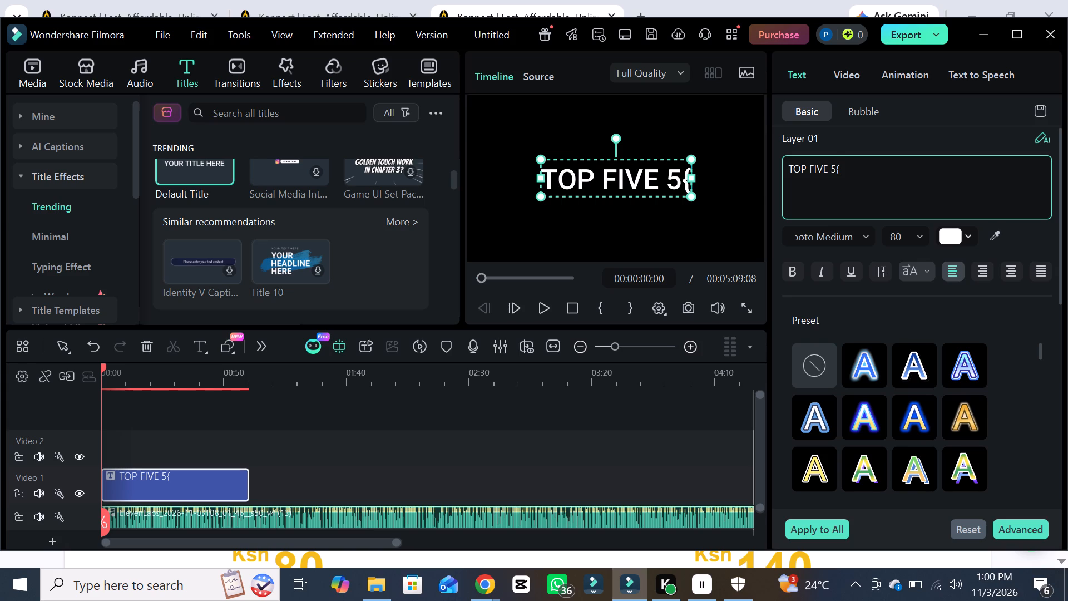
key("Delete")
key("BackSpace")
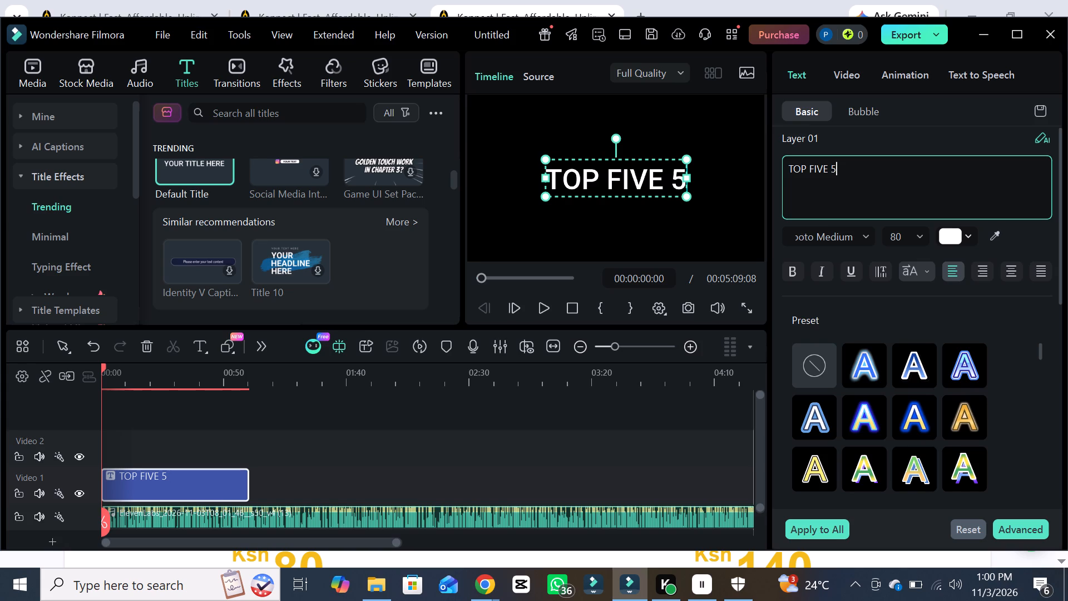
key("shift+braceleft")
key("Delete")
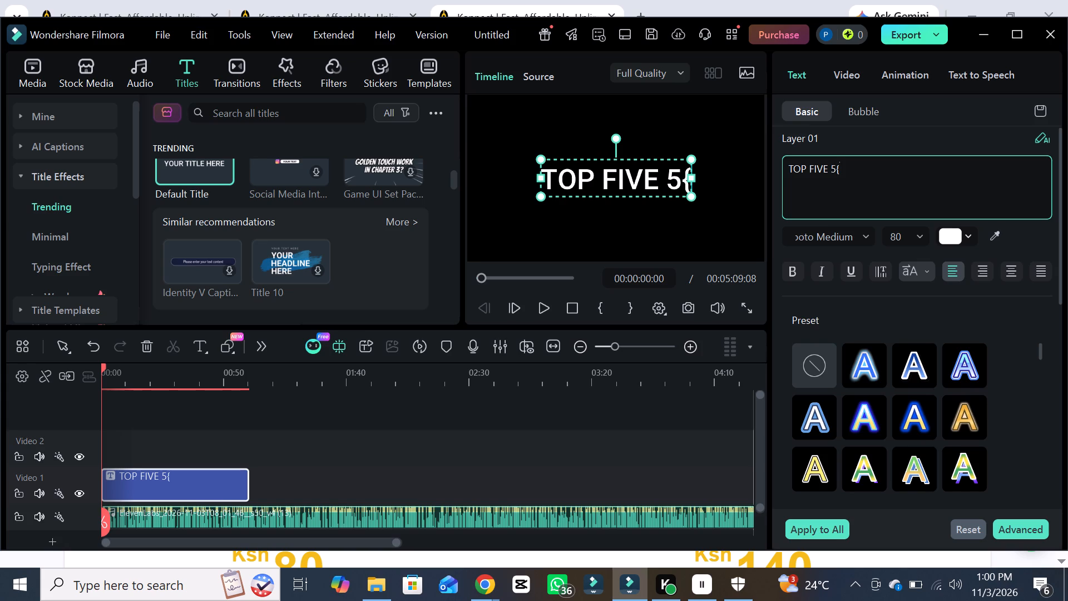
key("BackSpace")
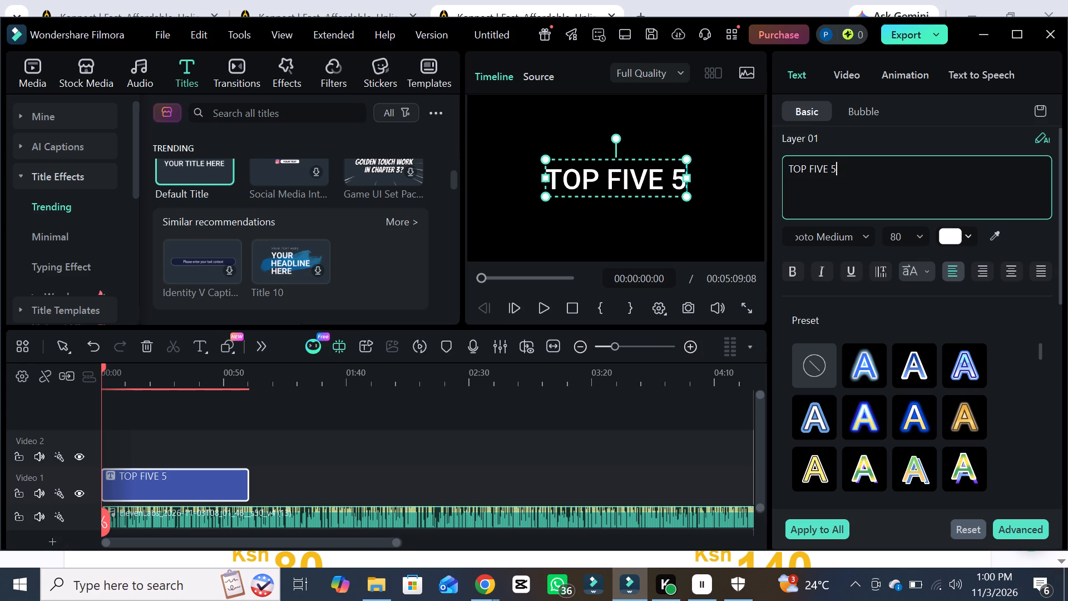
key("shift+braceright")
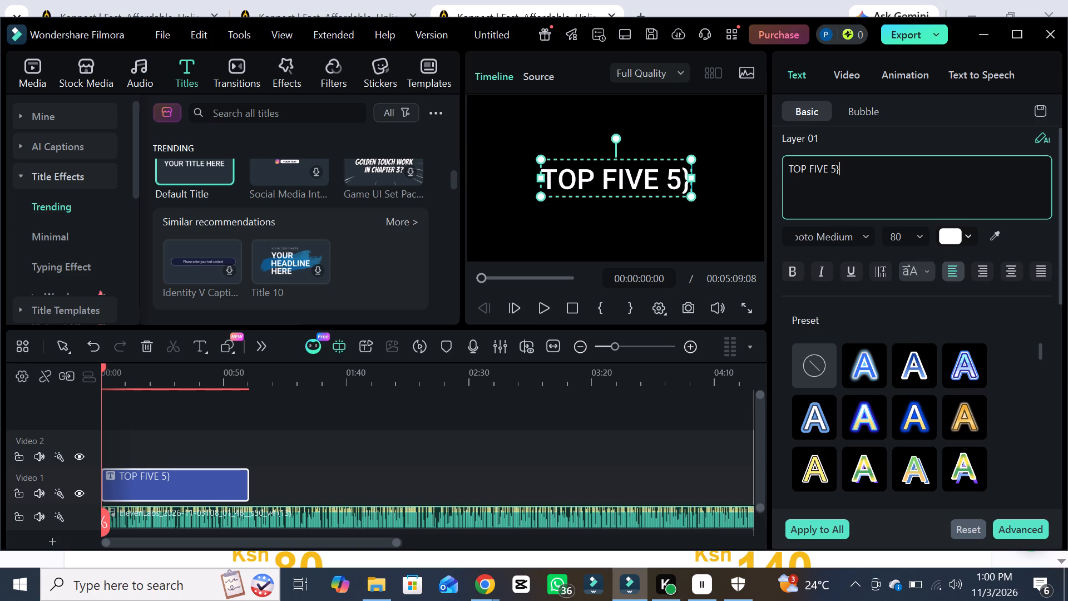
left_click(665, 180)
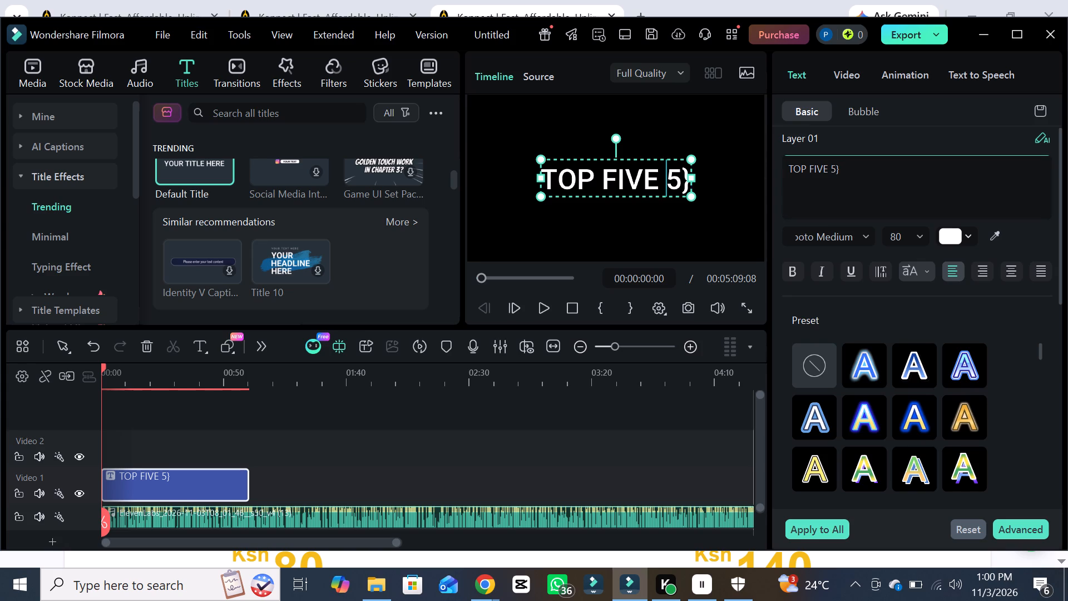
key("shift+braceleft")
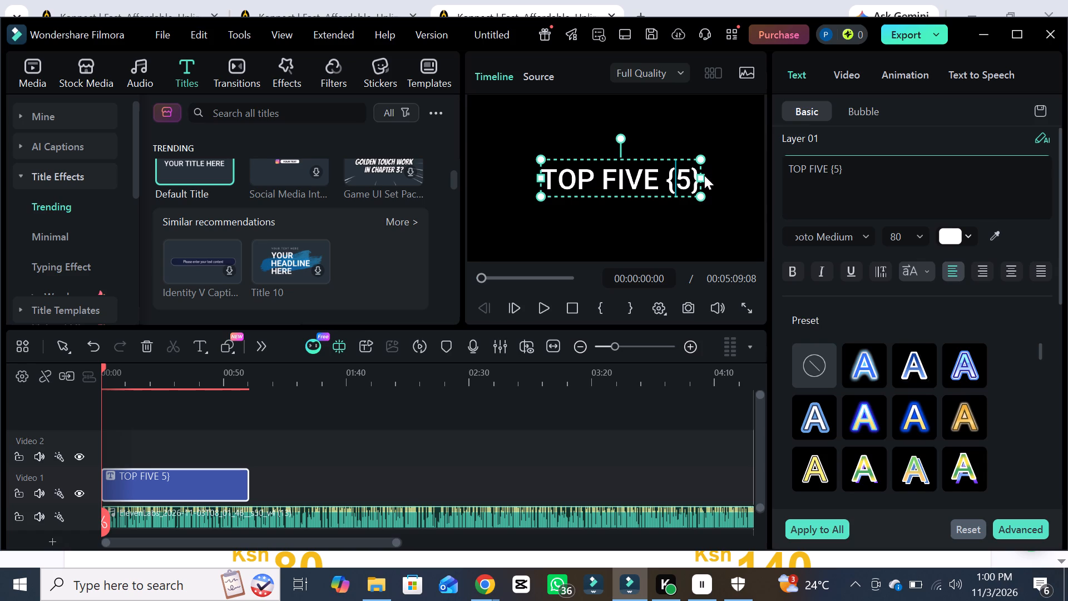
Widen the opening title's text box slightly beyond the closing brace in the preview.
left_click_drag(702, 175, 715, 175)
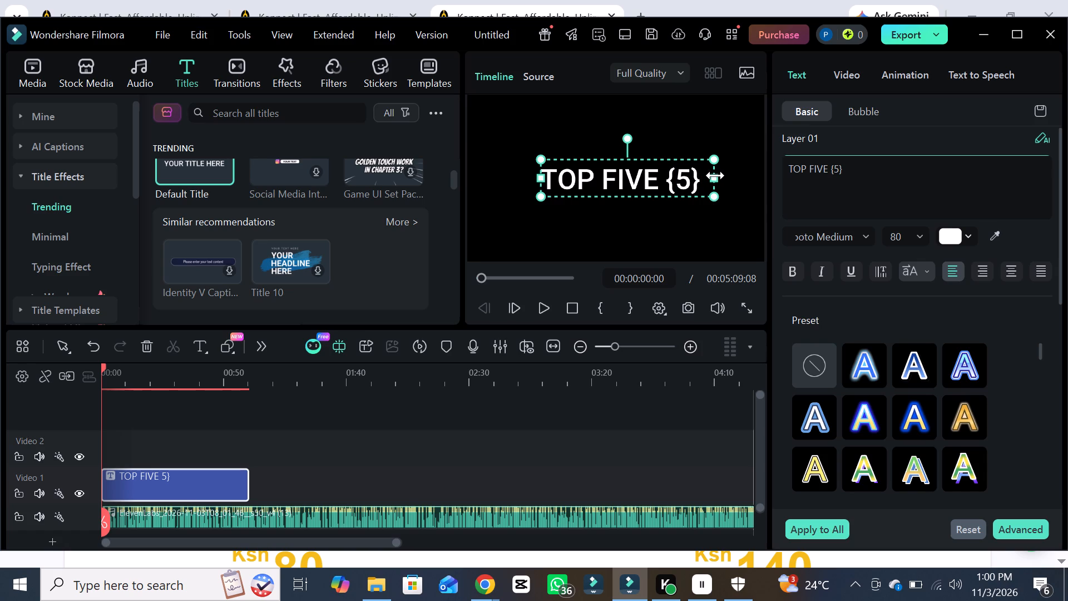
left_click(702, 176)
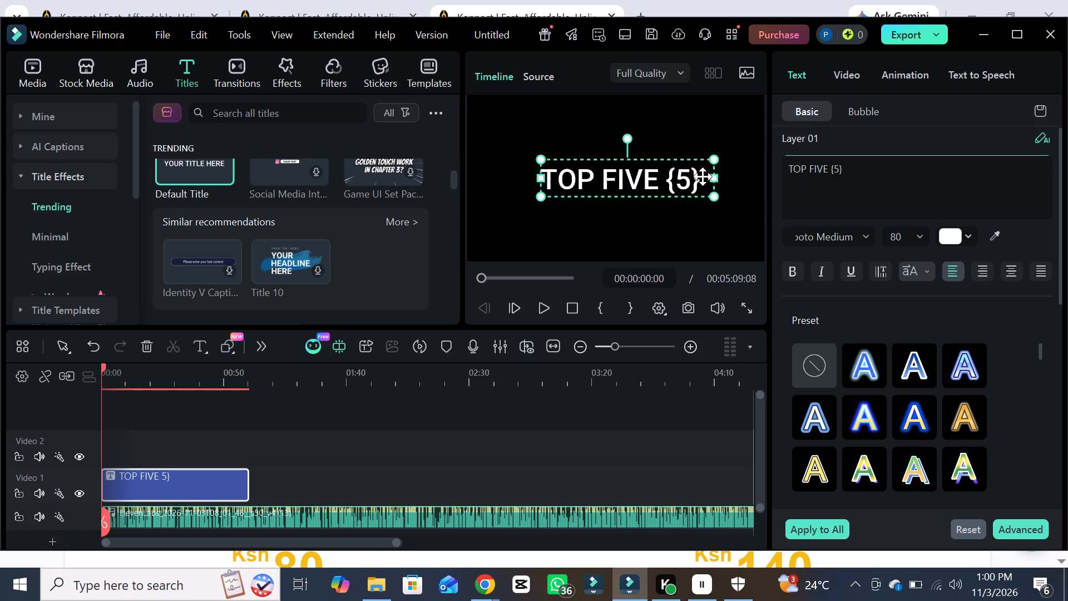
left_click(702, 183)
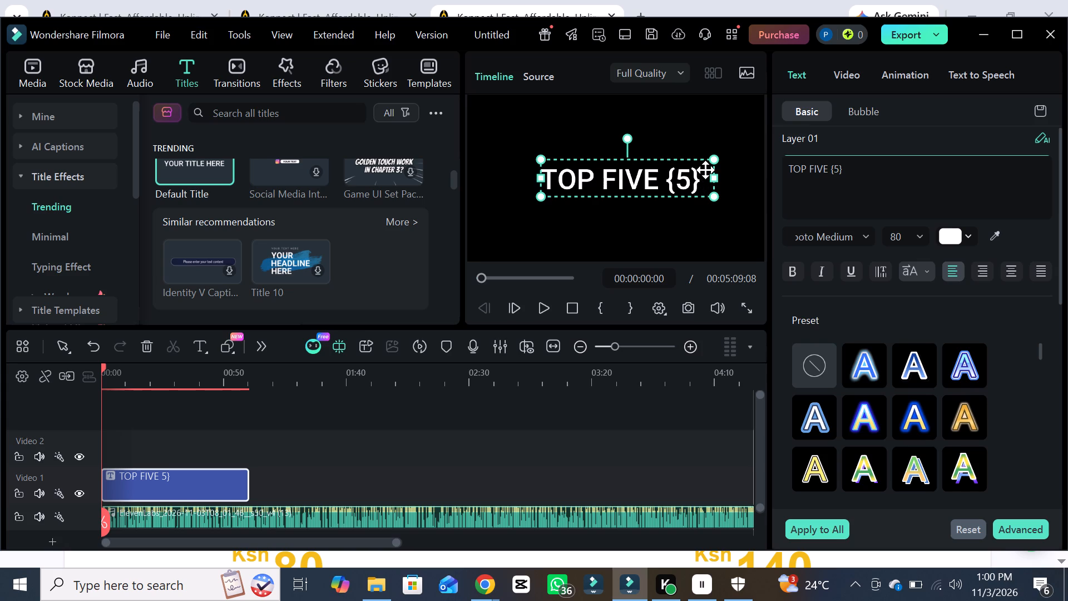
left_click(705, 170)
double_click(706, 185)
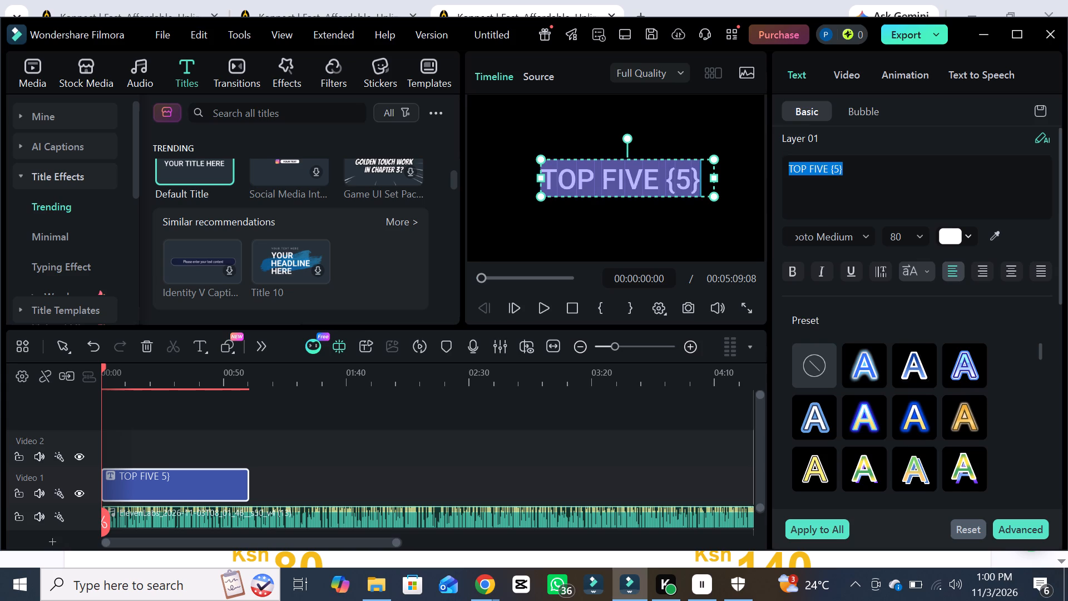
double_click(706, 181)
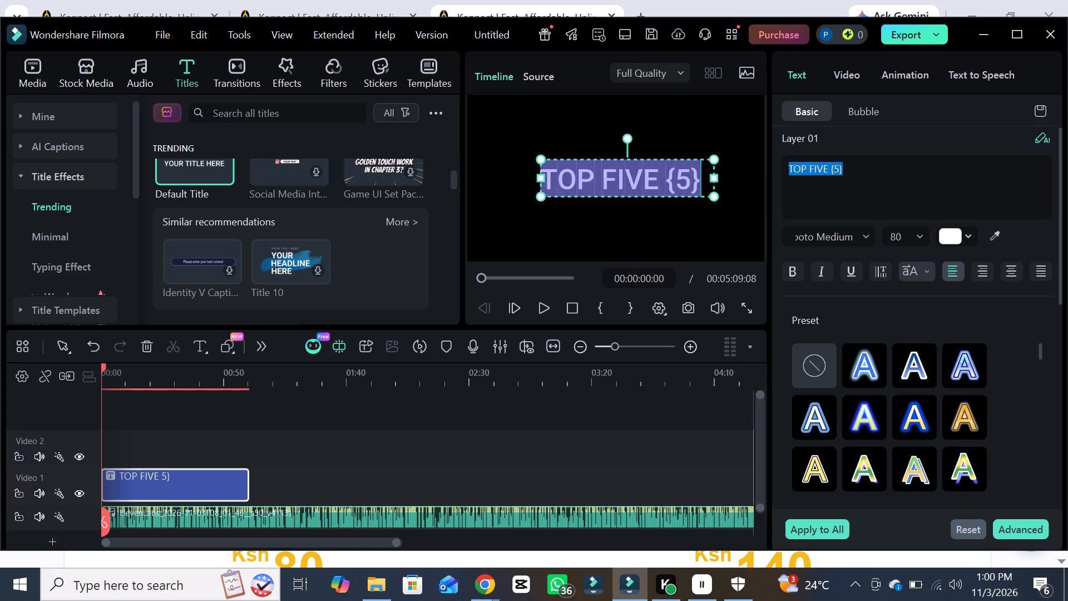
left_click(706, 178)
Append "OLDEST TENNIS" after "TOP FIVE {5}" in the opening title's text.
left_click(847, 173)
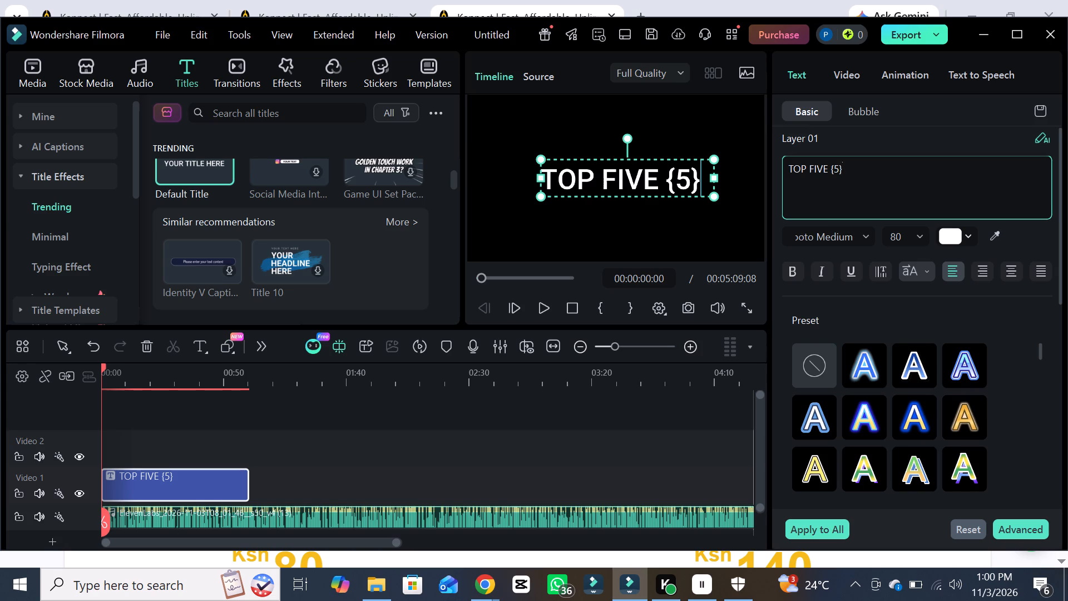
key("space")
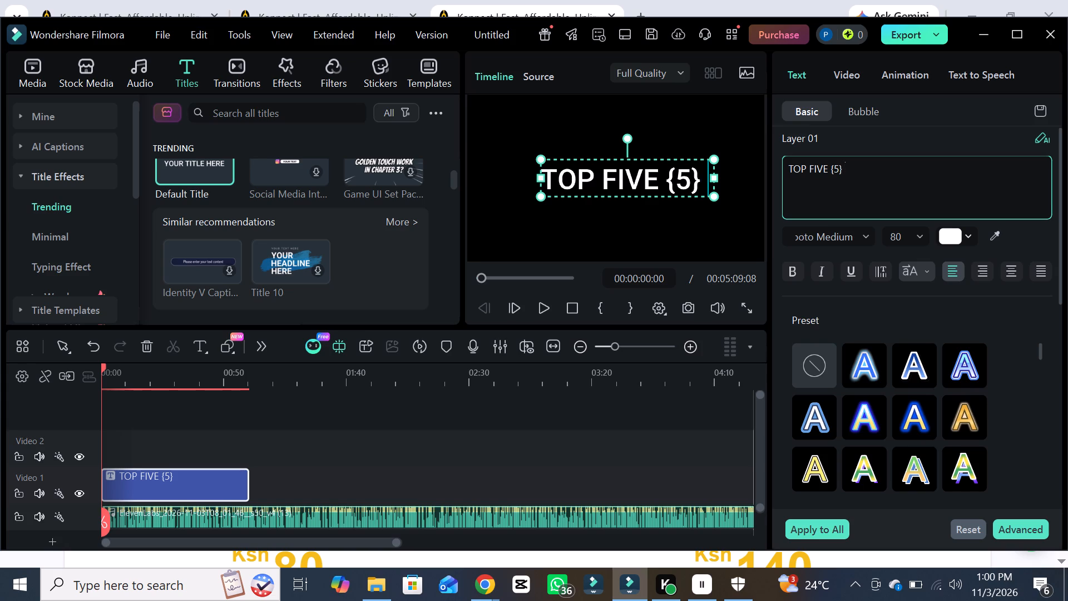
type("OL")
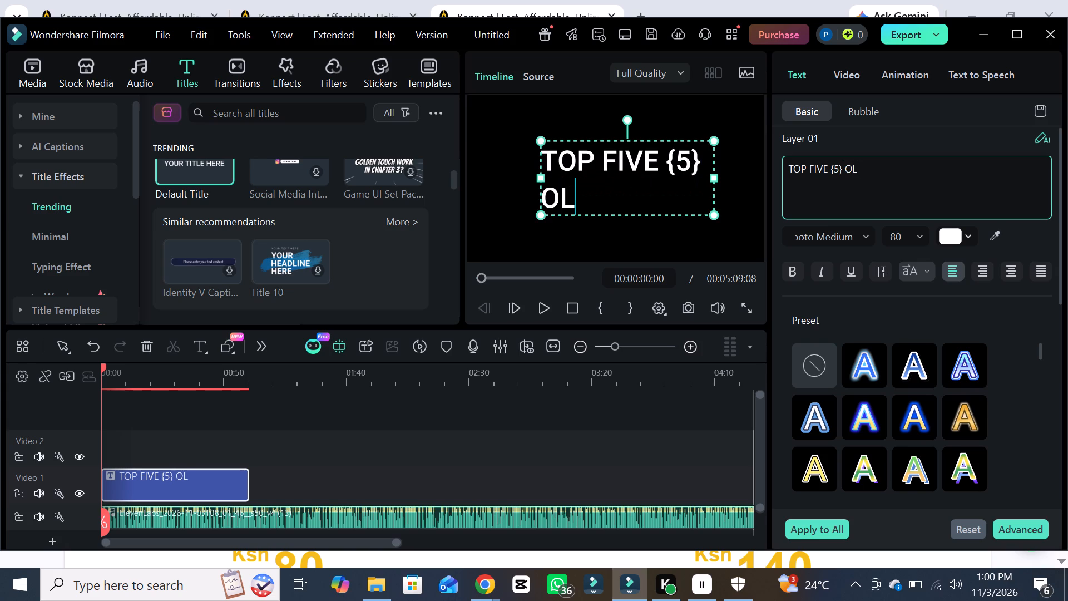
type("DEST")
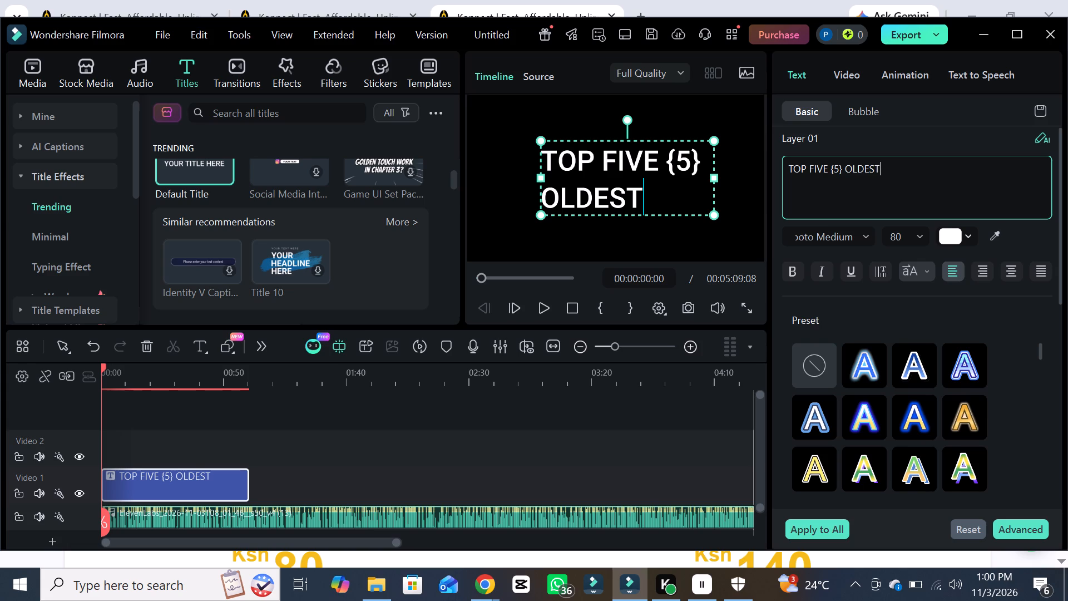
type("TE")
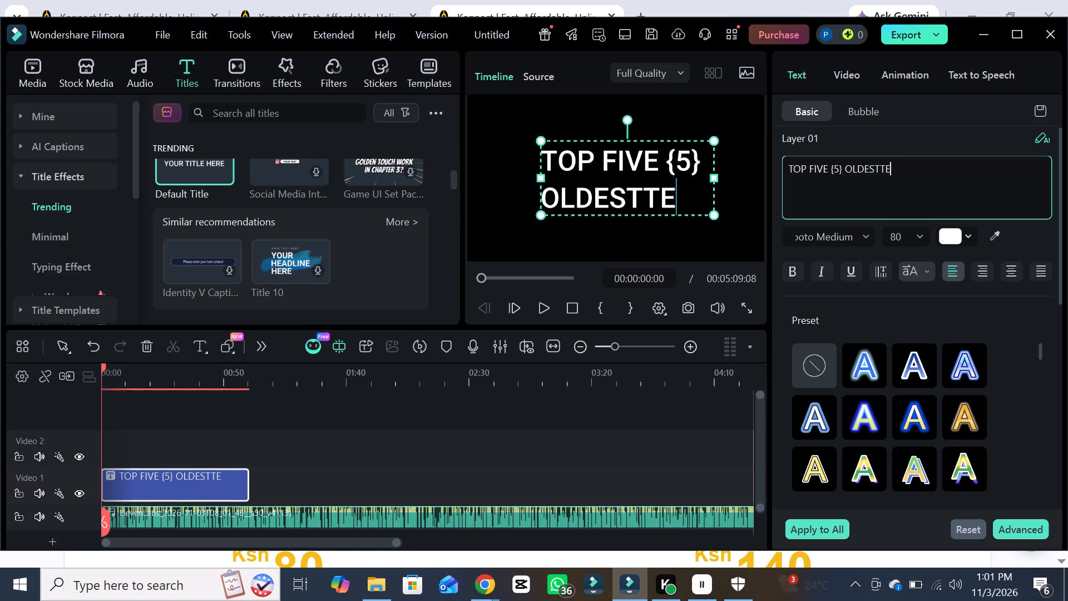
key("BackSpace")
key("BackSpace")
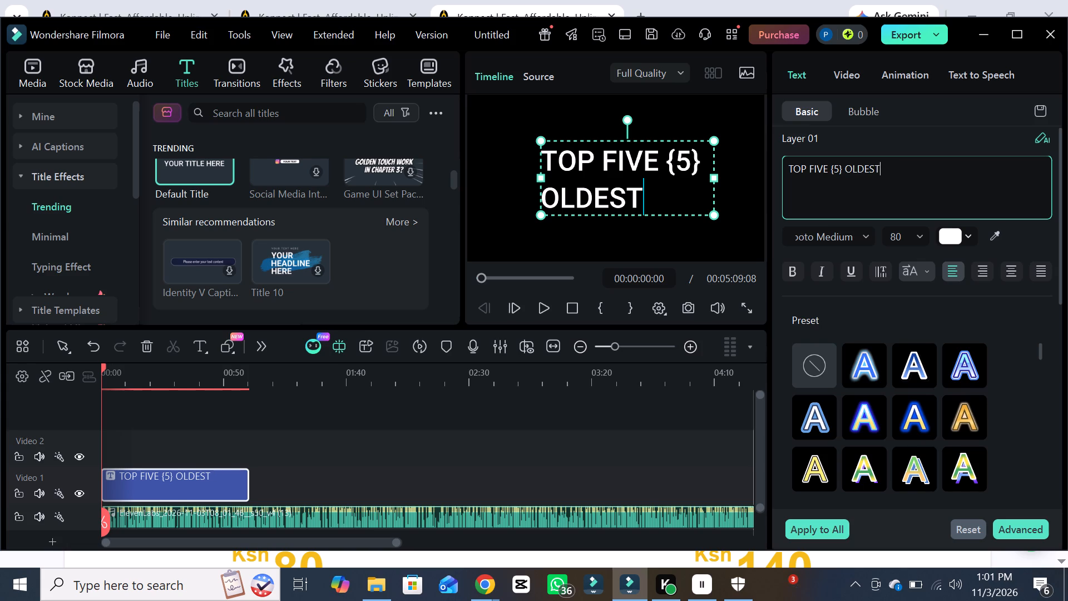
key("space")
type("TE")
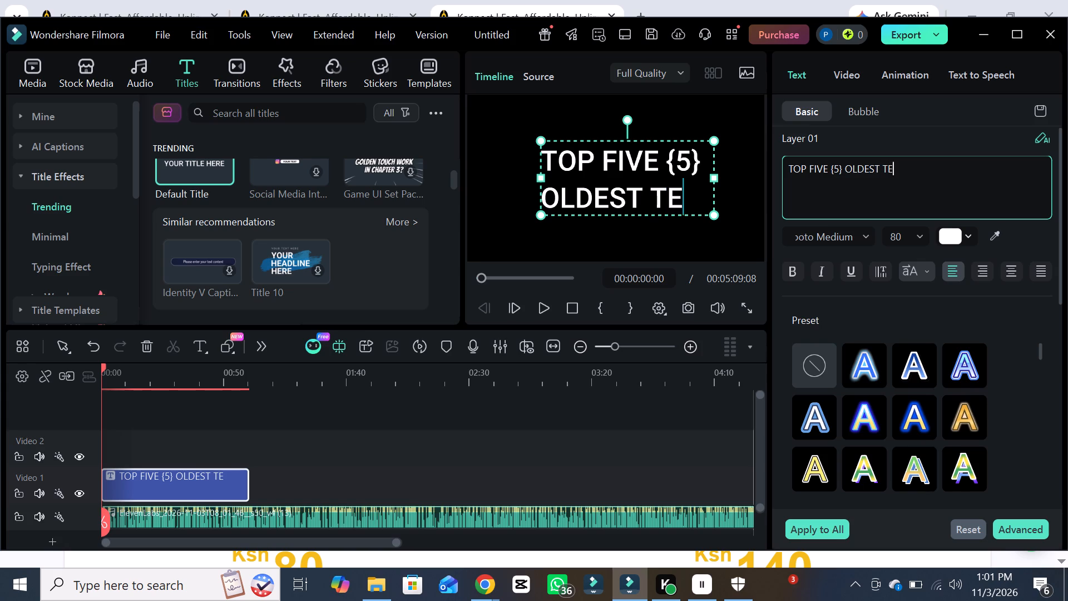
type("NN")
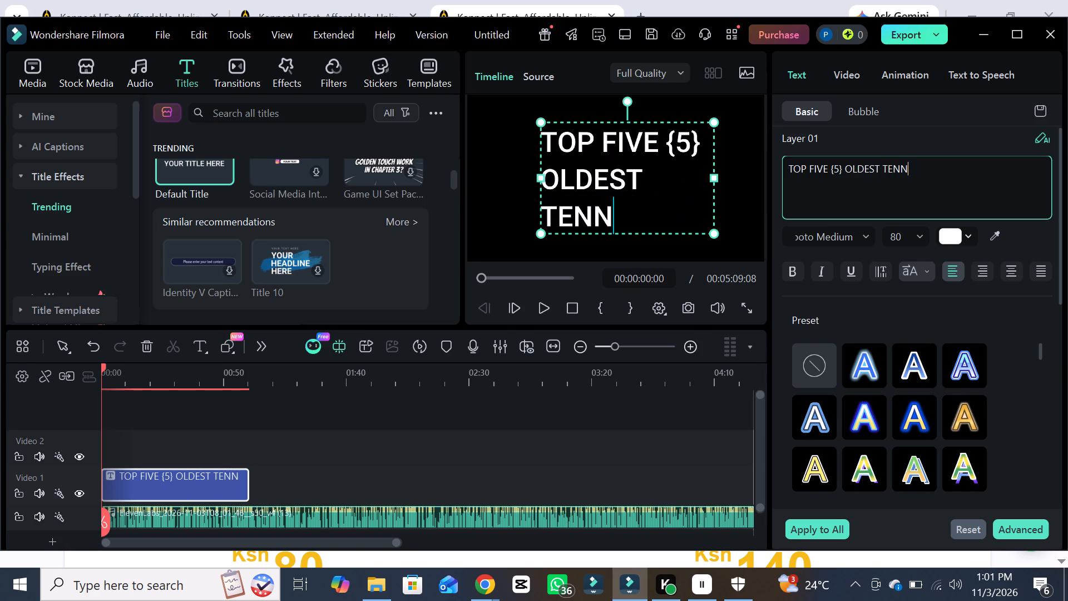
key("u")
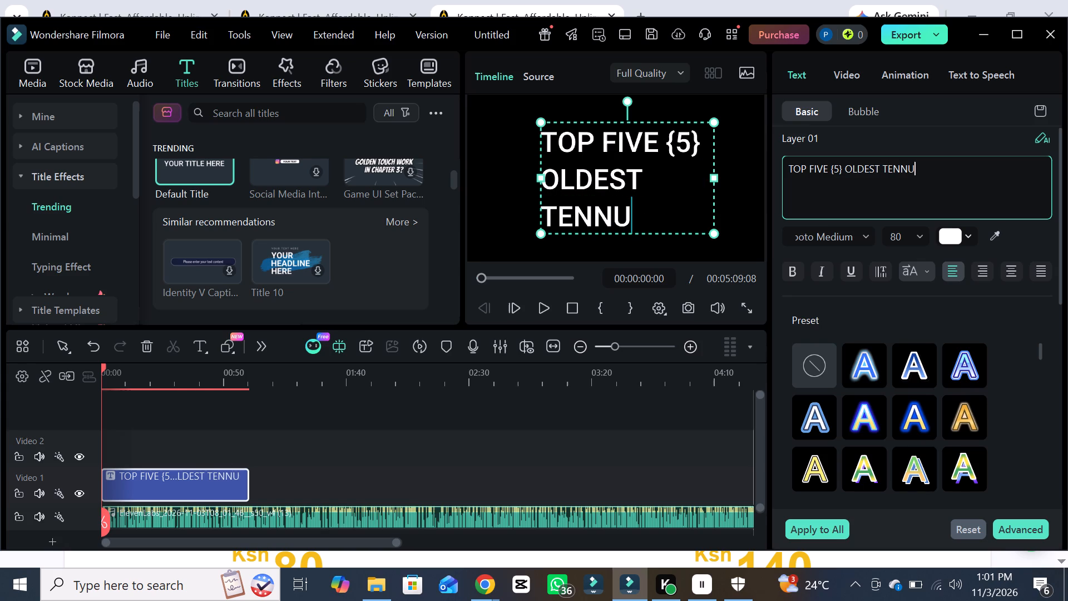
key("BackSpace")
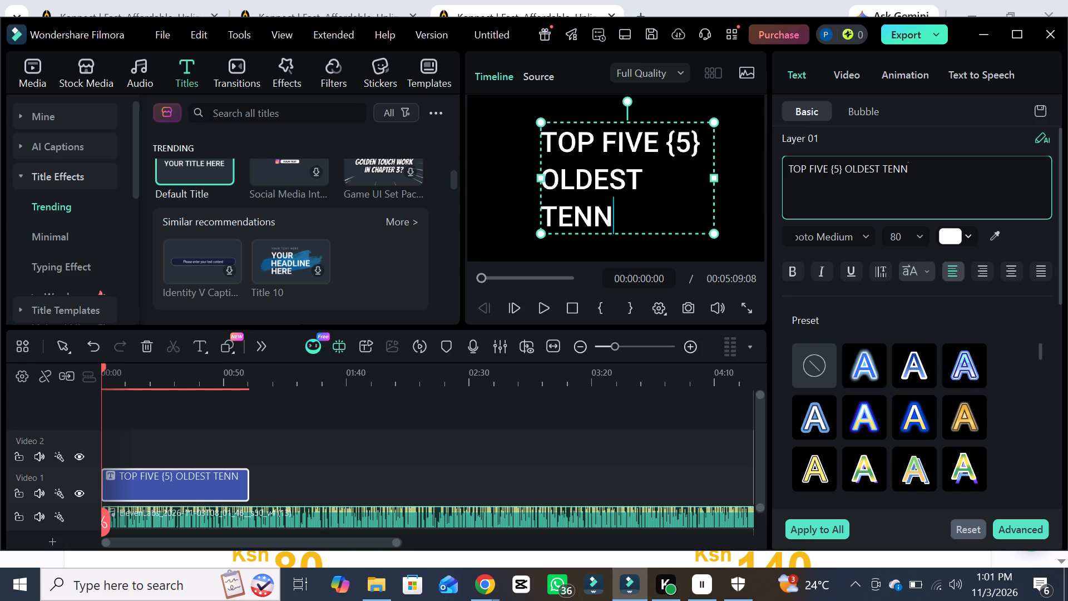
key("i")
key("s")
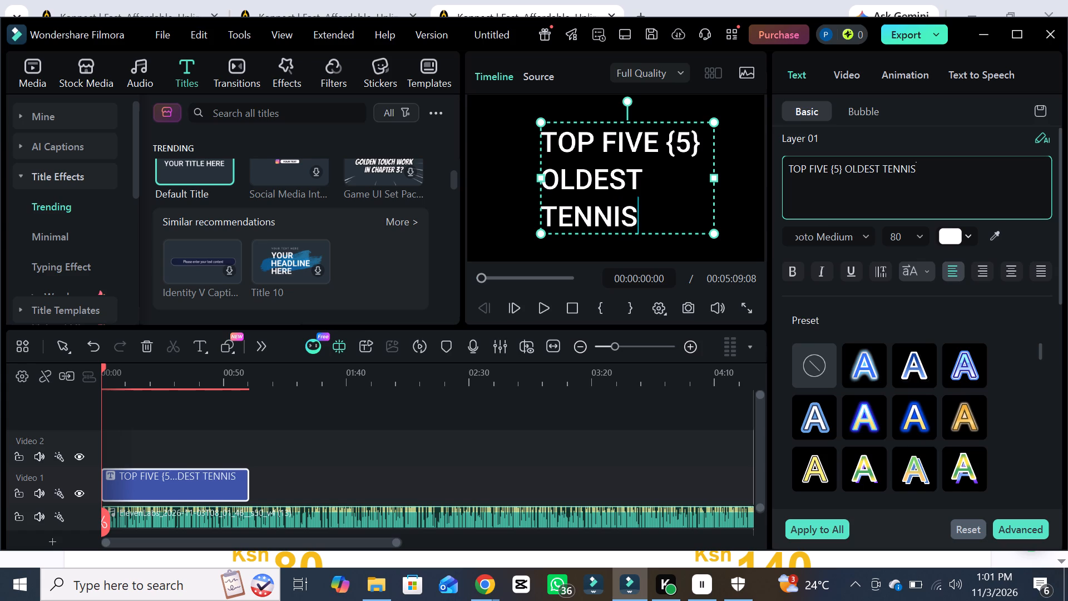
key("space")
Append "TO EVER REACH" after "OLDEST TENNIS" in the opening title's text.
key("t")
key("o")
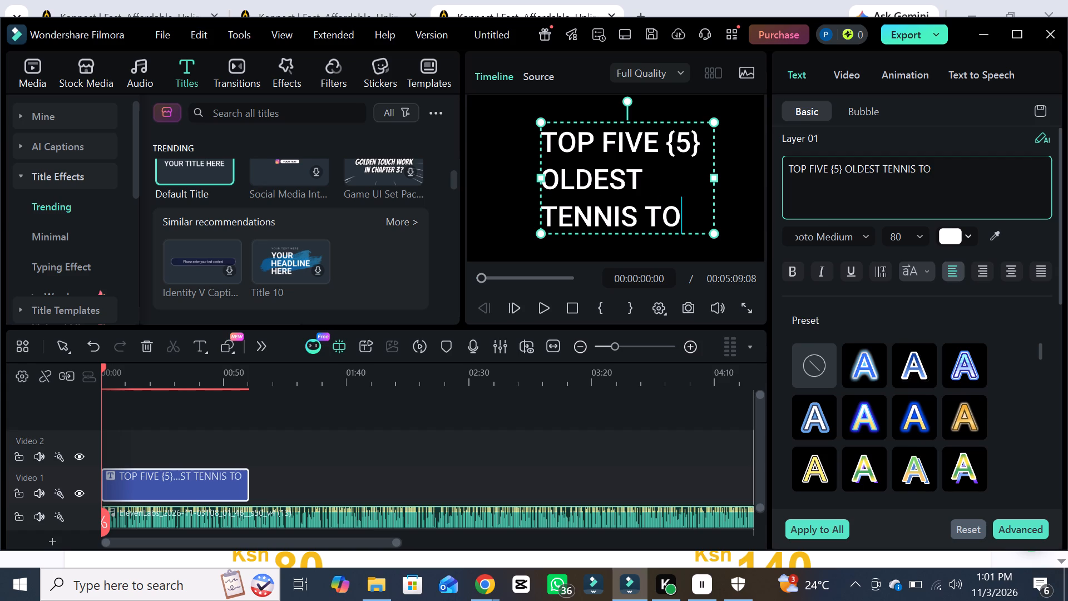
key("space")
type("EVE")
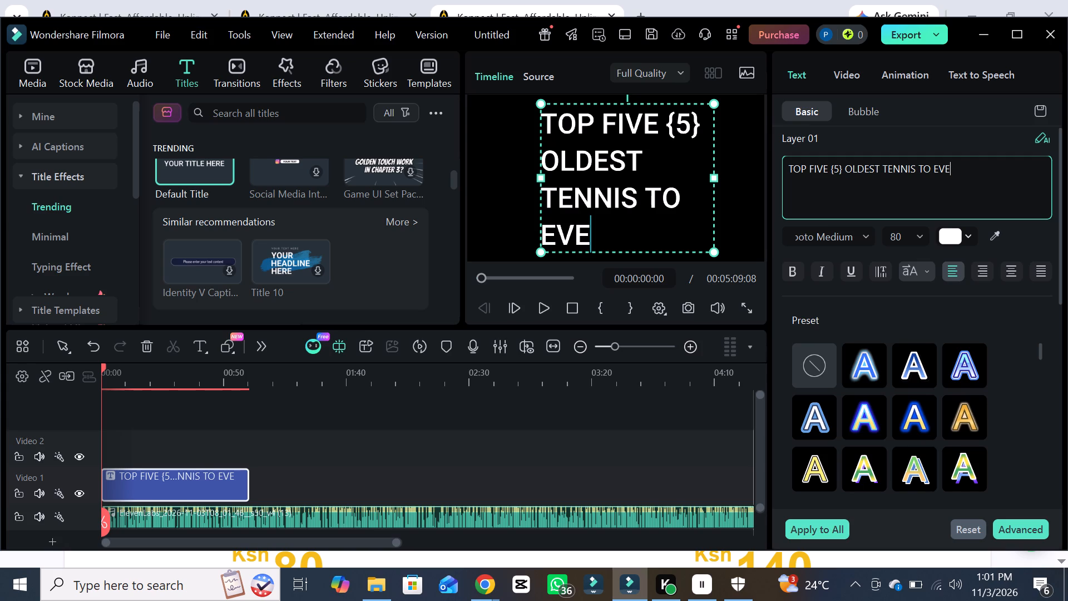
key("r")
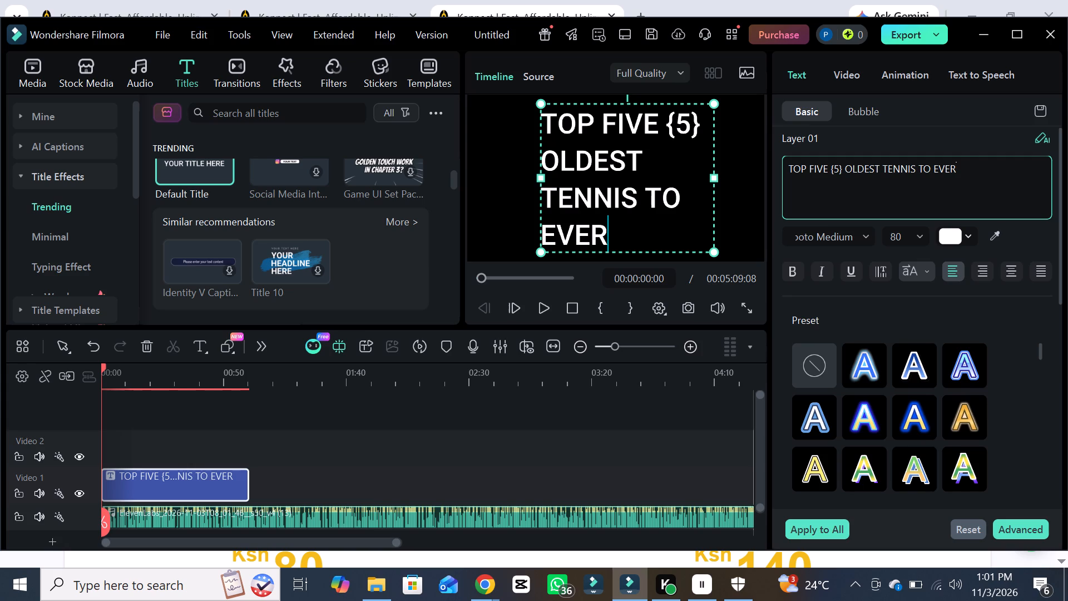
key("space")
type("REAC")
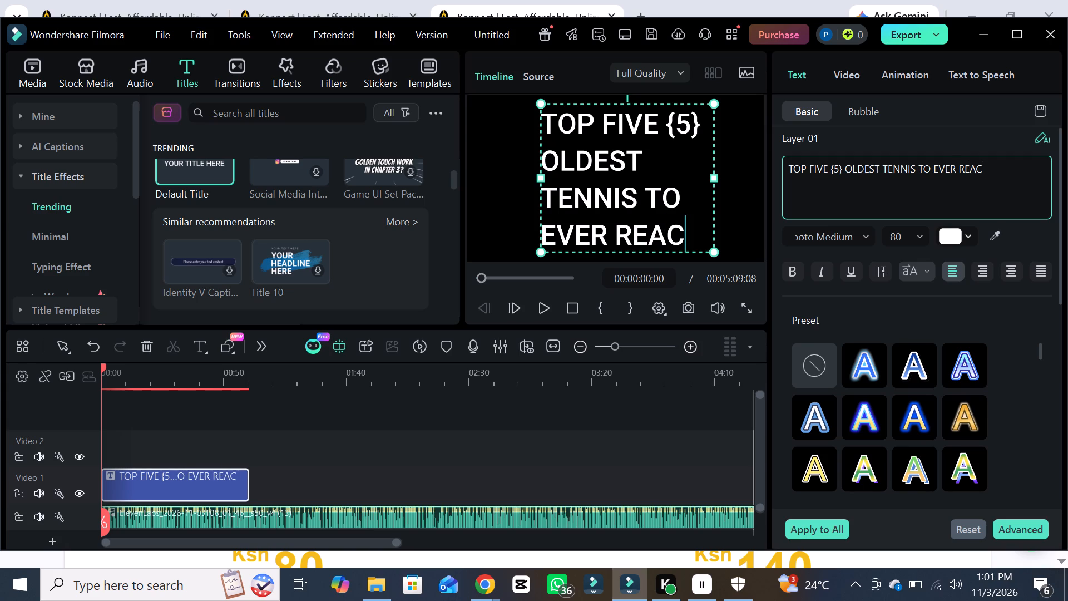
key("h")
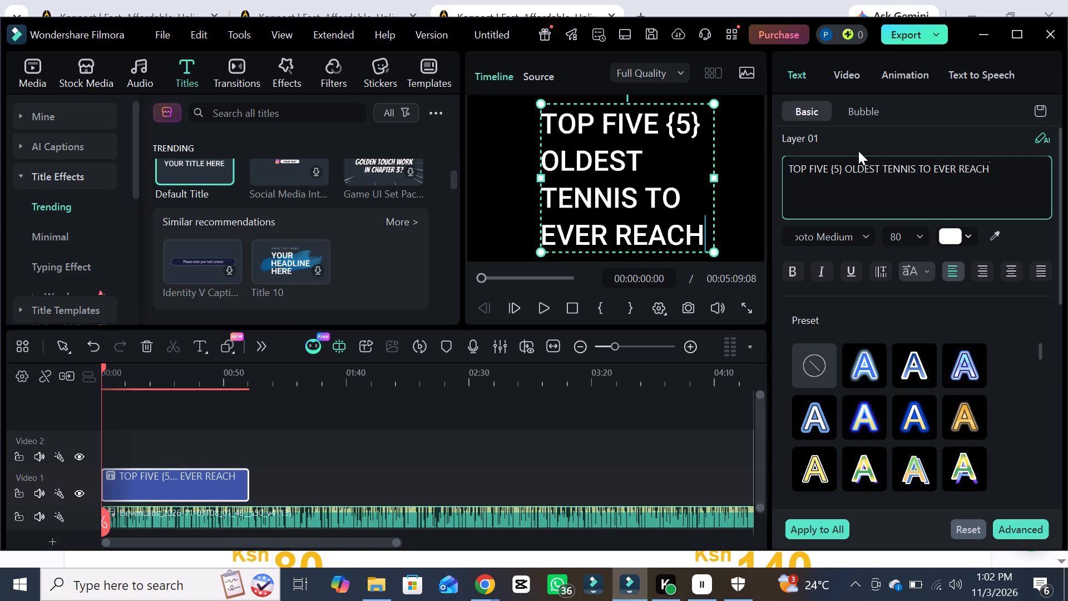
key("space")
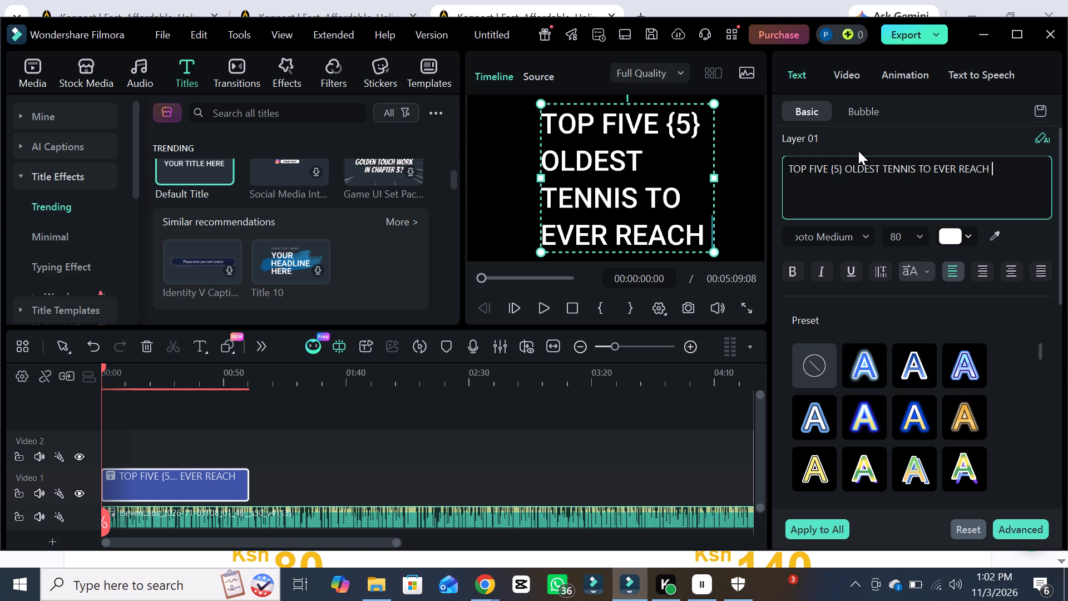
Finish the opening title's text by adding "THE ATP TOP 5." after "REACH", including the final period.
type("THE")
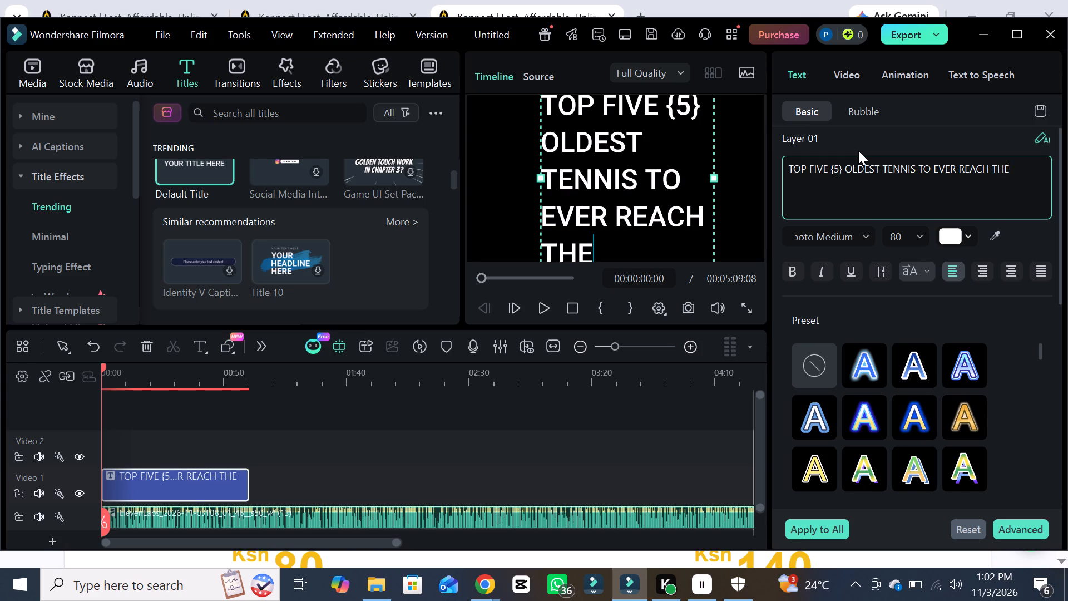
key("space")
key("a")
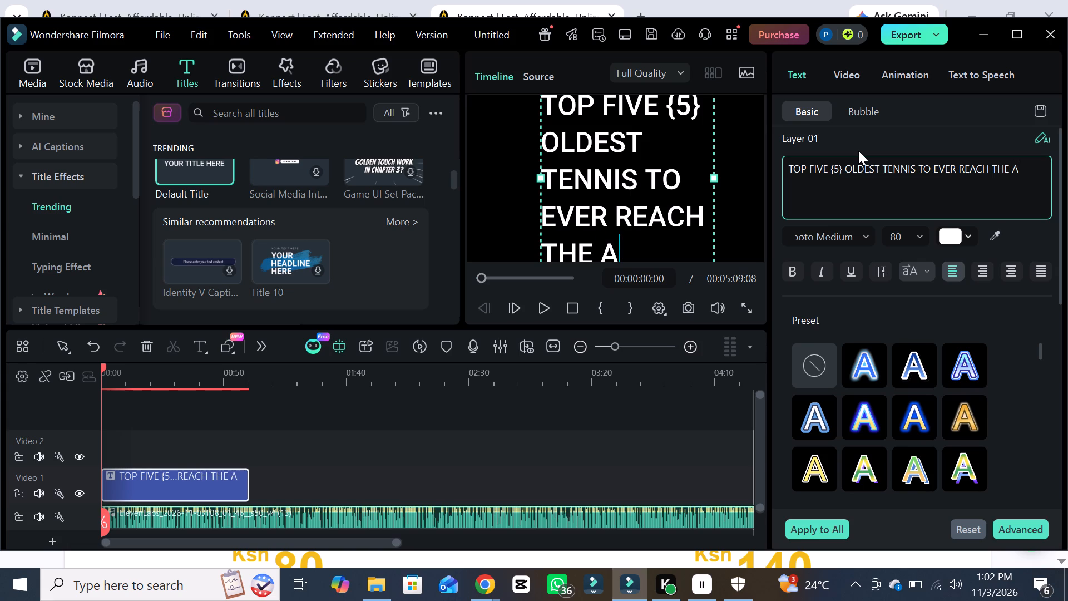
key("t")
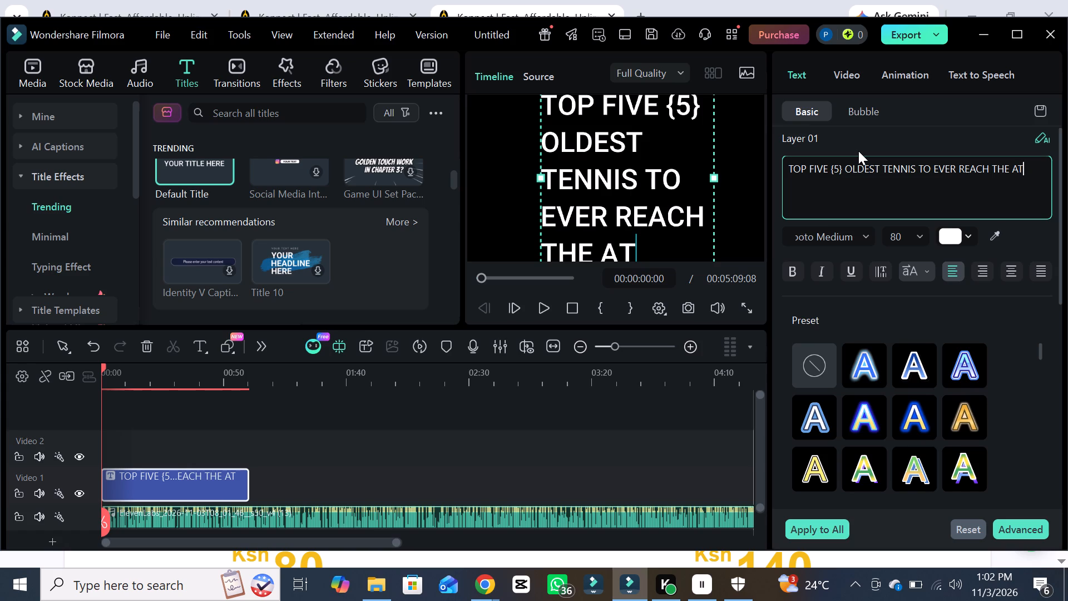
key("p")
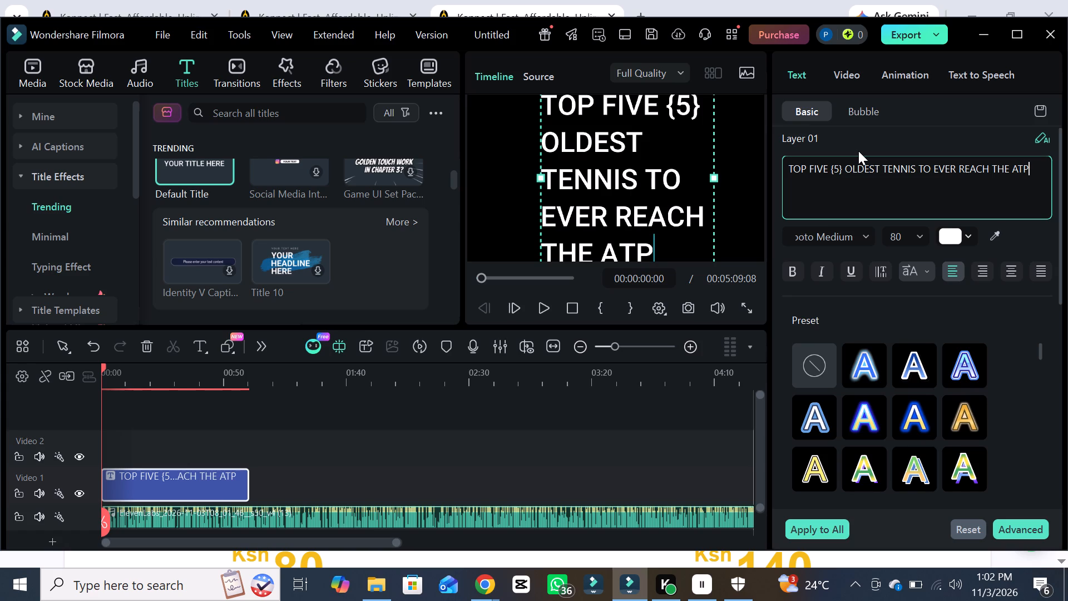
key("space")
key("t")
type("OP")
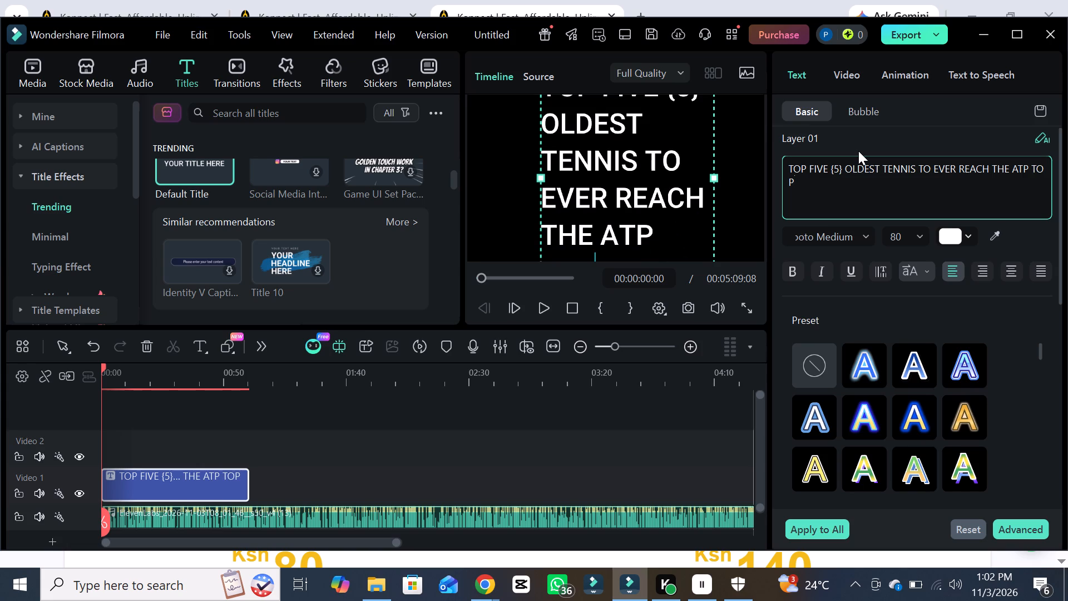
key("space")
key("5")
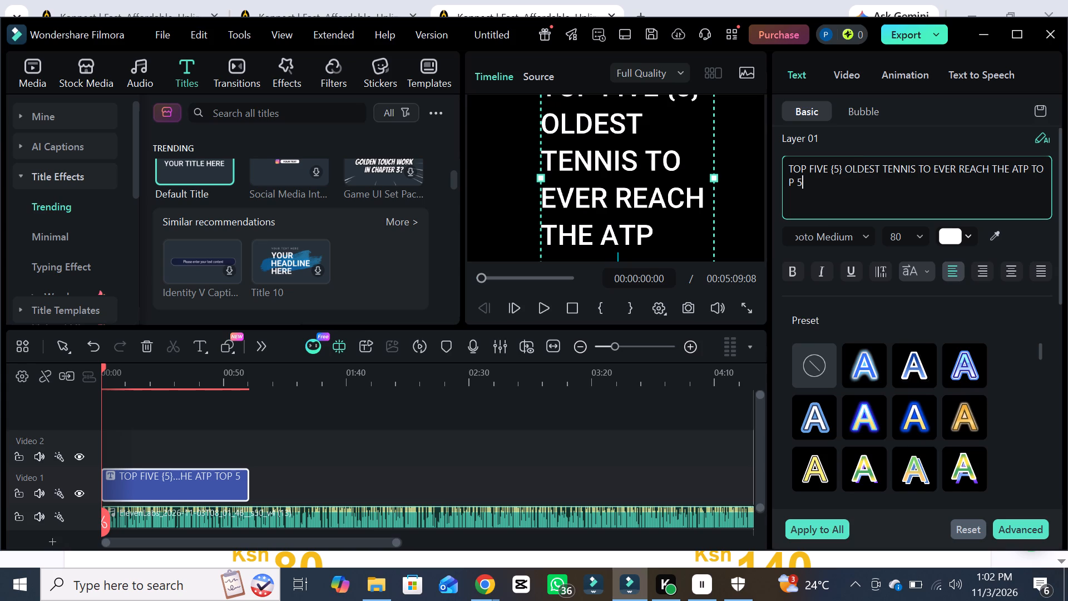
double_click(859, 206)
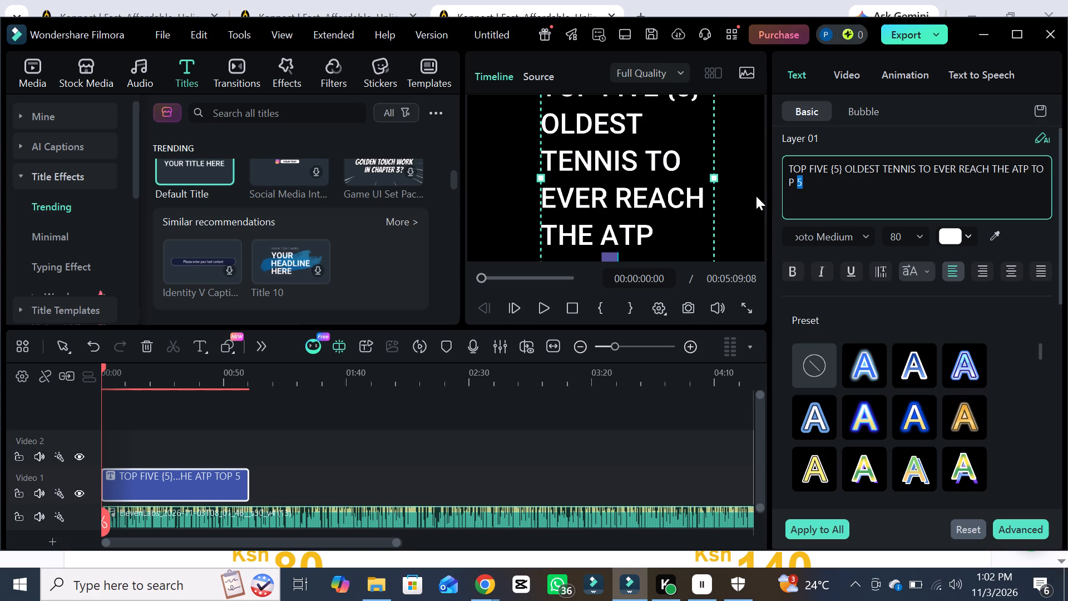
left_click(743, 176)
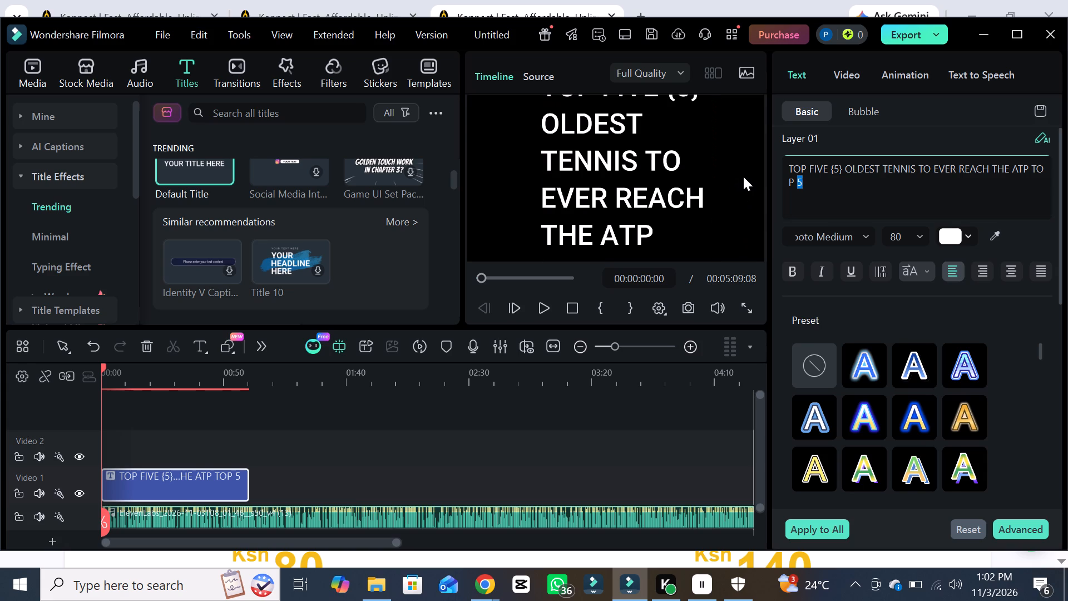
left_click(808, 181)
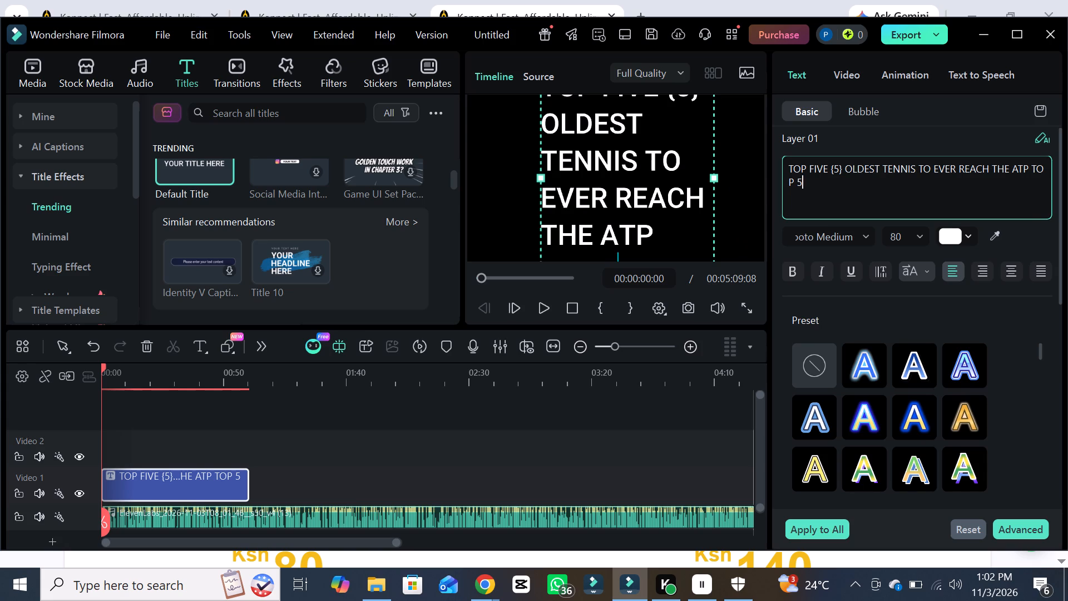
key("period")
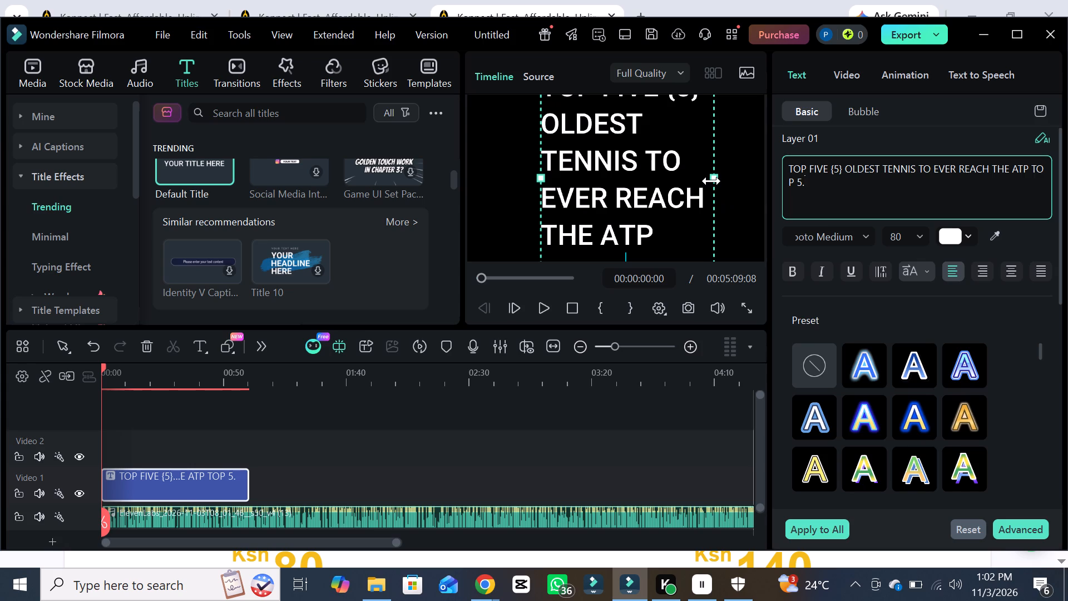
Narrow the title's text box so "{5}" wraps below "TOP FIVE", and shift it down to bring the first line into the preview frame.
left_click_drag(711, 181, 680, 180)
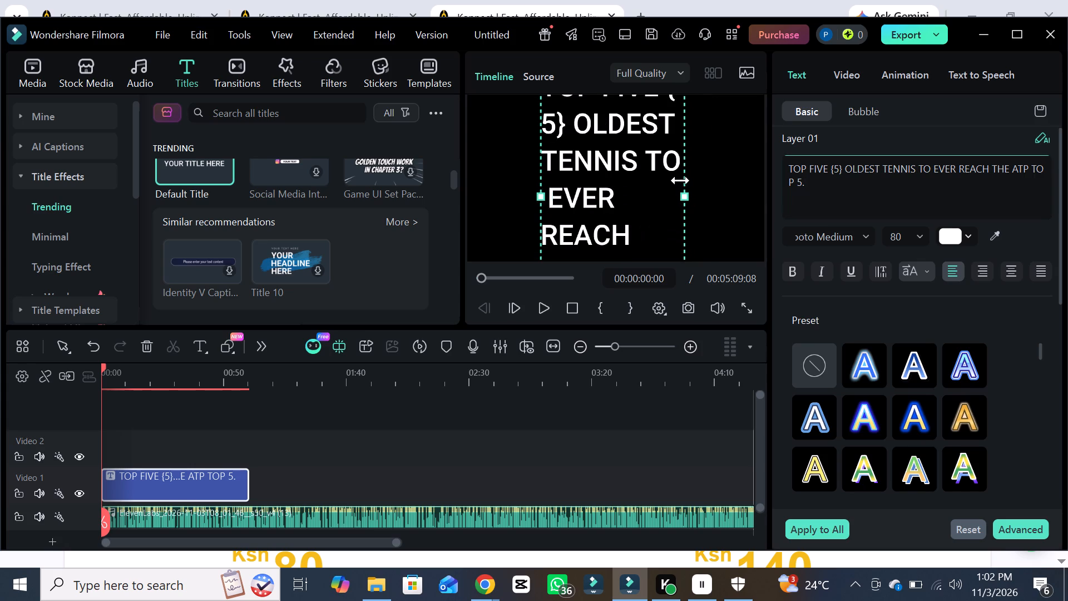
left_click_drag(680, 180, 676, 179)
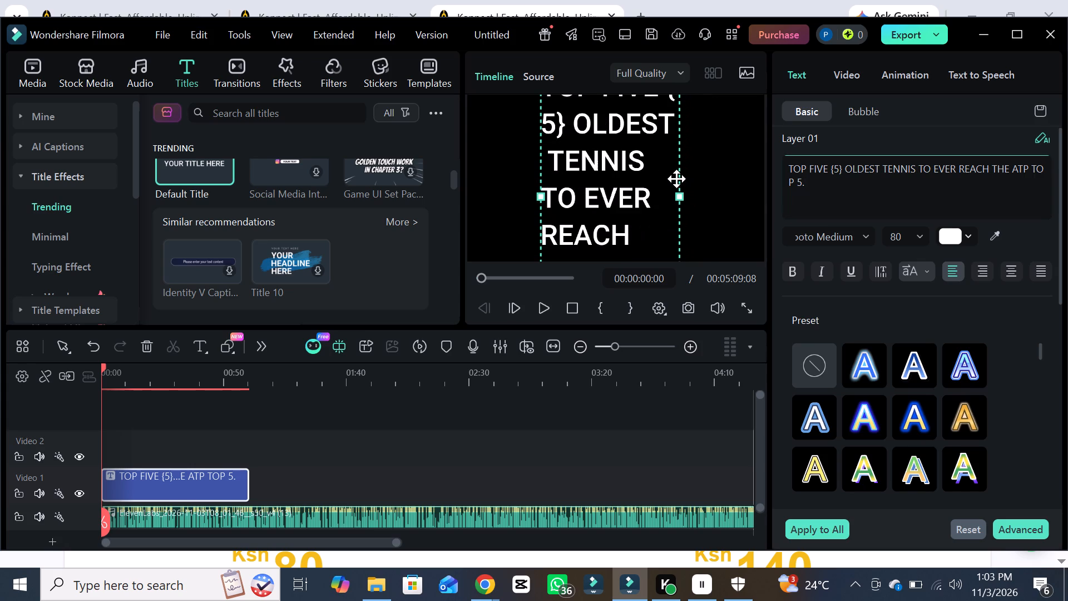
left_click_drag(679, 104, 677, 132)
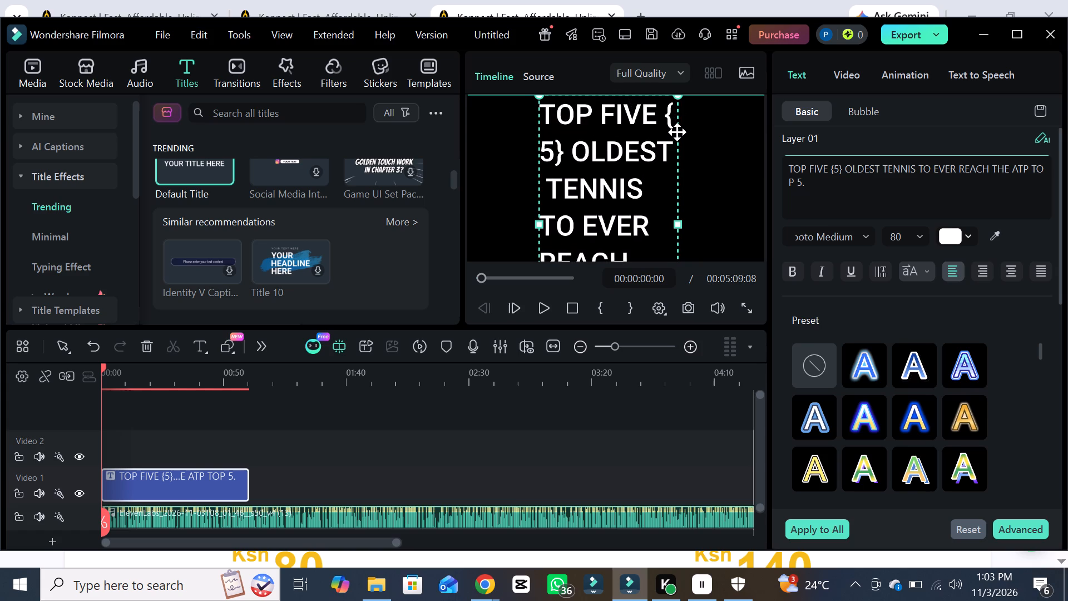
left_click_drag(677, 132, 678, 131)
left_click_drag(678, 225, 672, 169)
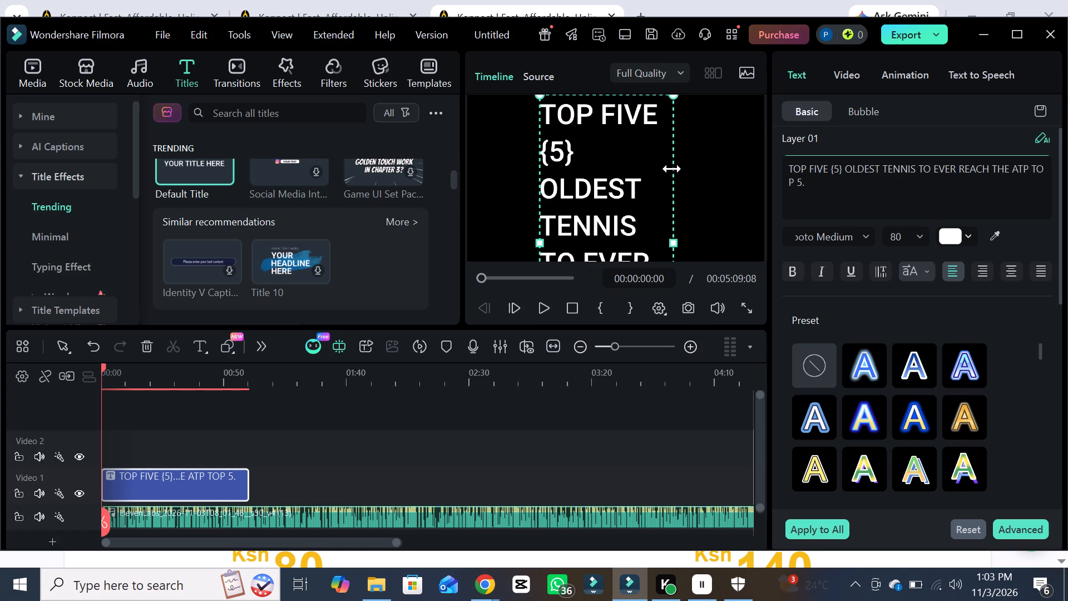
left_click_drag(672, 169, 672, 164)
left_click(536, 93)
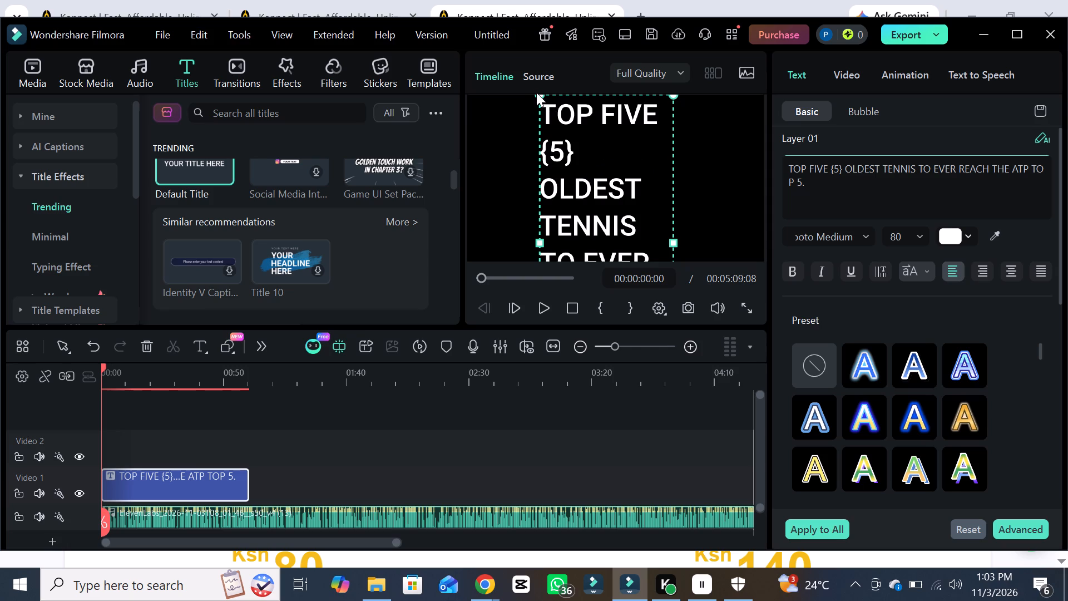
left_click_drag(536, 92, 540, 226)
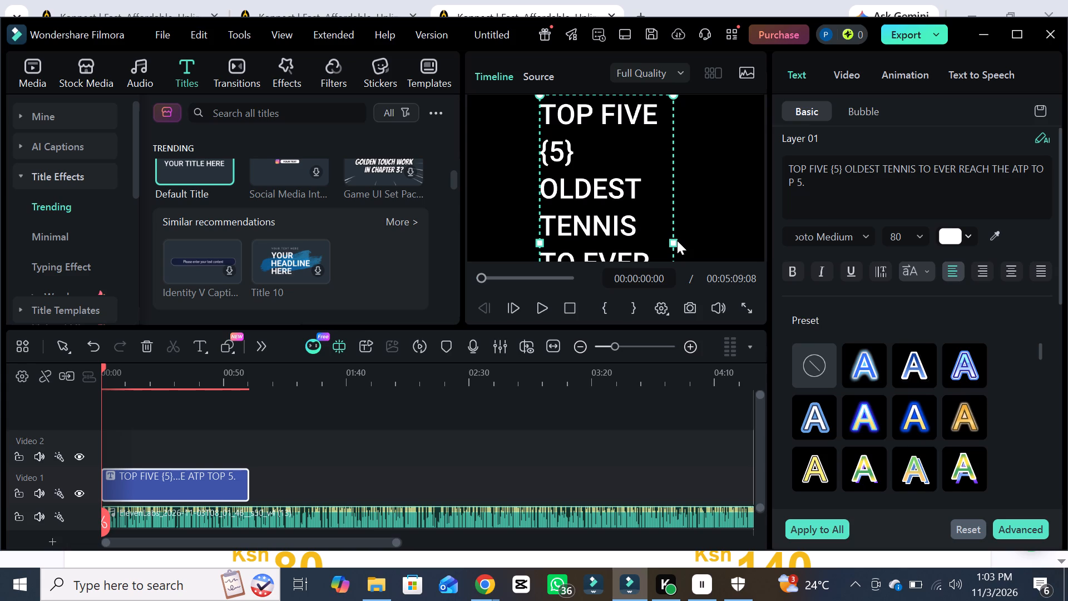
left_click(677, 243)
left_click_drag(677, 243, 673, 233)
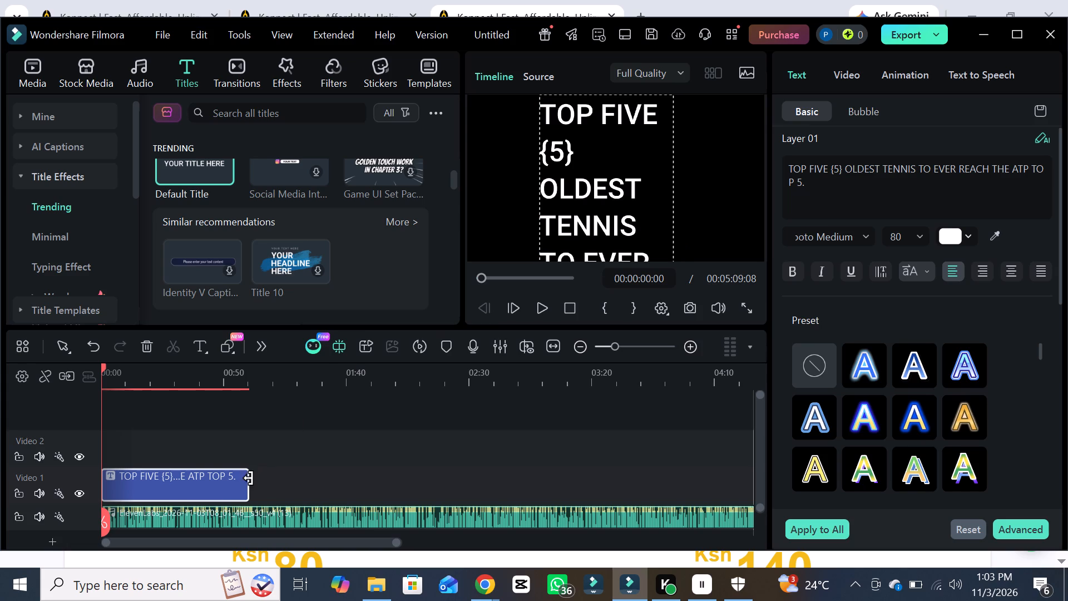
Extend the end of the opening title clip on the Video 1 track to about 1:37 on the timeline.
left_click_drag(246, 484, 235, 485)
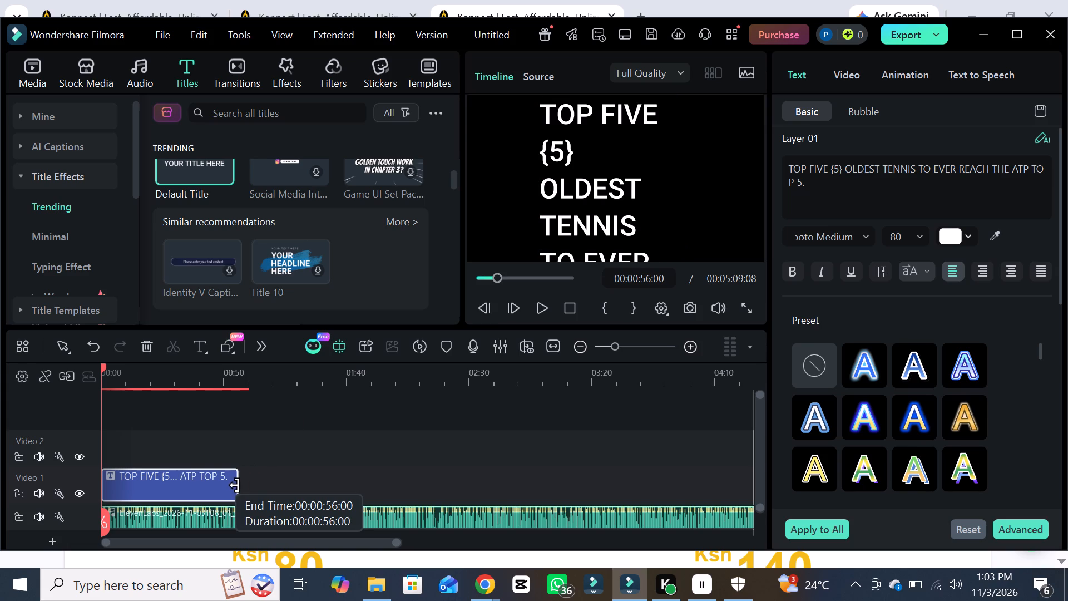
left_click_drag(235, 485, 252, 485)
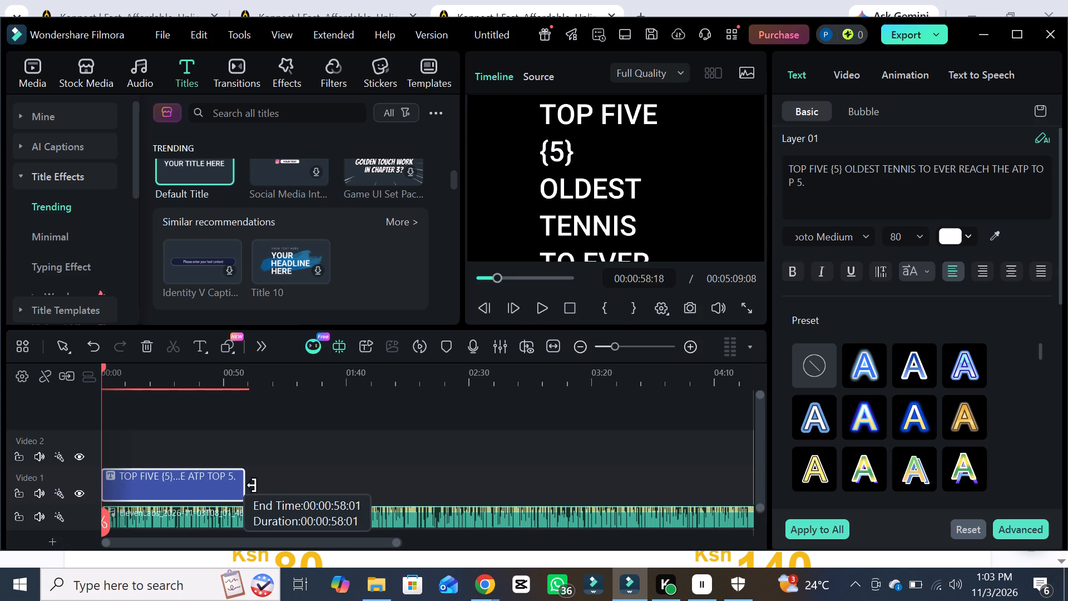
left_click_drag(252, 485, 353, 484)
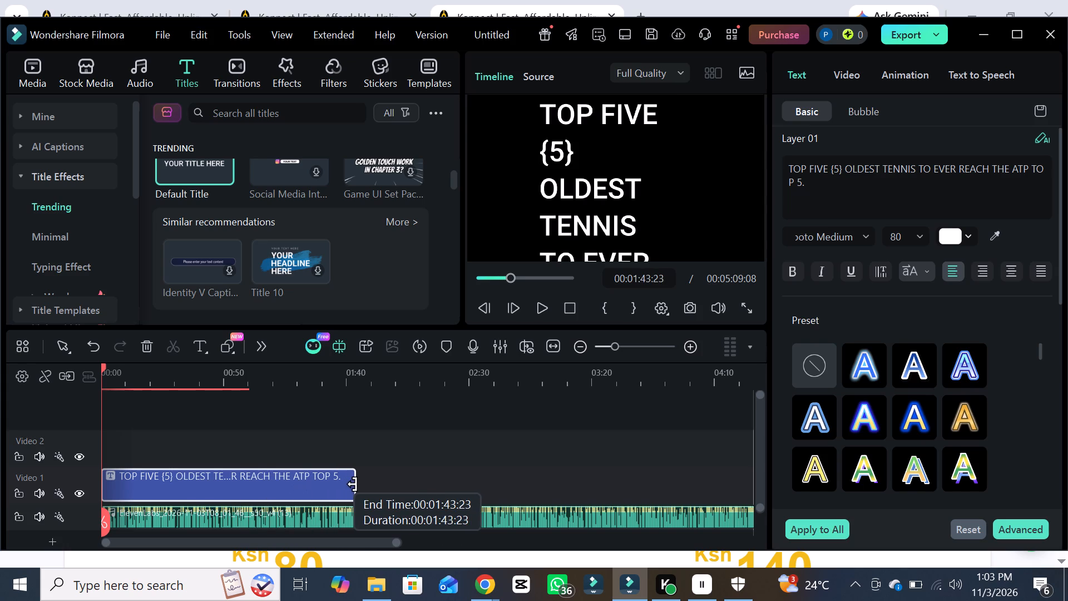
left_click_drag(353, 484, 323, 485)
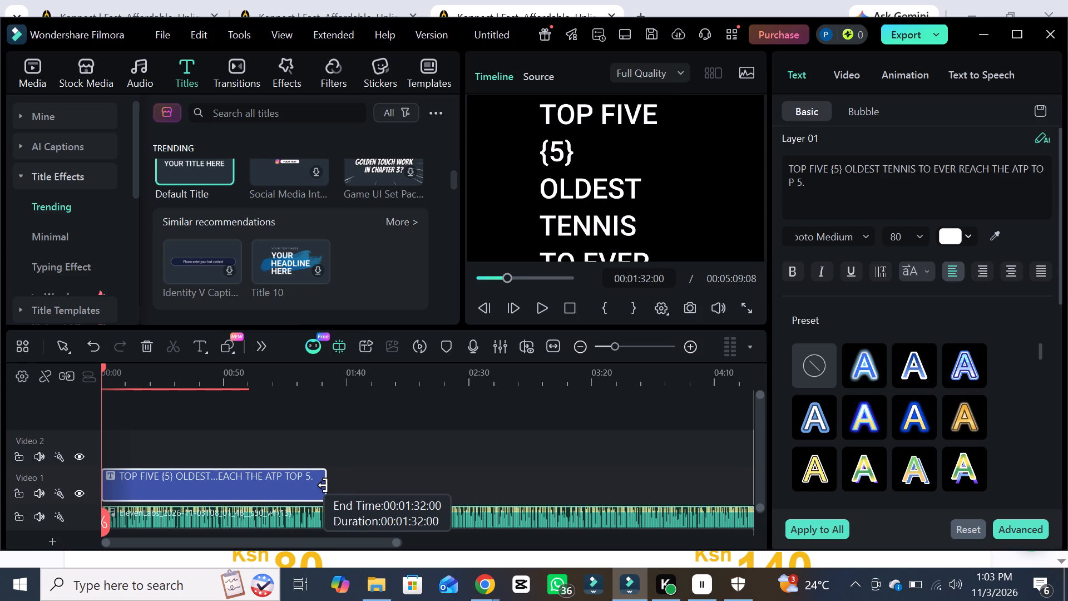
left_click_drag(323, 485, 327, 485)
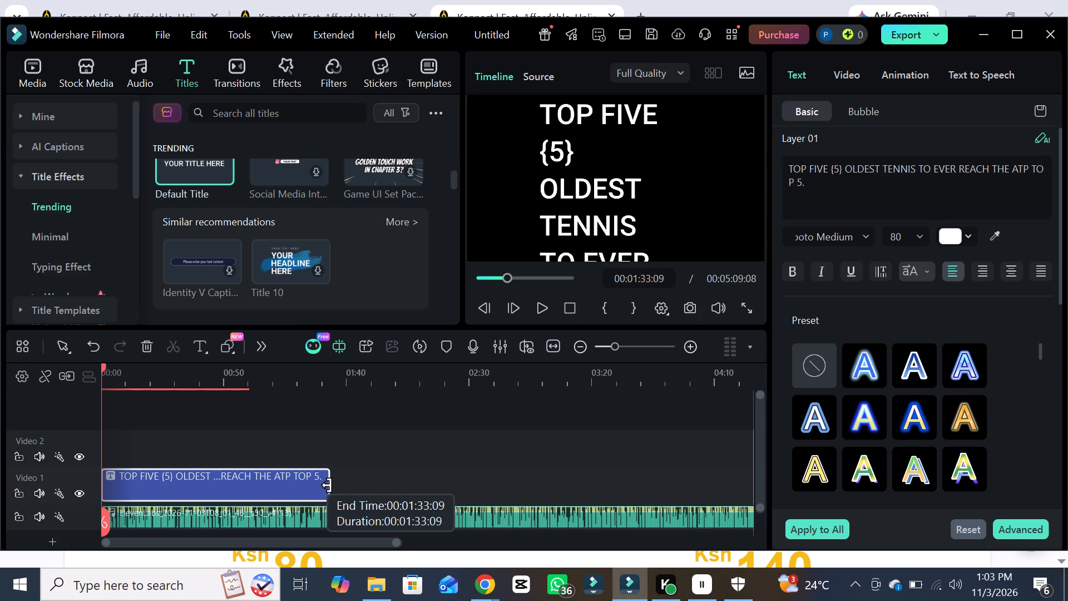
left_click_drag(327, 485, 336, 485)
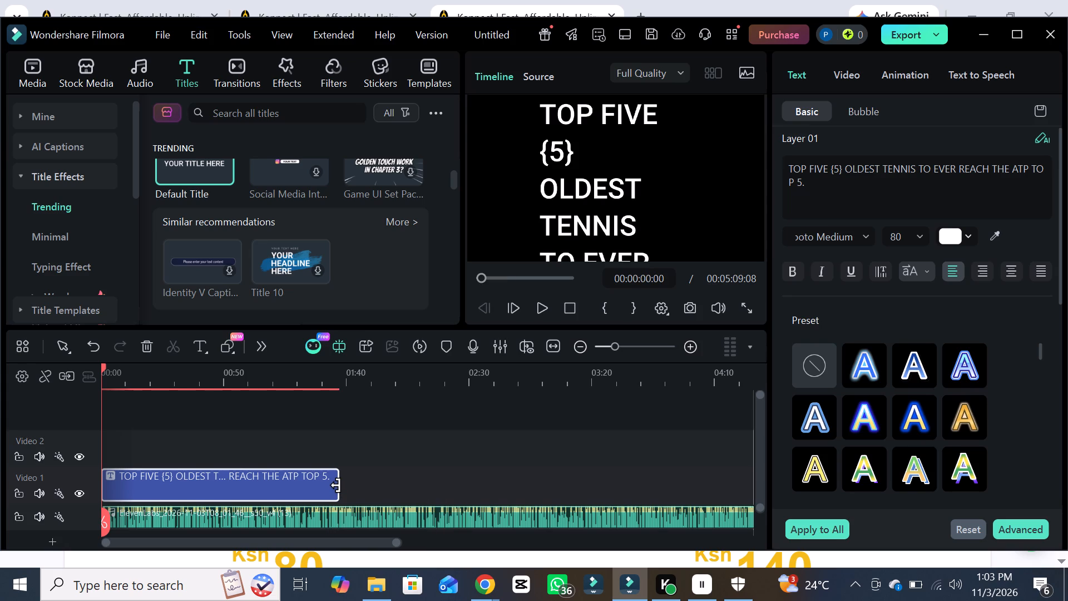
left_click(336, 485)
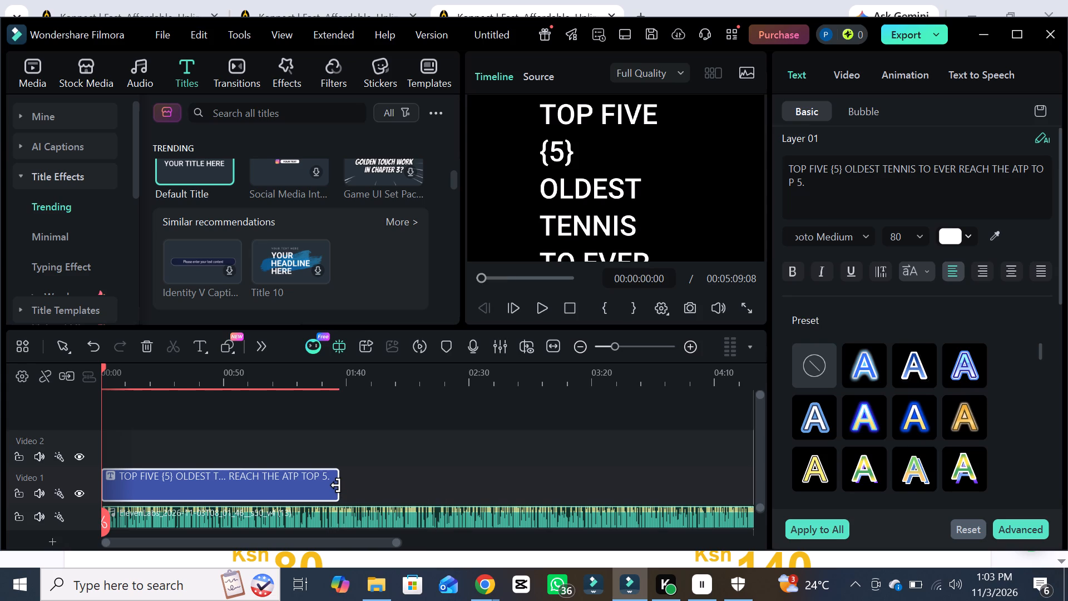
Extend the end of the opening title clip on the Video 1 track to about 2:00 on the timeline.
left_click(336, 485)
left_click_drag(335, 490, 364, 489)
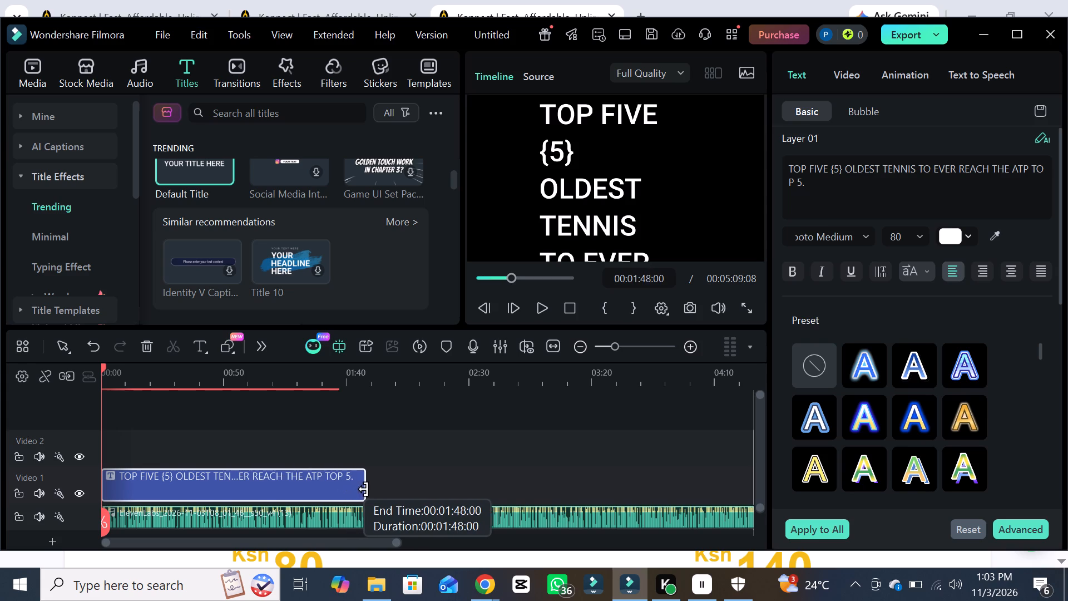
left_click_drag(364, 489, 392, 487)
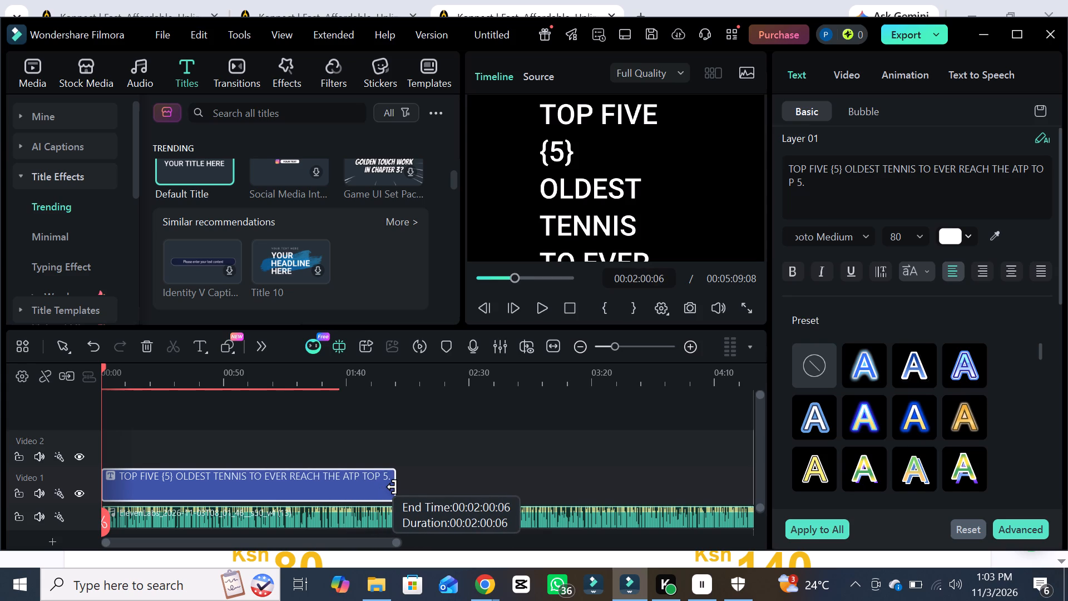
left_click_drag(392, 487, 393, 489)
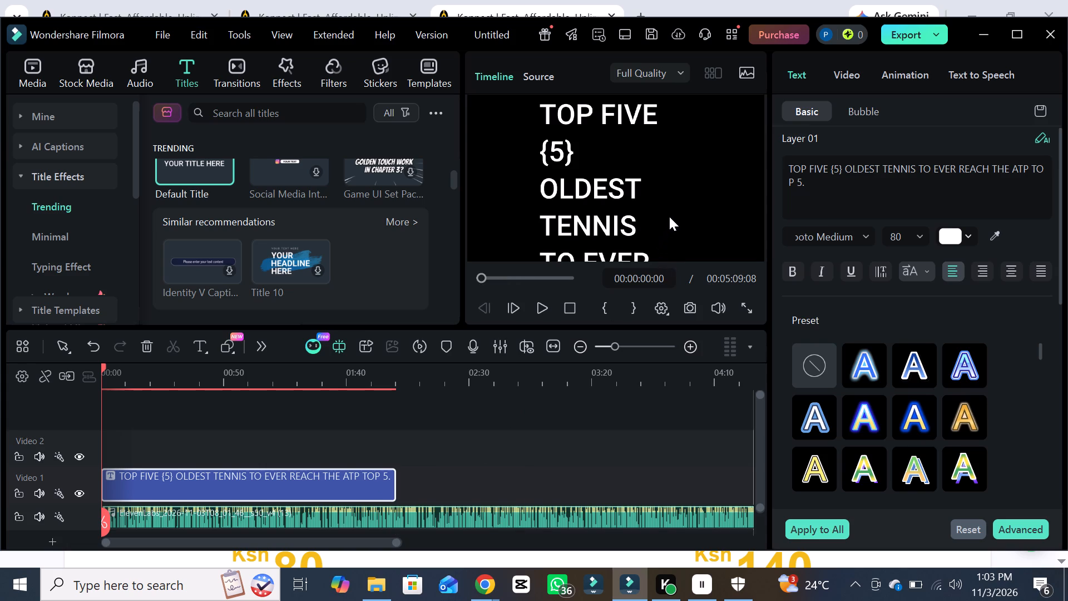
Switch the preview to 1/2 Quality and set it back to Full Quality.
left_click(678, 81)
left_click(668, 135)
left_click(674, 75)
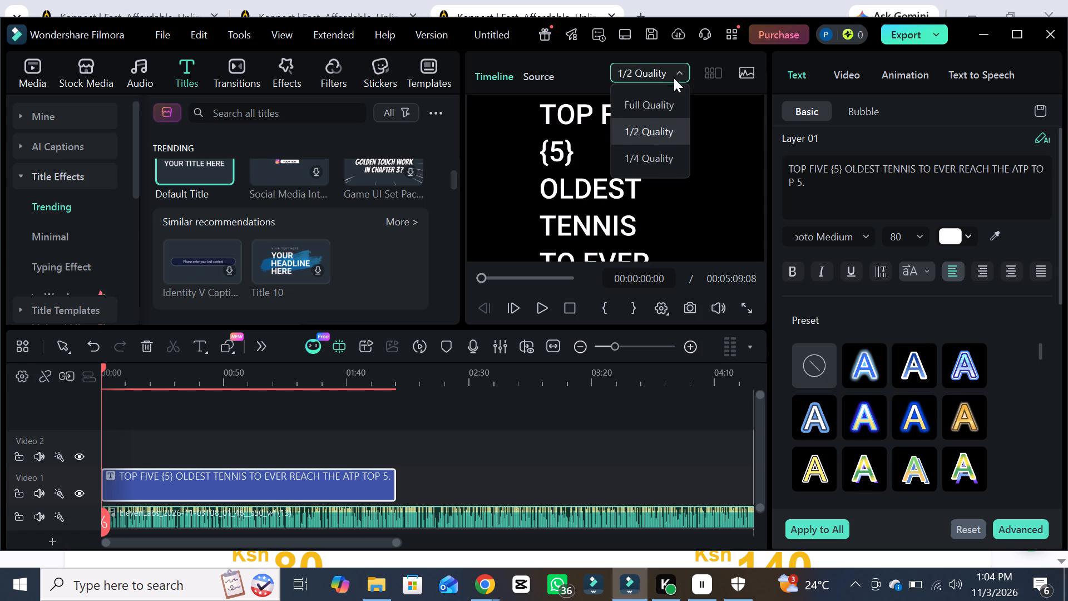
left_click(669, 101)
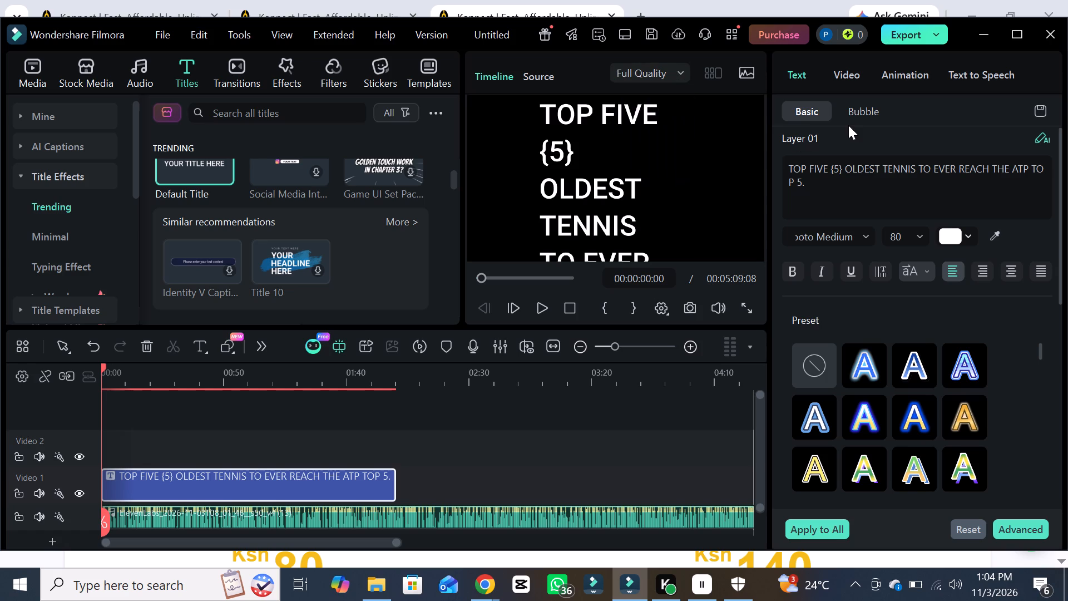
Look through the results and history of AI Copywriting for the title text, and close it.
left_click(1042, 143)
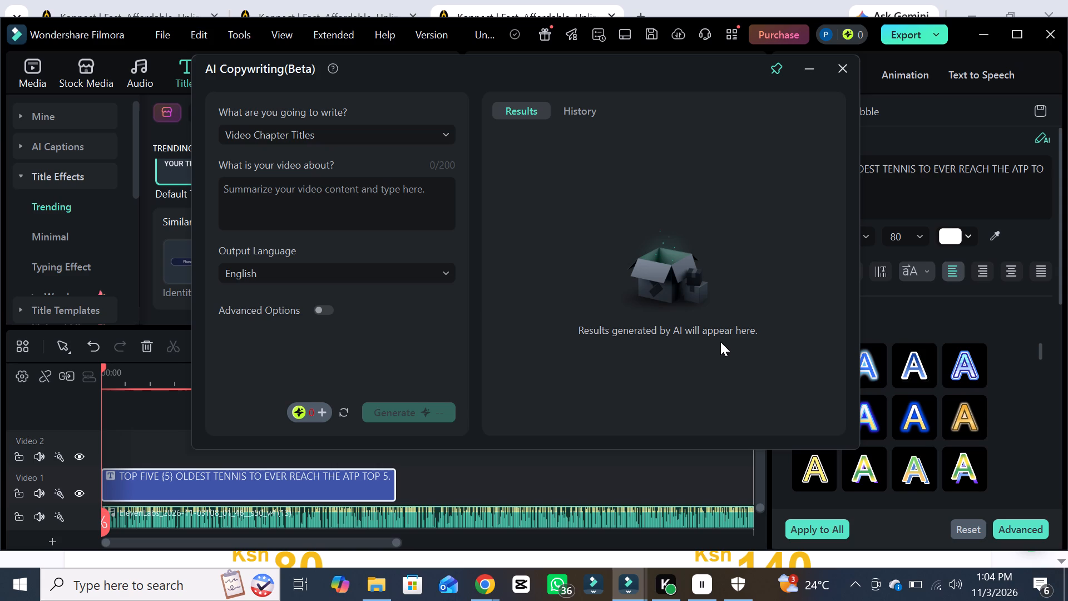
left_click(586, 118)
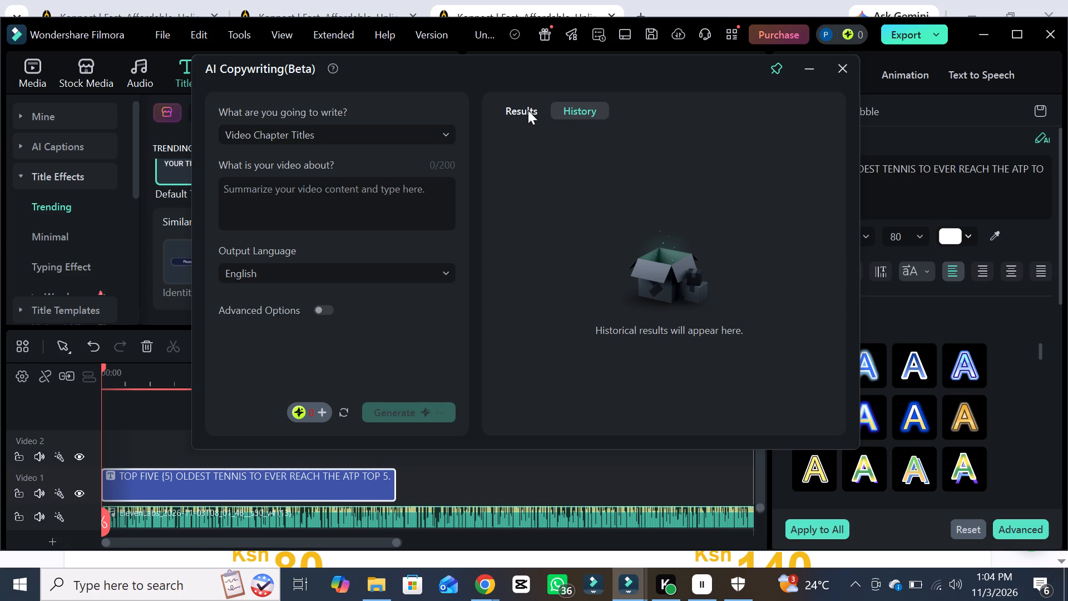
left_click(527, 110)
left_click(837, 62)
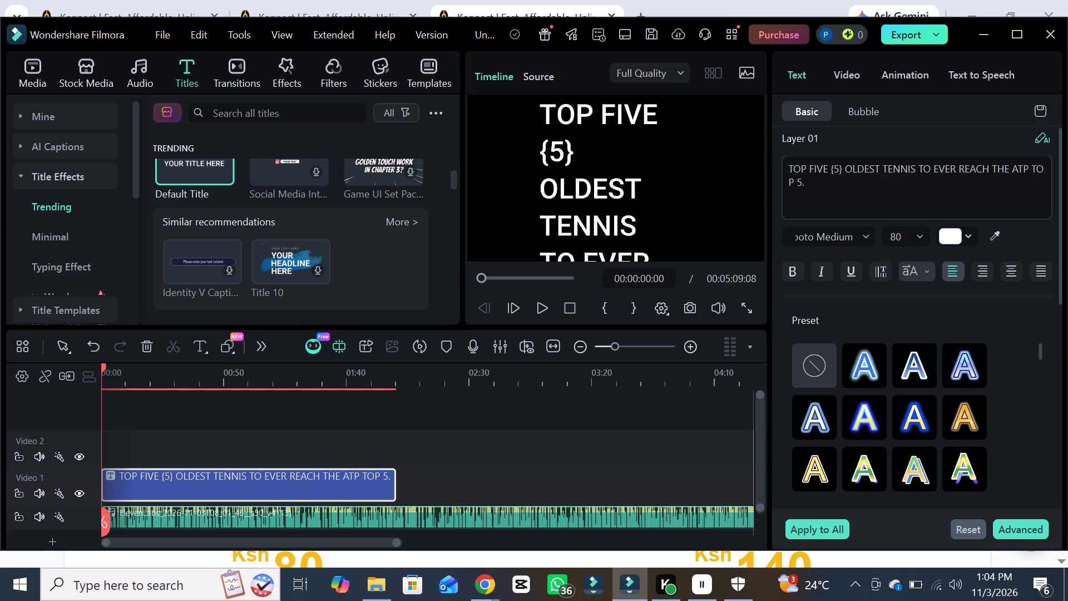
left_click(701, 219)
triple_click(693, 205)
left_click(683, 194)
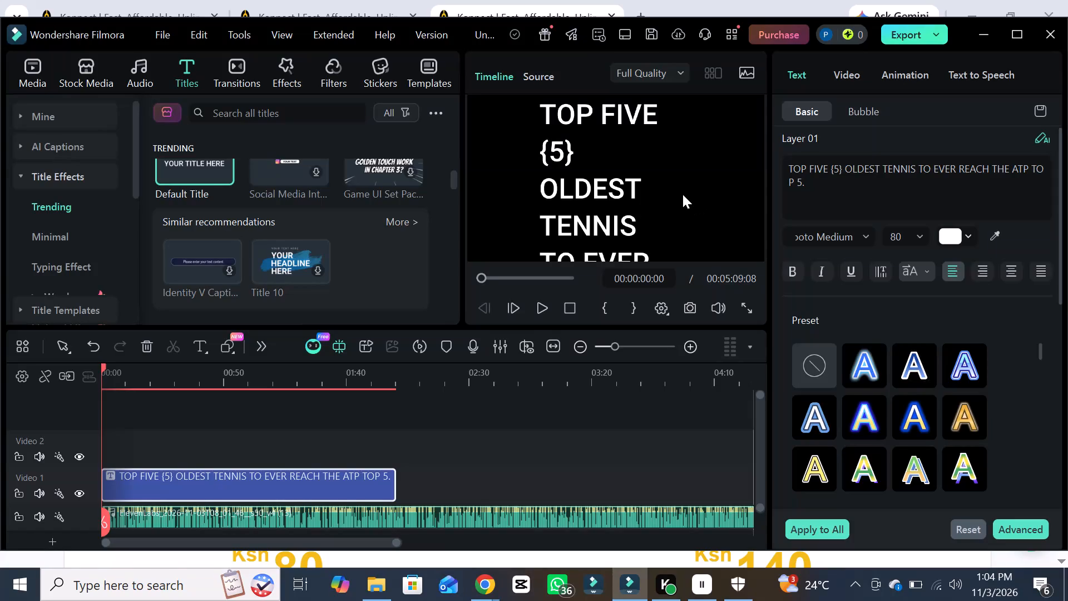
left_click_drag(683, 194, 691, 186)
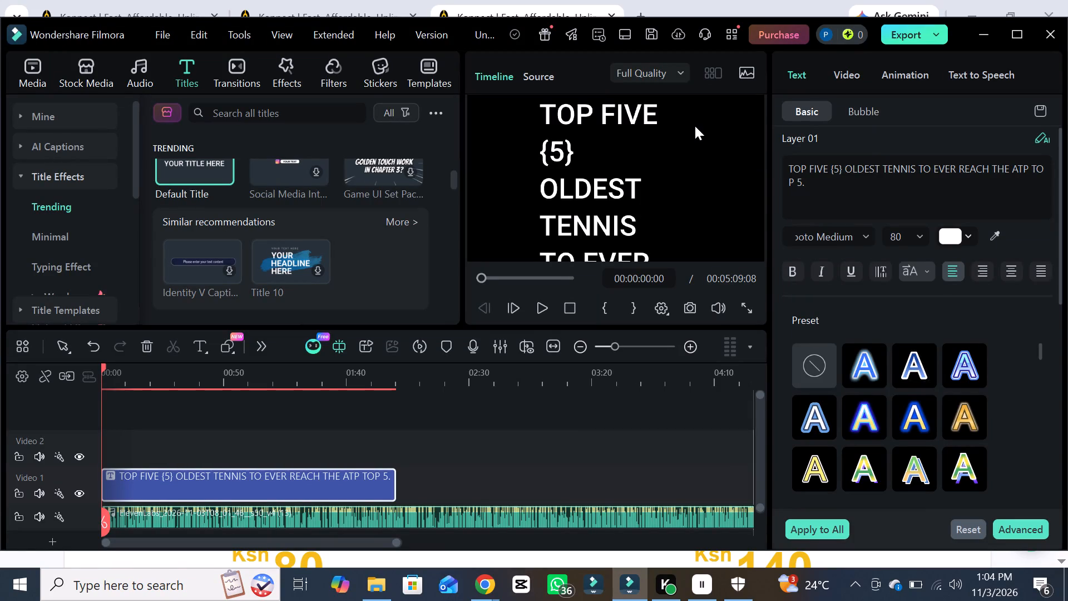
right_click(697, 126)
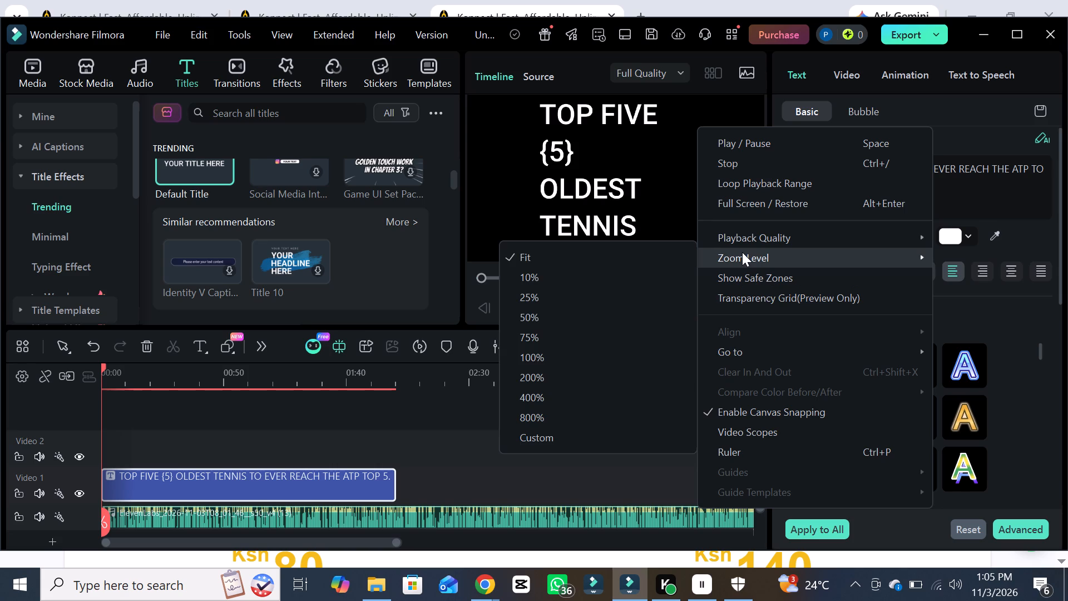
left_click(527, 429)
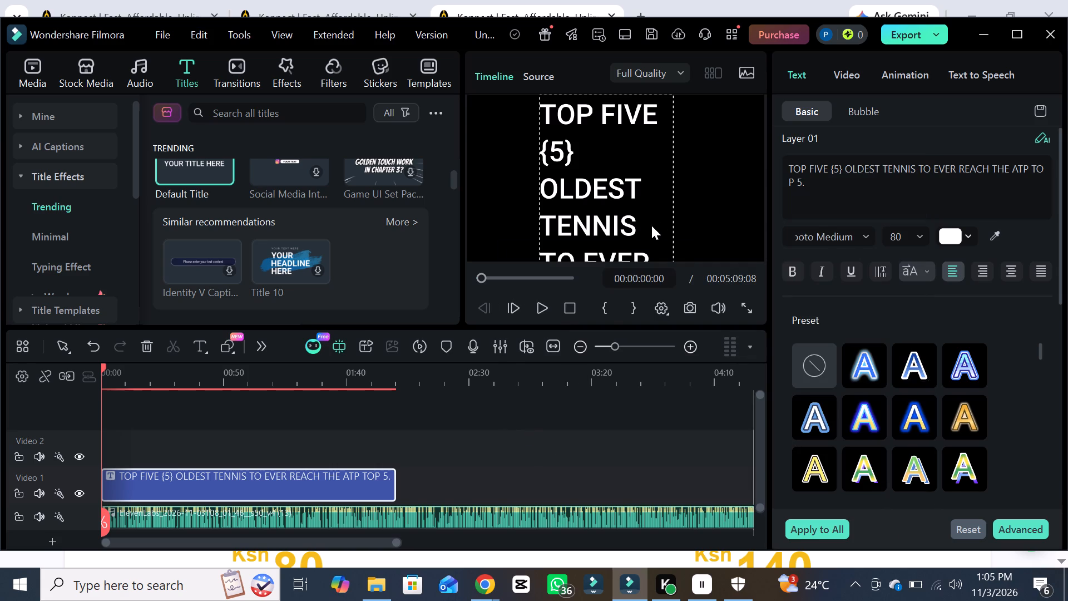
Shift the title's text box slightly down in the preview and narrow it so "FIVE" wraps onto the second line beside "{5}".
left_click_drag(658, 218, 660, 220)
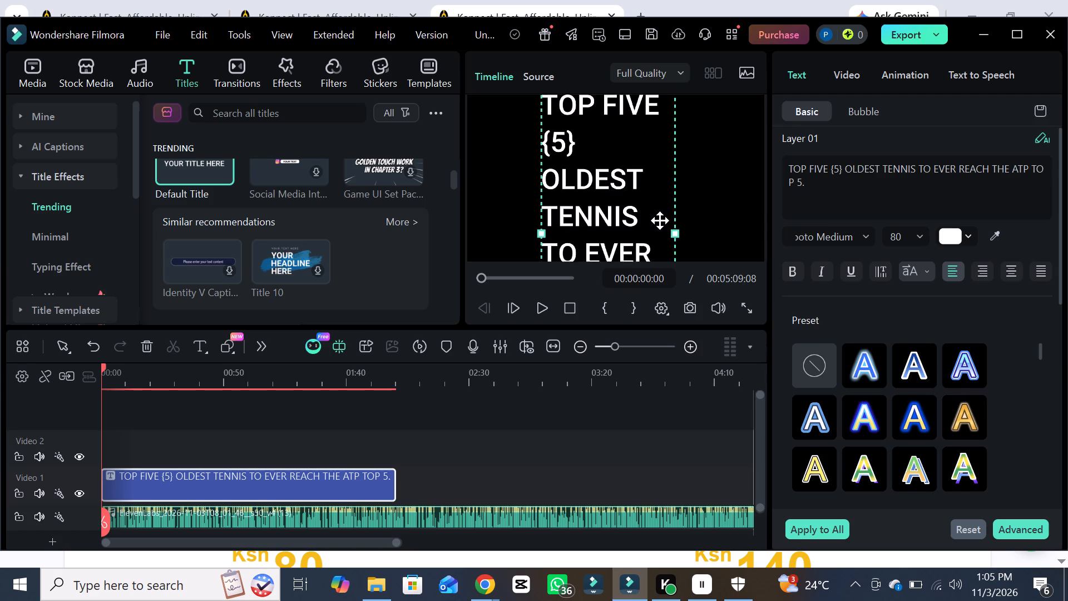
left_click_drag(660, 220, 654, 227)
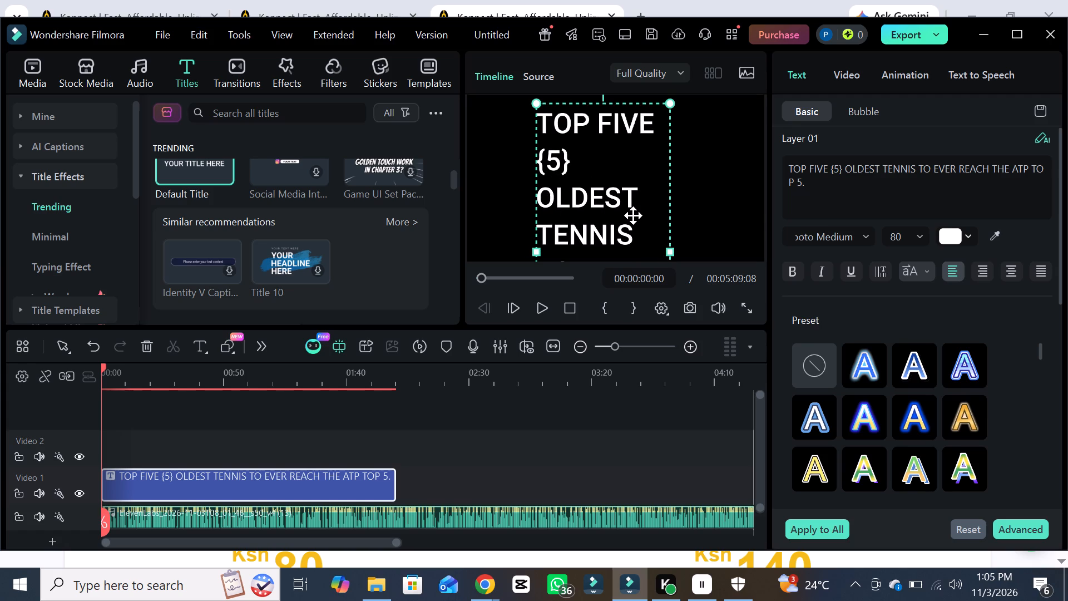
left_click(628, 109)
left_click_drag(628, 109, 706, 159)
left_click(706, 159)
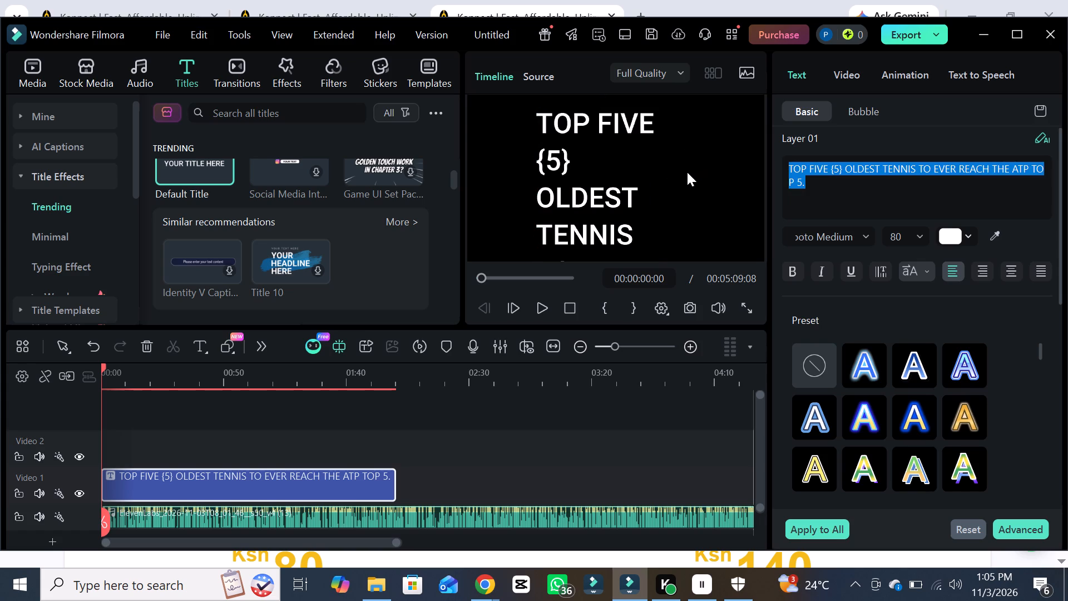
left_click_drag(673, 176, 661, 174)
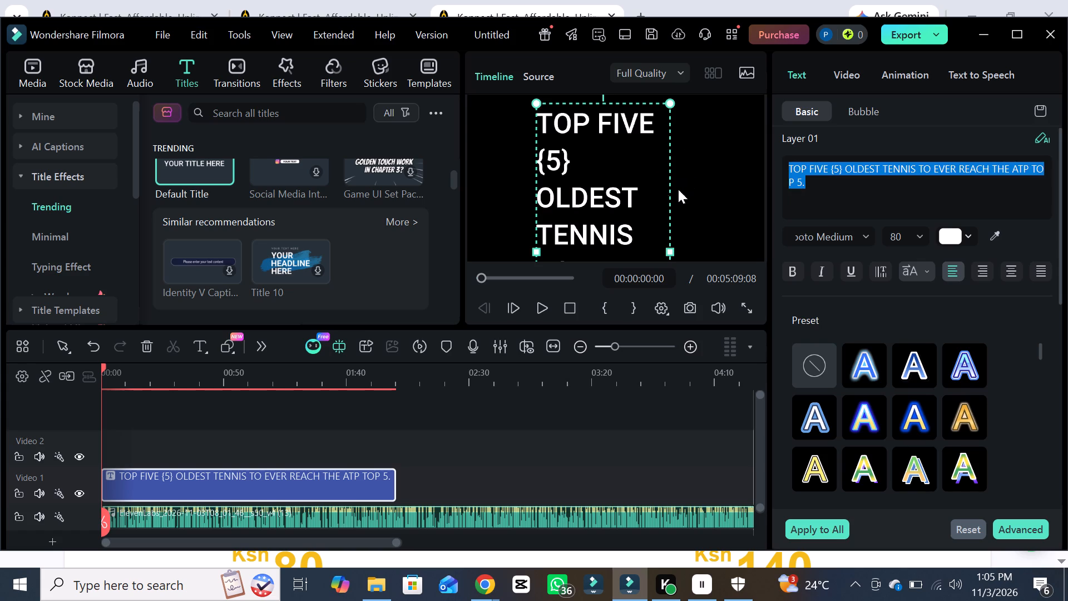
left_click_drag(671, 248, 722, 257)
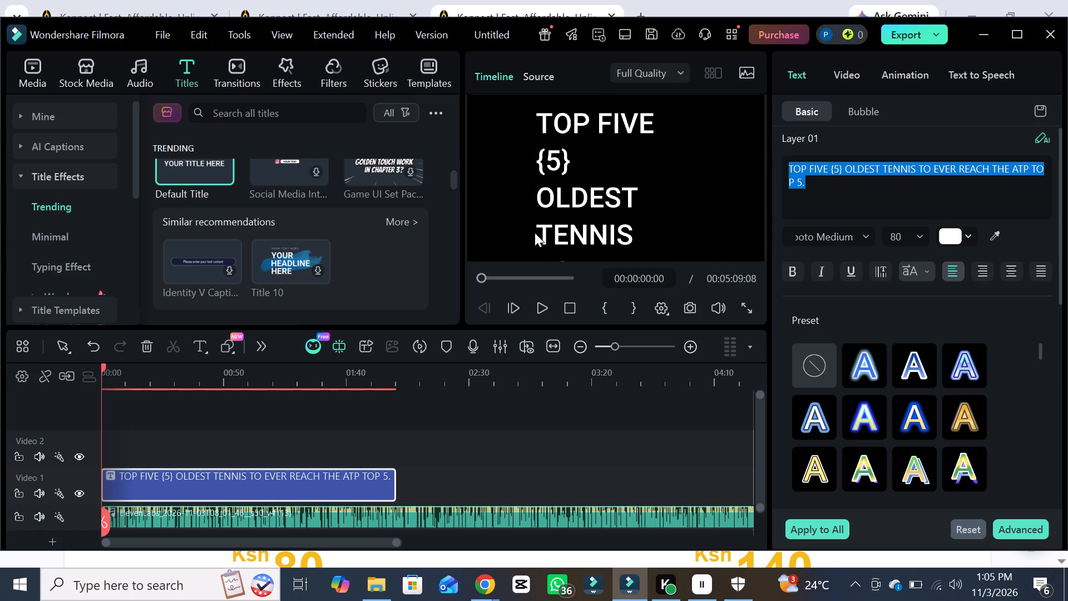
left_click(537, 118)
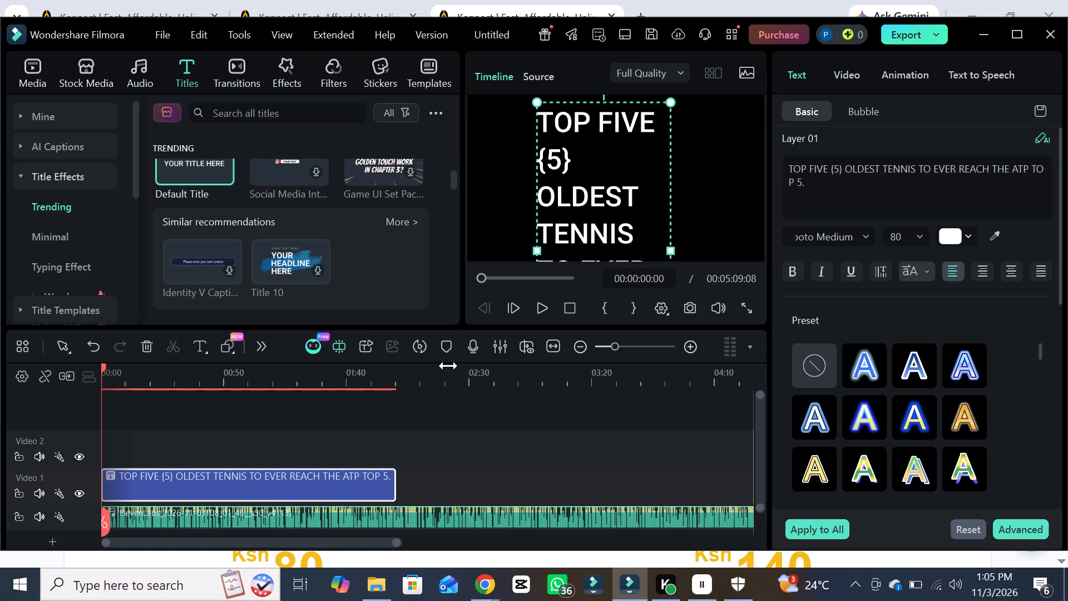
left_click(670, 249)
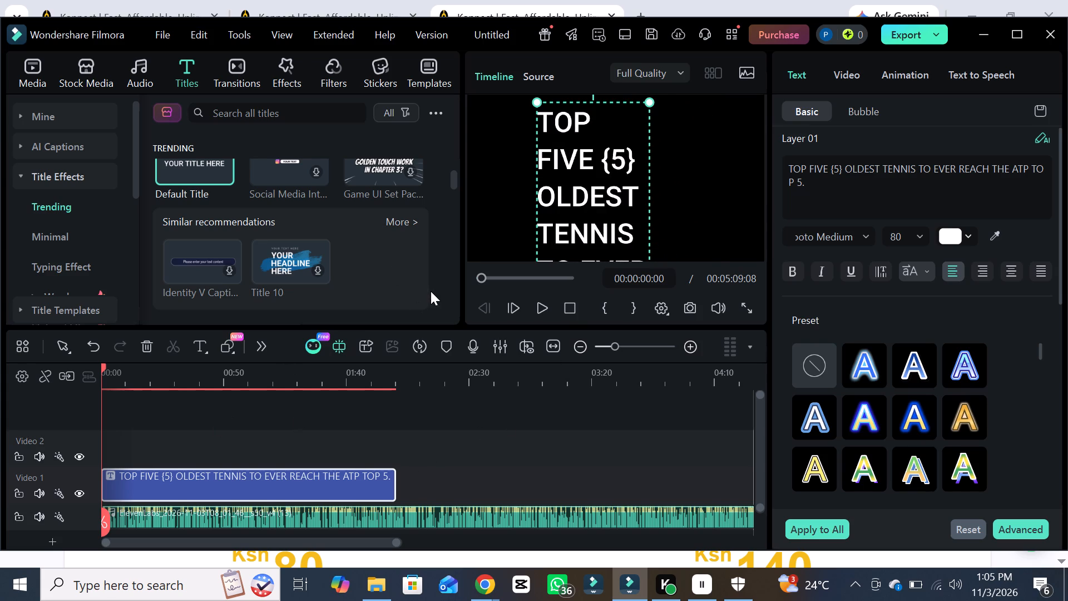
Play the opening title with the narration from the start to about 13 seconds.
left_click(533, 308)
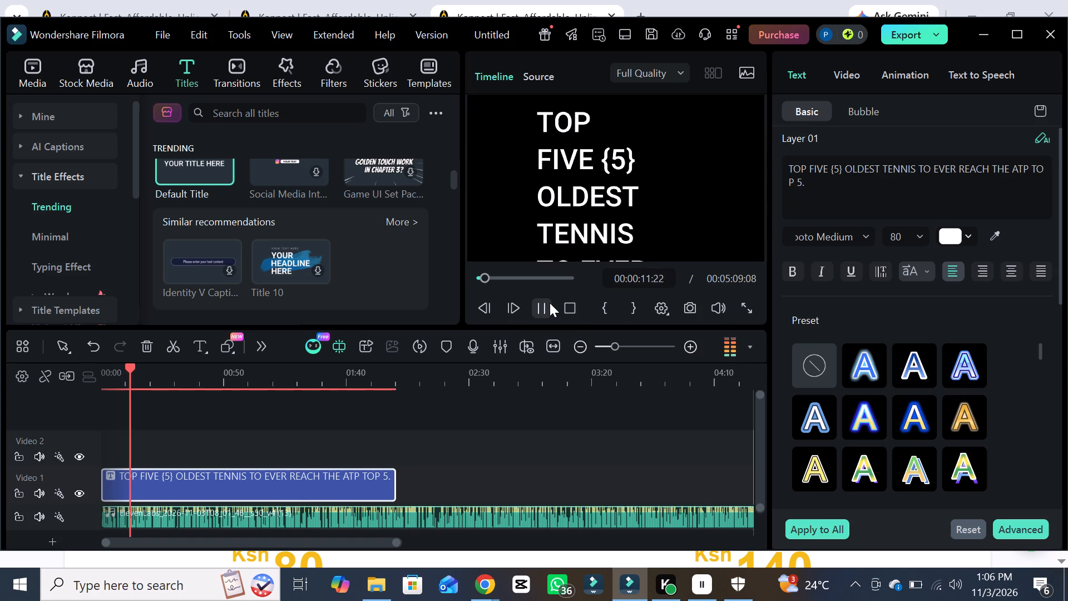
left_click(550, 303)
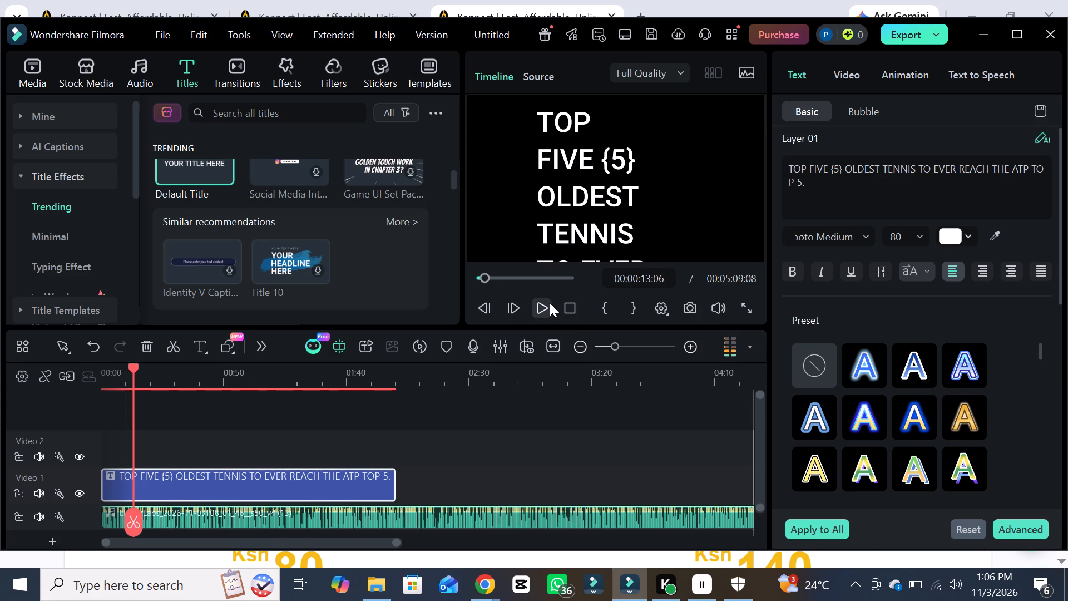
Trim the end of the opening title clip on the Video 1 track back very slightly.
left_click(394, 485)
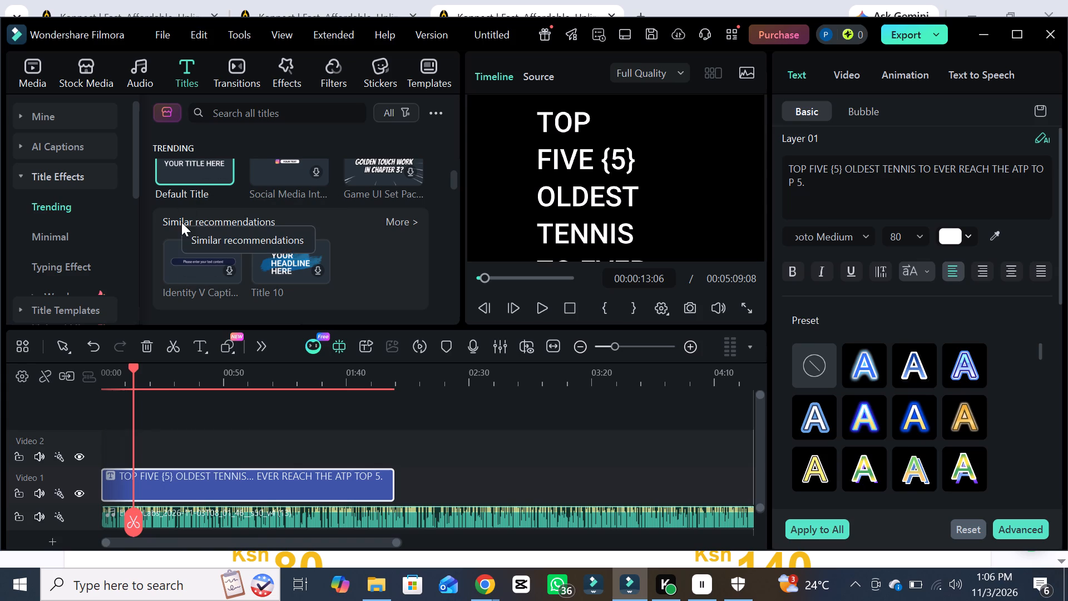
Add the 3D Ball Animation transition from the "for tennis" search results to the start of the opening title clip.
triple_click(239, 71)
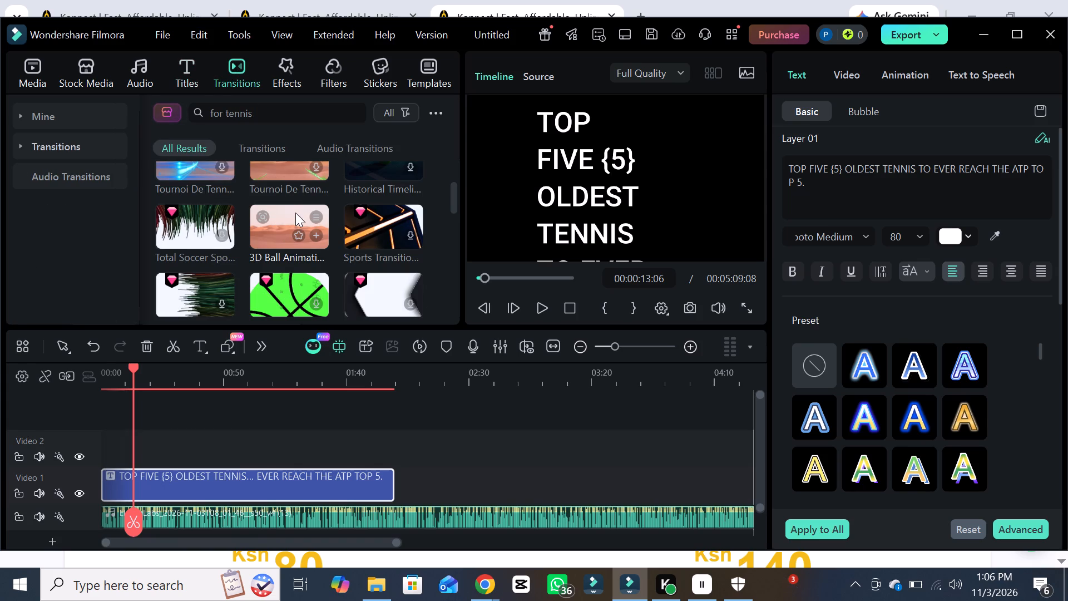
left_click_drag(295, 213, 215, 440)
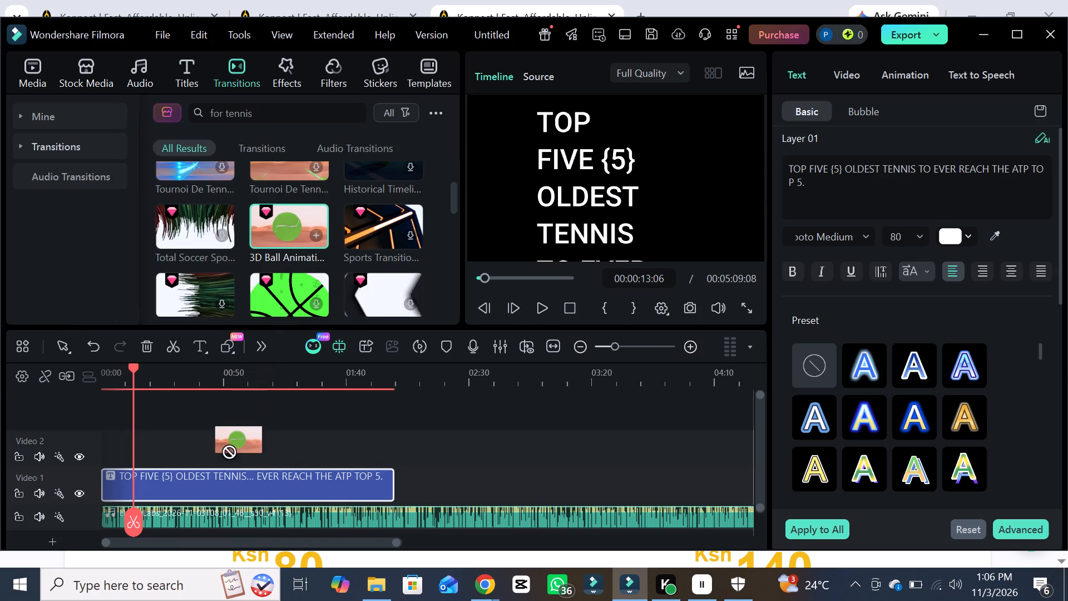
left_click_drag(215, 440, 205, 490)
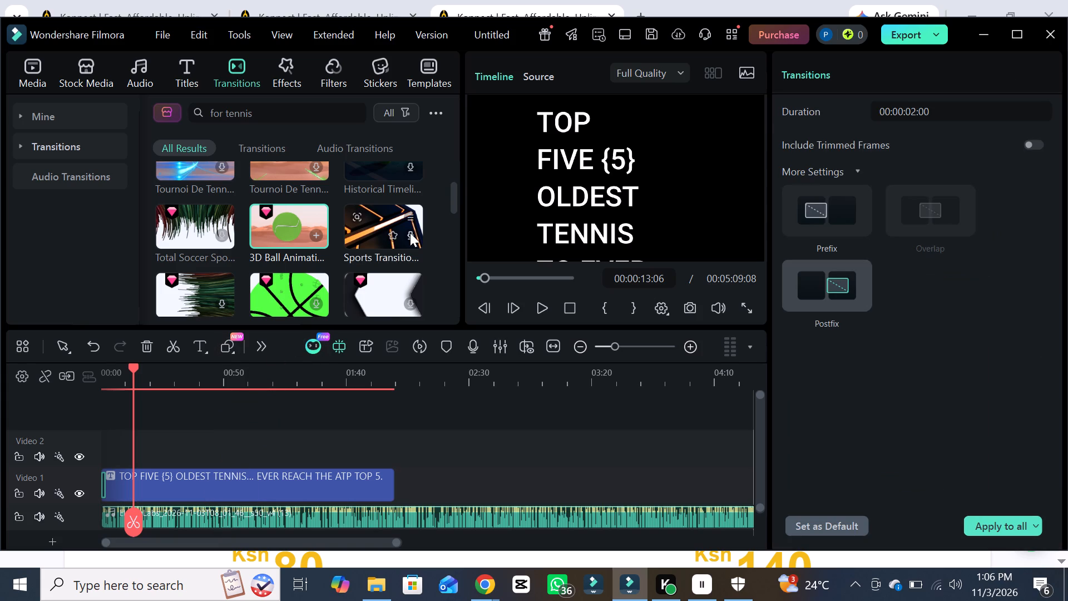
Review the opening title with its new transition by playing it from the beginning to about 14 seconds.
left_click(537, 305)
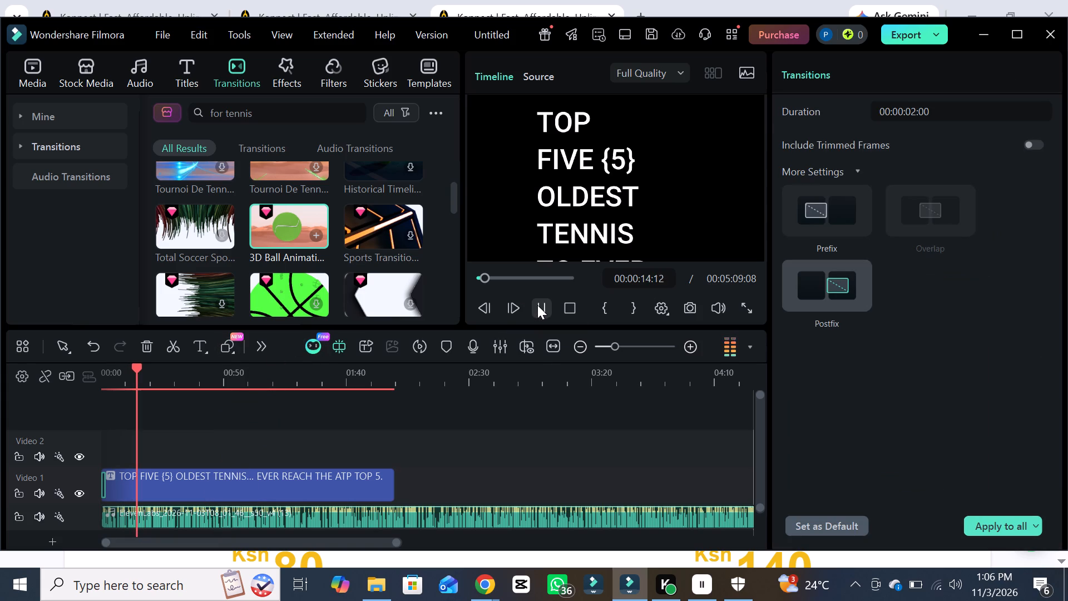
left_click(537, 305)
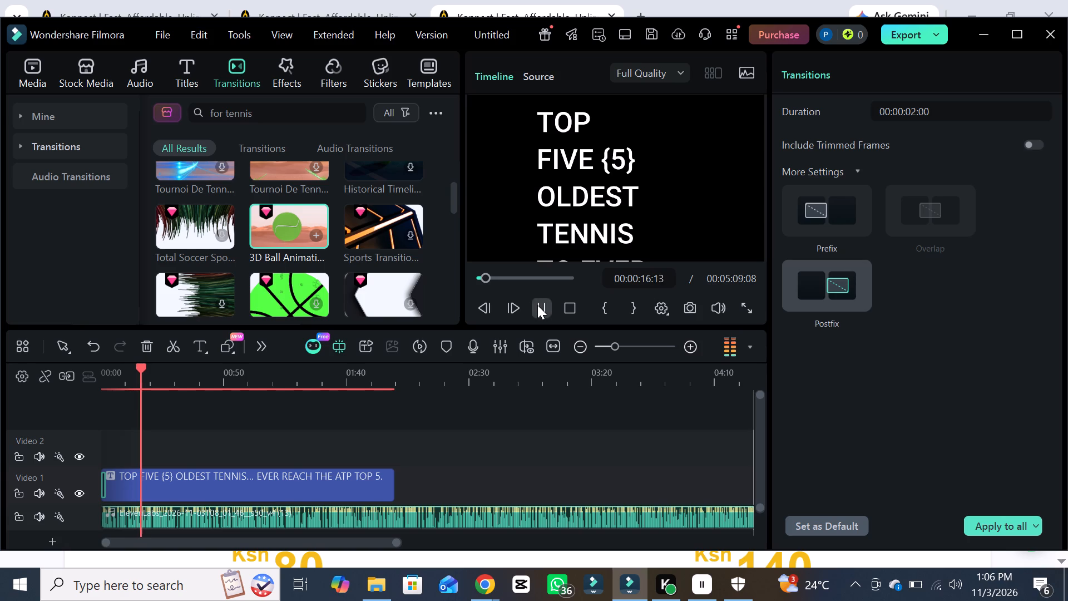
left_click(102, 484)
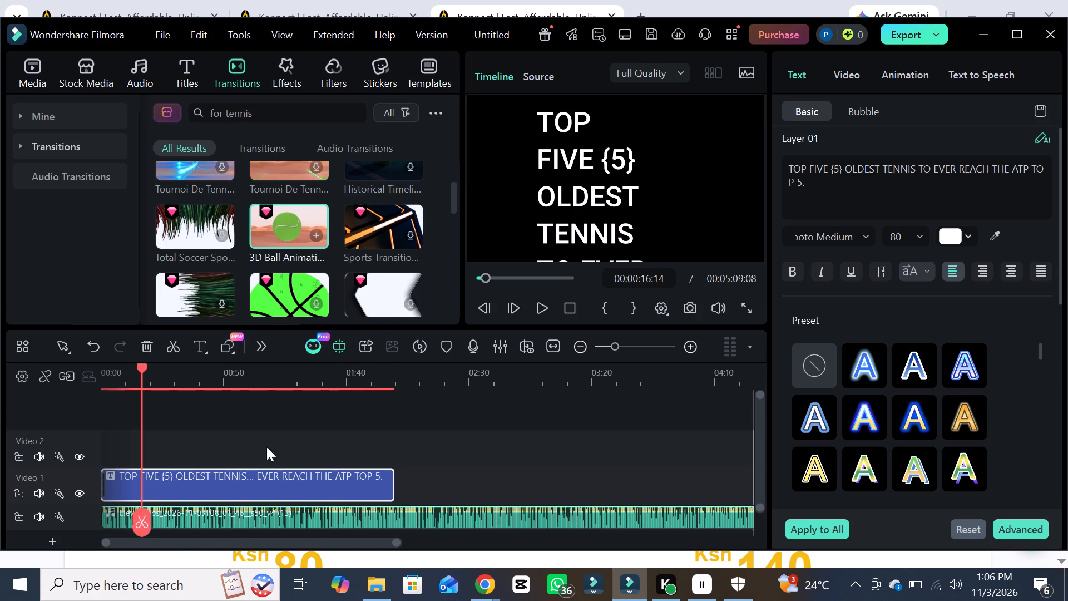
left_click_drag(149, 530, 122, 530)
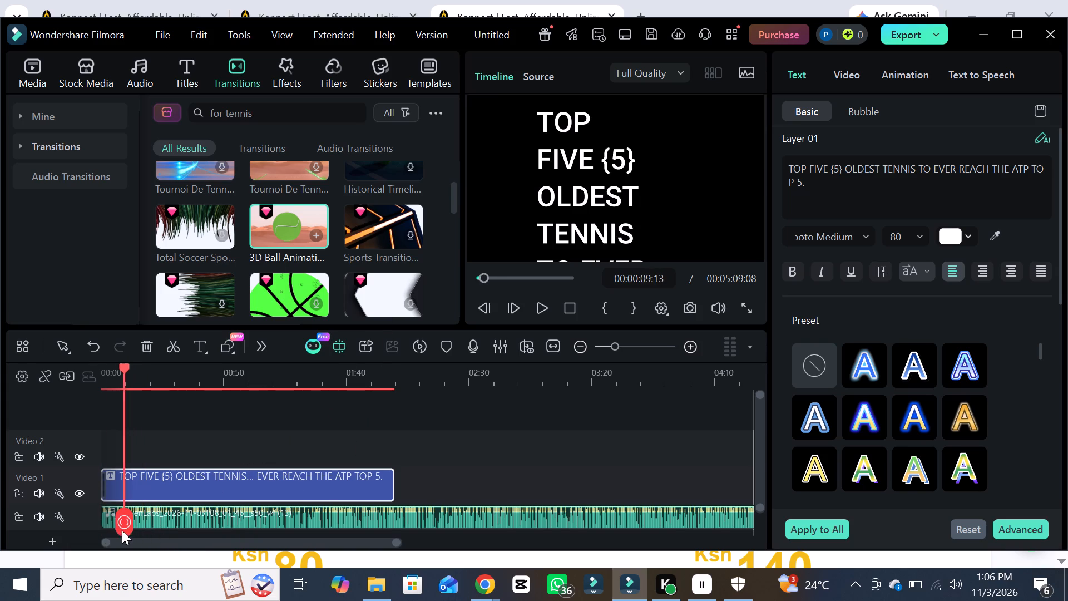
left_click_drag(122, 530, 102, 530)
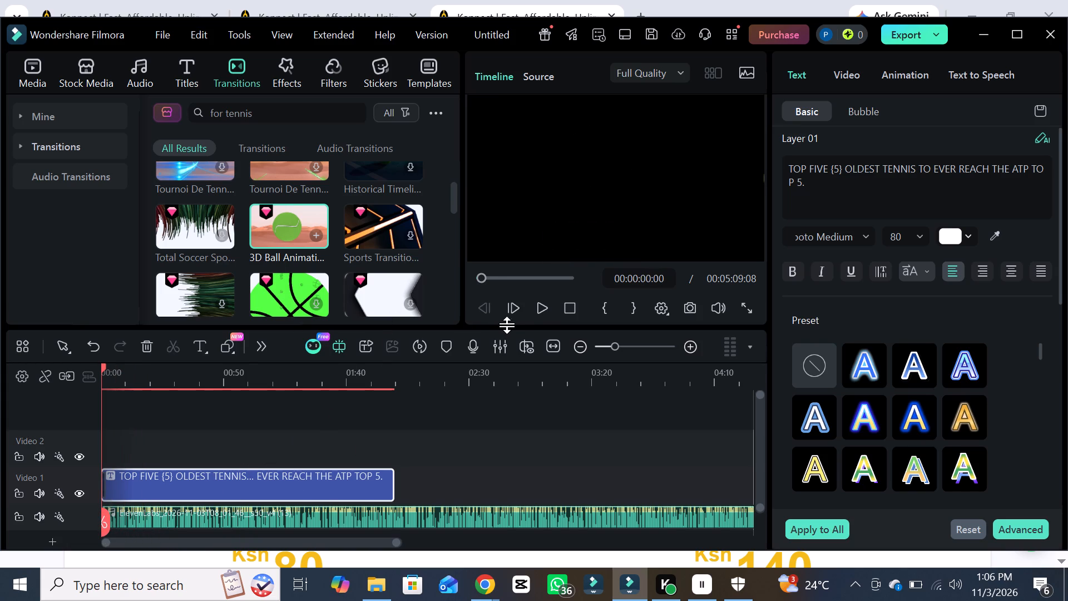
left_click(539, 309)
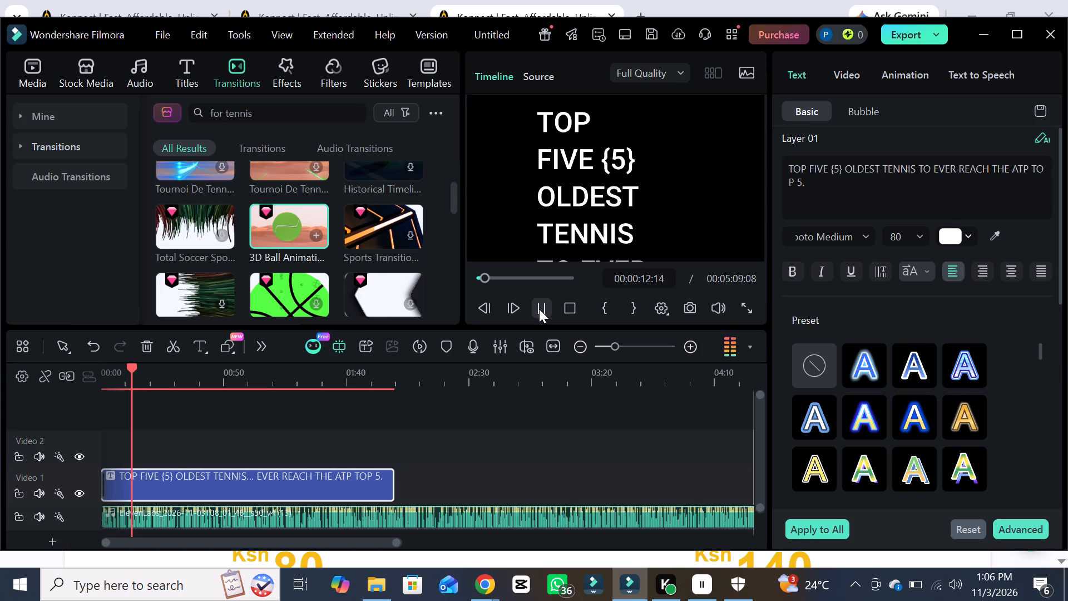
left_click(539, 309)
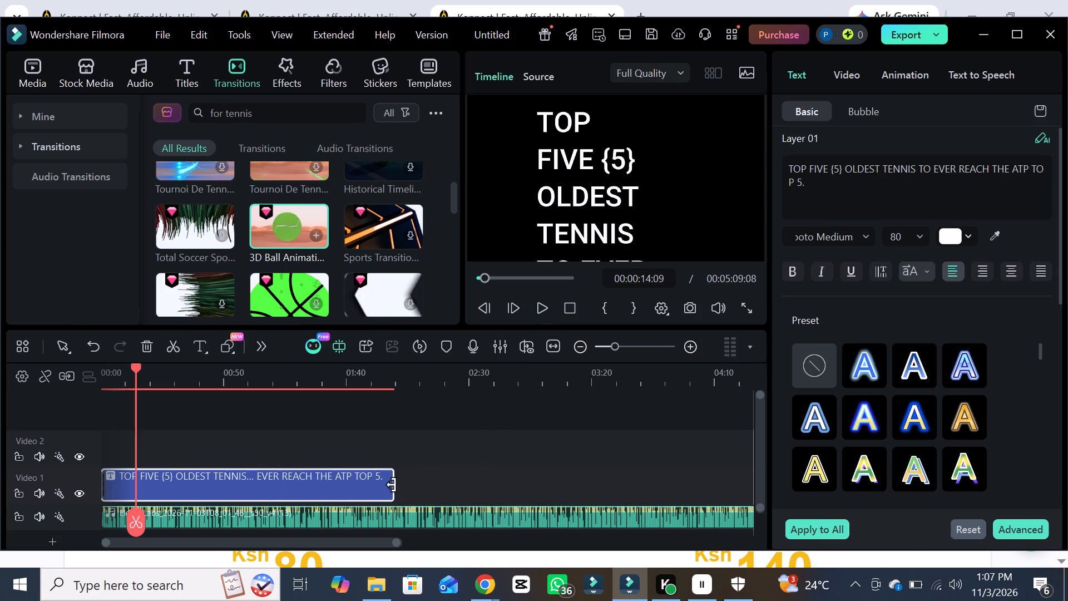
Shorten the opening title clip on the Video 1 track so that it ends just past the 1:40 mark.
left_click_drag(392, 485, 242, 480)
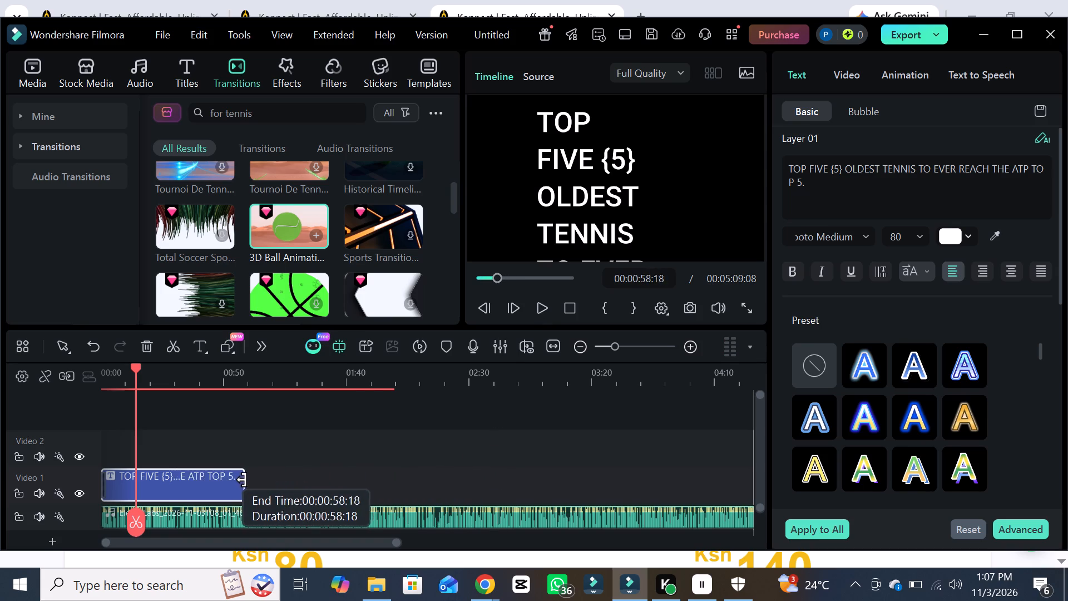
left_click_drag(242, 480, 237, 480)
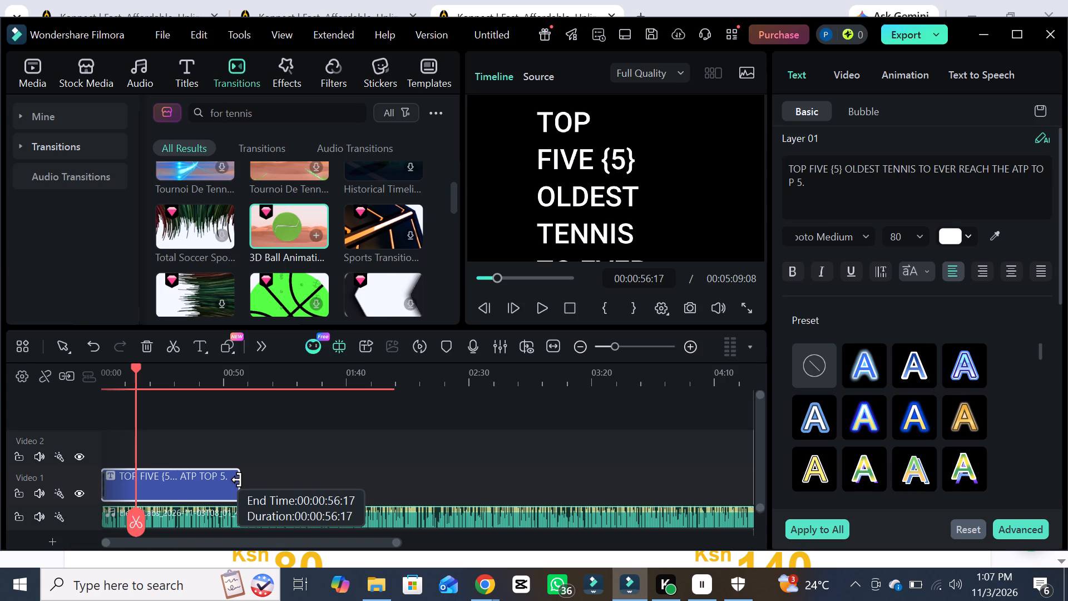
left_click_drag(237, 480, 240, 479)
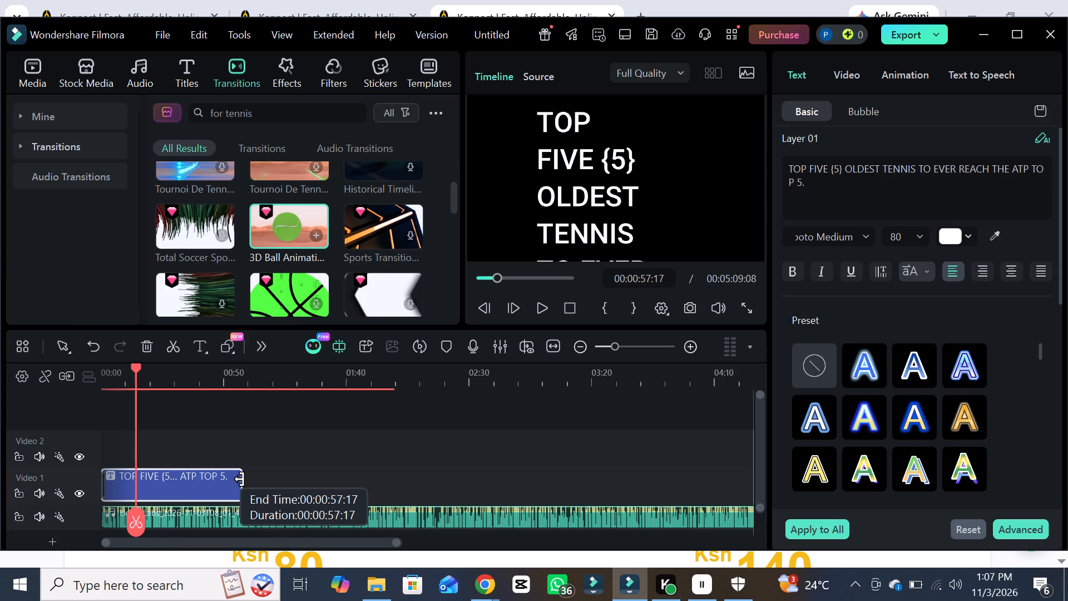
left_click_drag(240, 479, 263, 480)
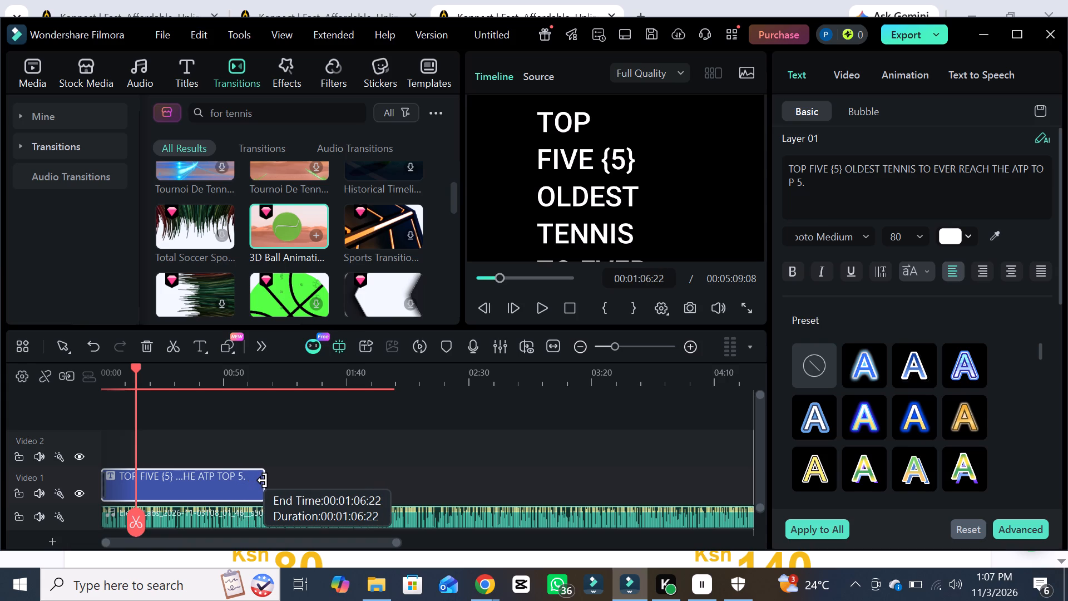
left_click_drag(263, 480, 267, 480)
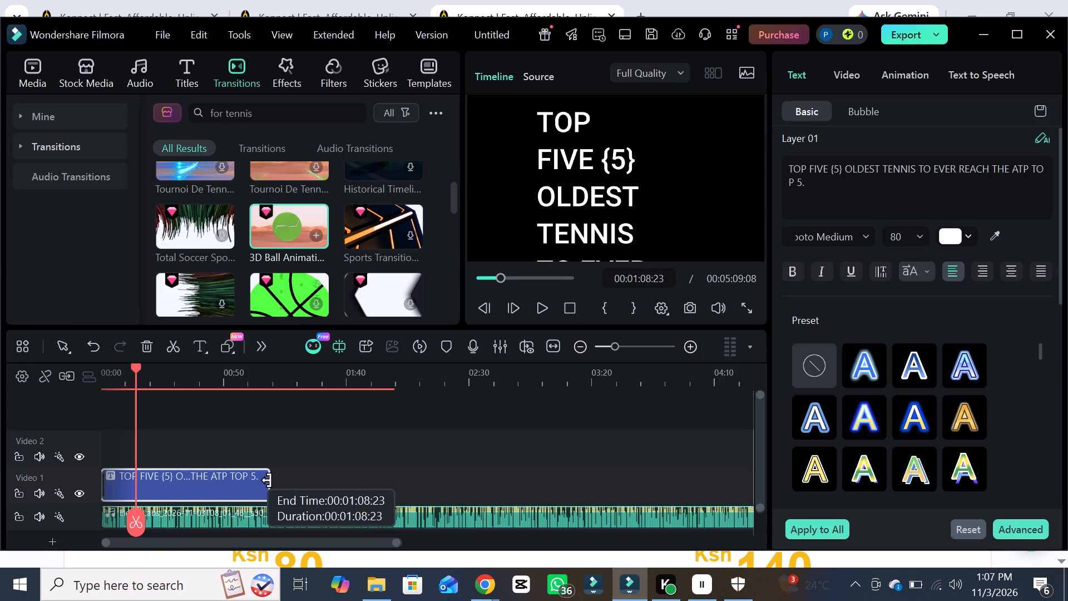
left_click_drag(267, 480, 269, 480)
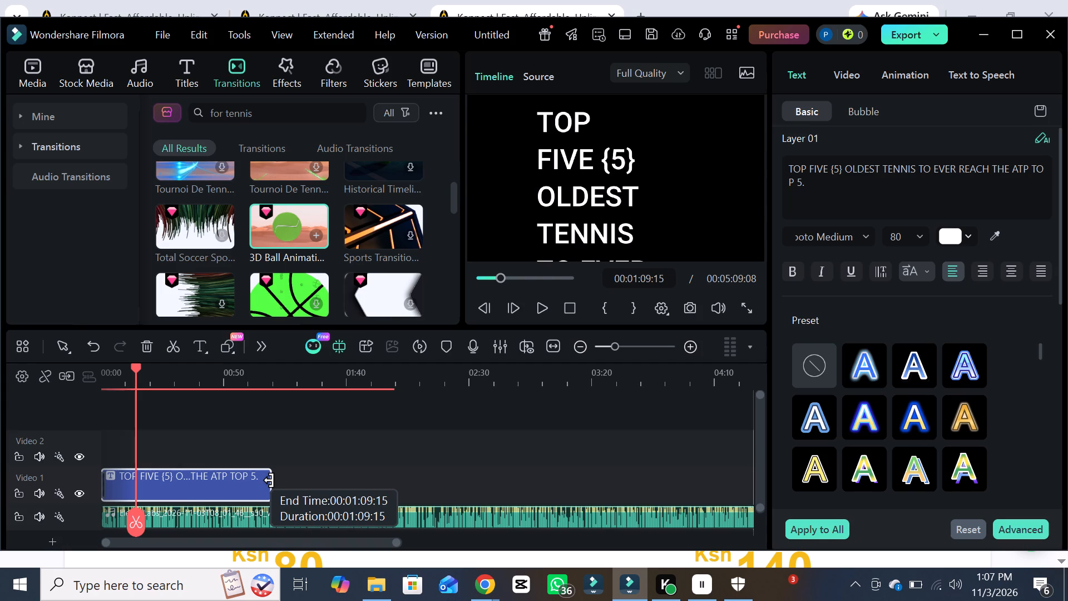
left_click_drag(269, 480, 276, 480)
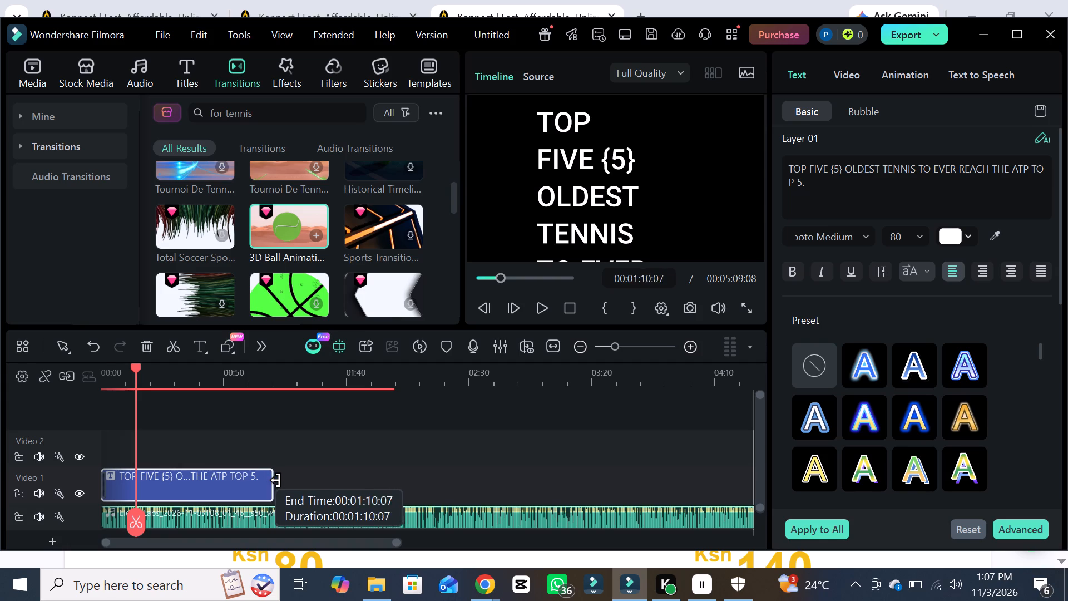
left_click_drag(276, 480, 309, 482)
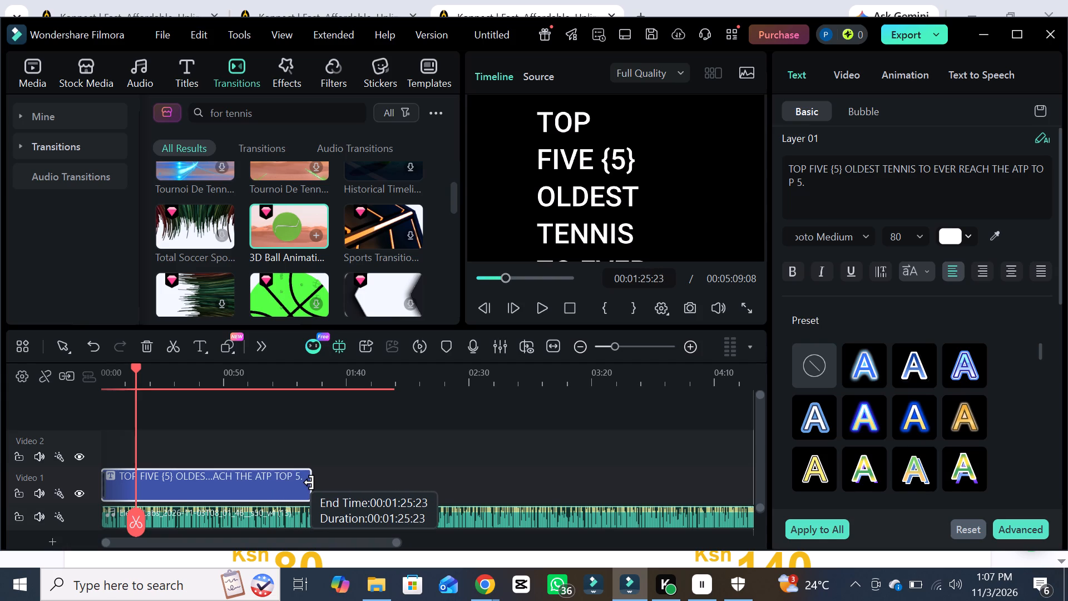
left_click_drag(309, 482, 314, 482)
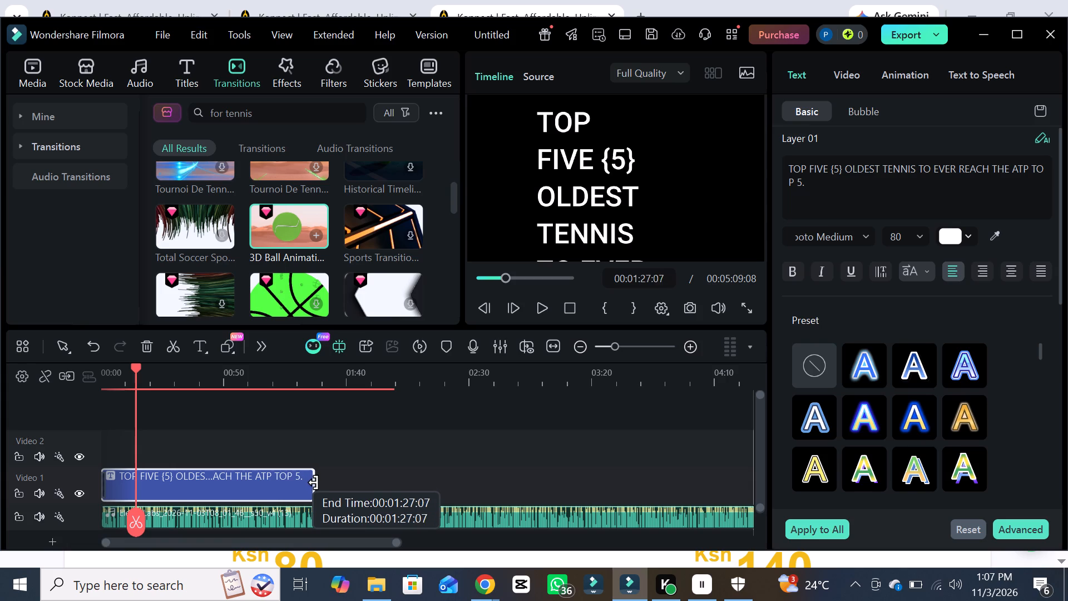
left_click_drag(314, 482, 359, 484)
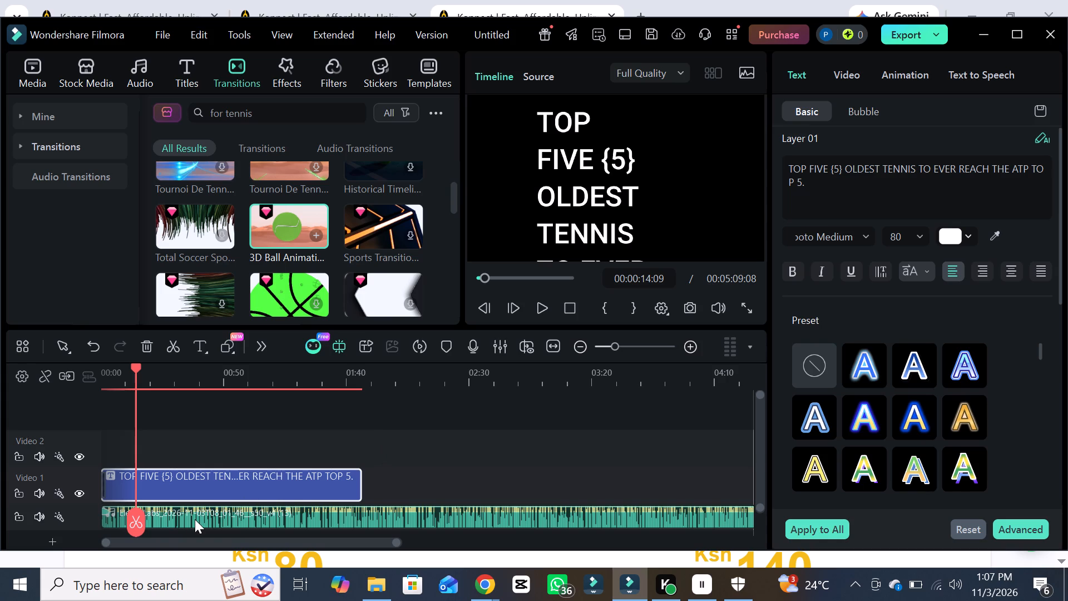
Play the shortened opening title with the narration from the beginning to about 11 seconds.
left_click_drag(139, 516, 107, 517)
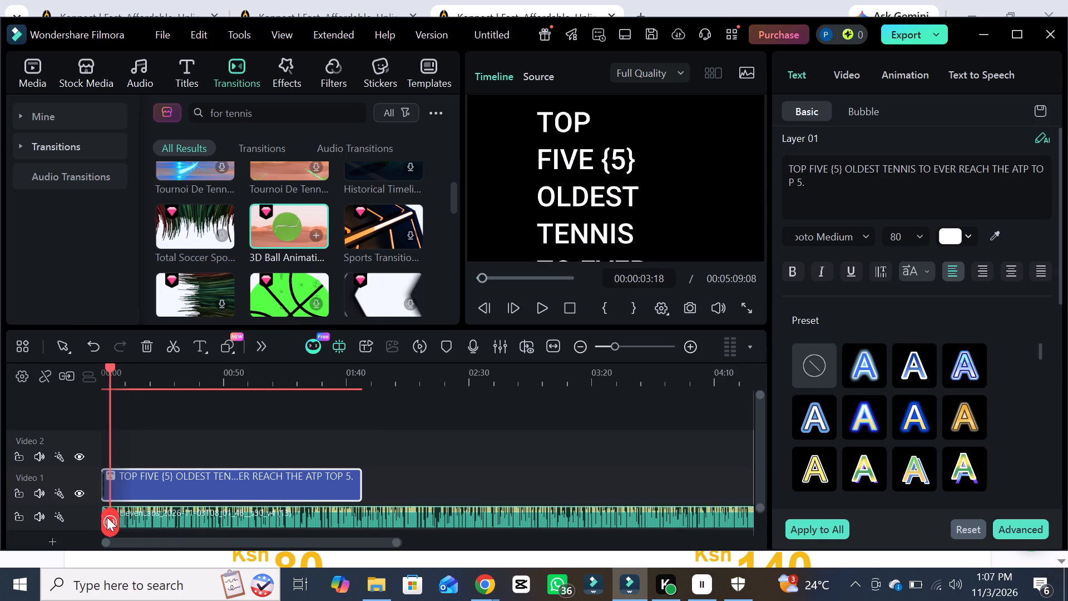
left_click_drag(107, 517, 100, 517)
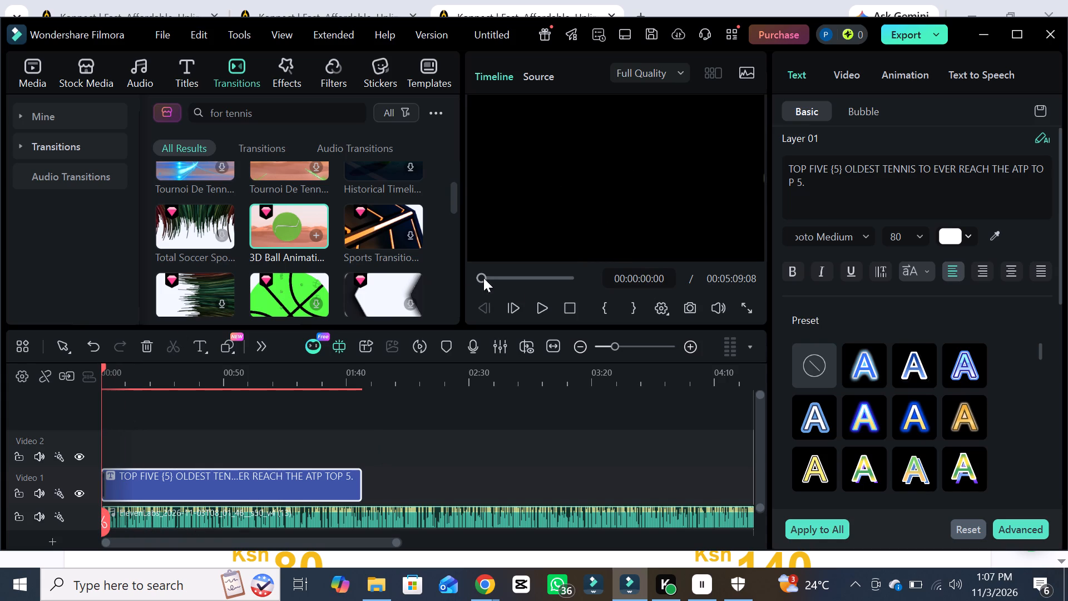
left_click(540, 300)
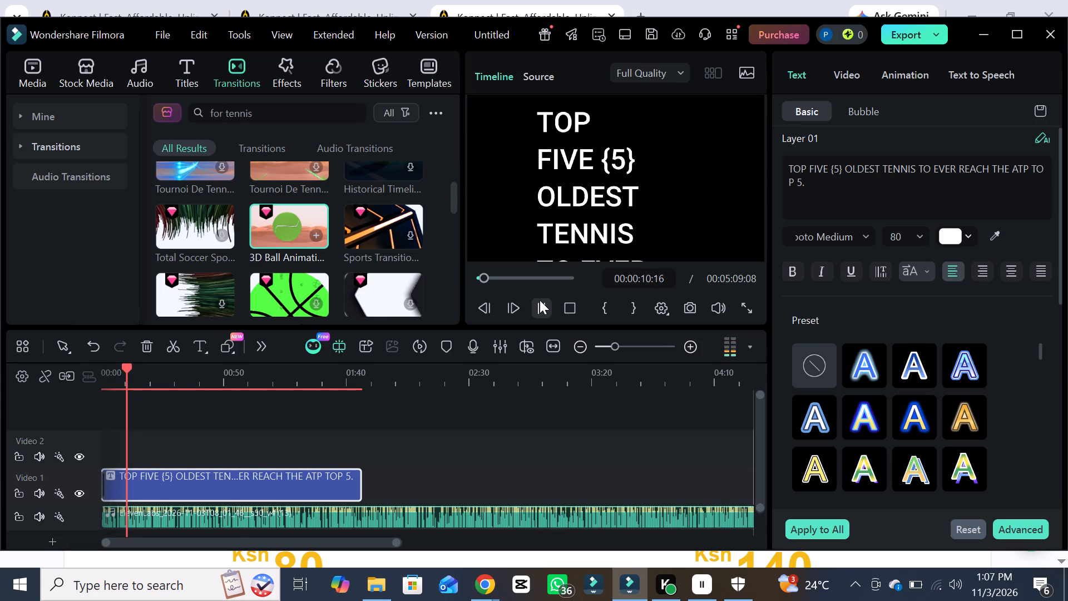
left_click(540, 300)
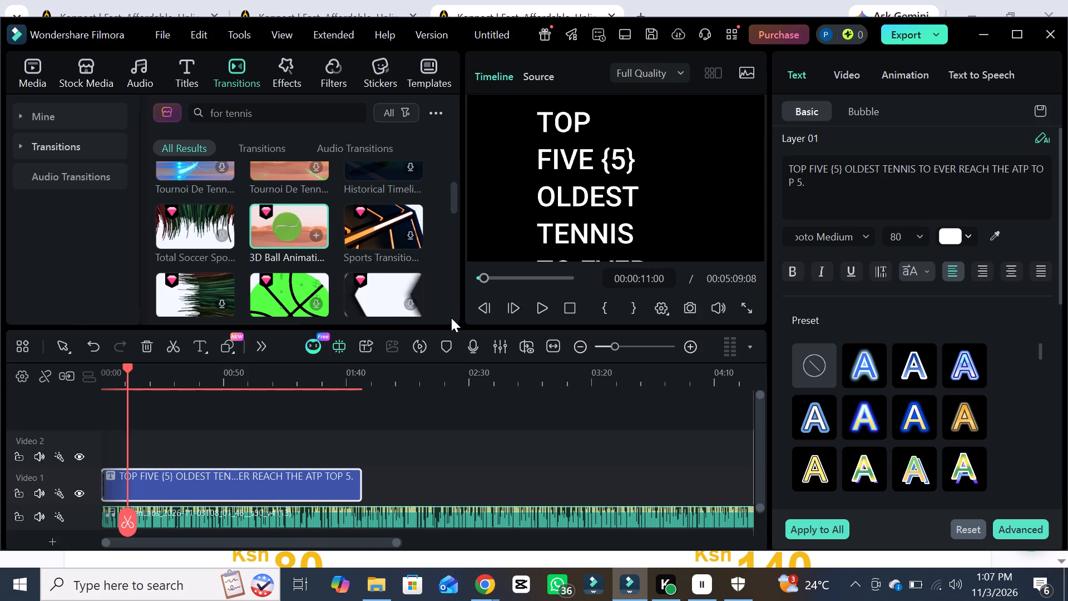
Preview the "Gaming Set Spo..." transition from the "for tennis" search results.
left_click(408, 306)
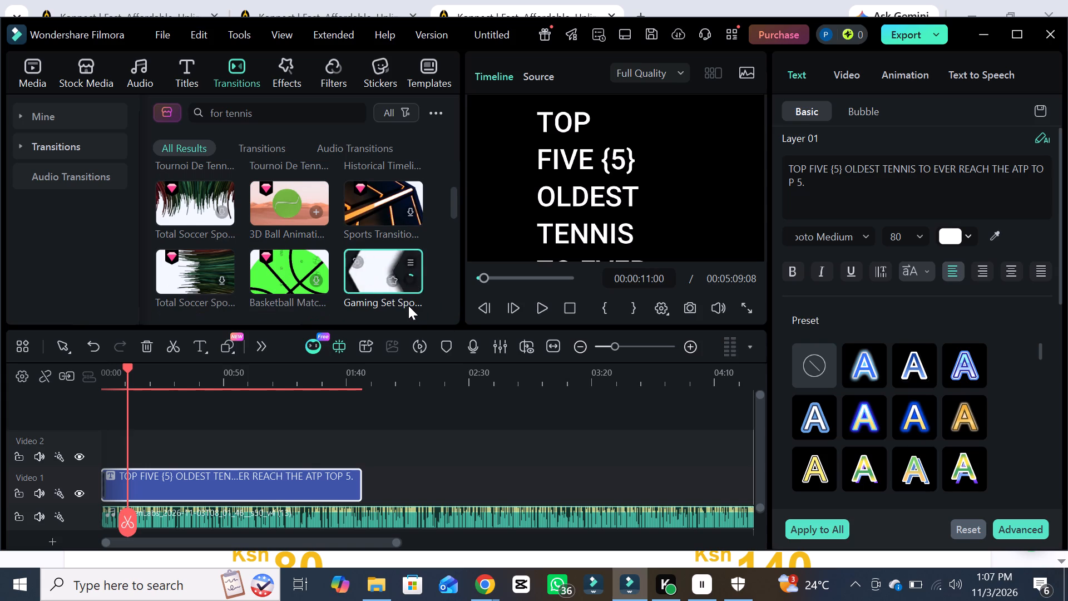
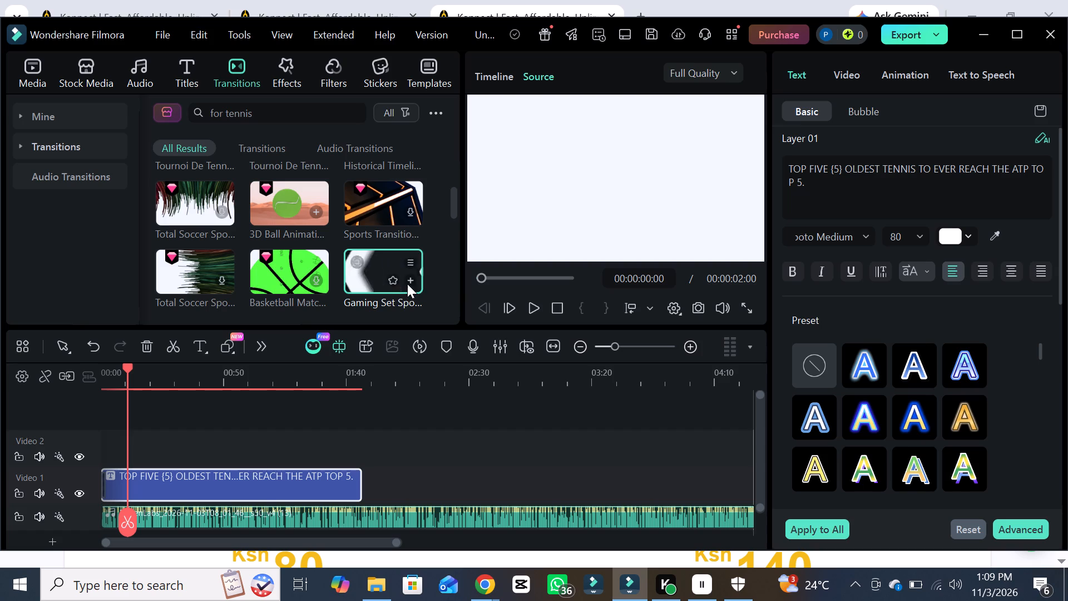
Add the "Gaming Set Spo..." transition to the end of the opening title clip on the Video 1 track.
left_click_drag(407, 279, 241, 535)
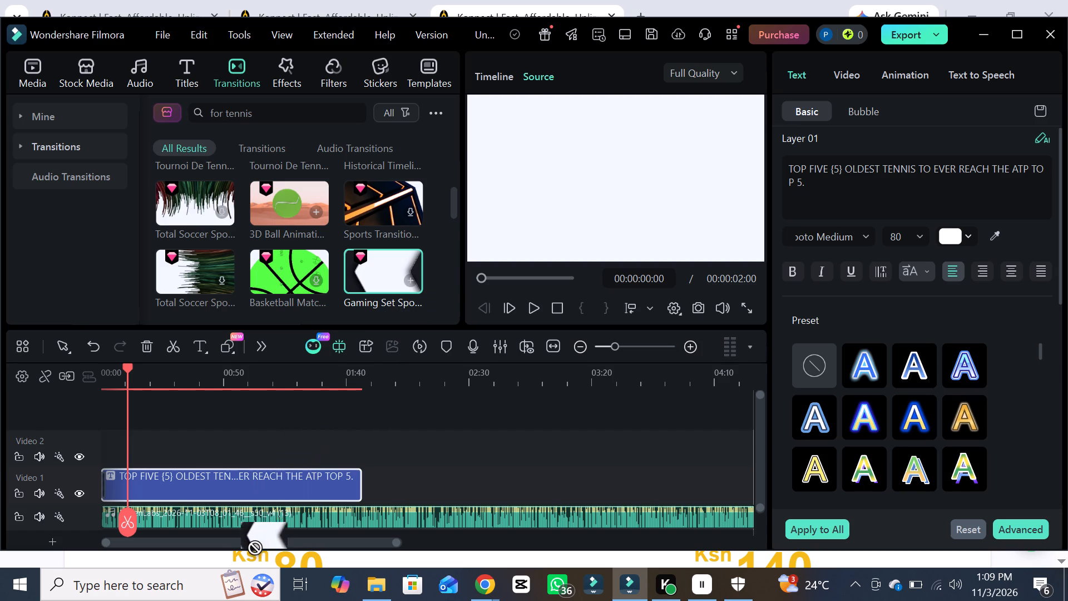
left_click_drag(241, 535, 250, 452)
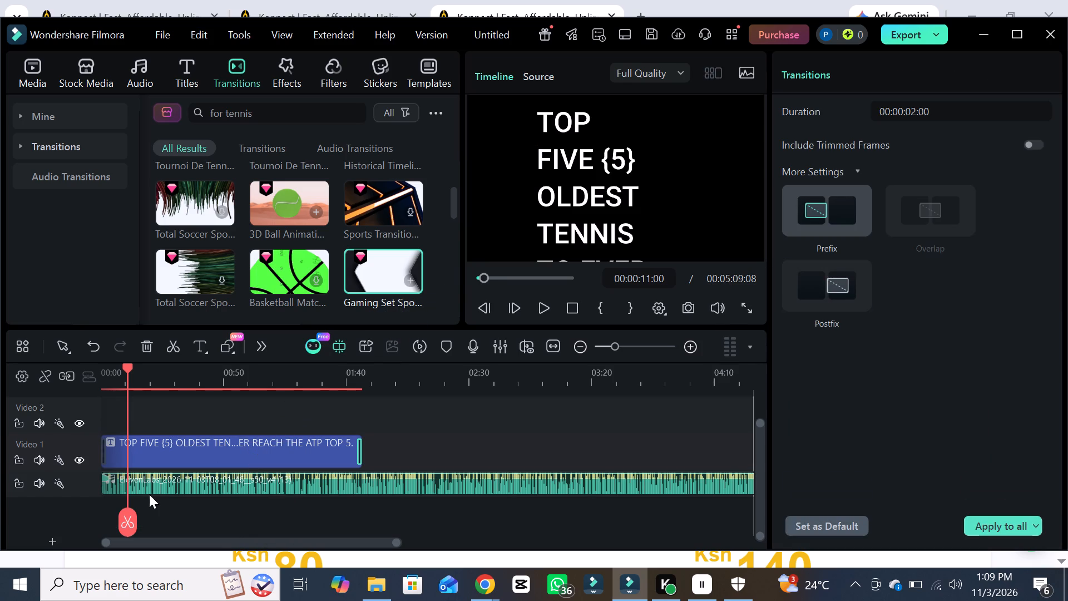
Play the opening title with its new end transition from the beginning to about 8 seconds.
left_click_drag(128, 517, 107, 518)
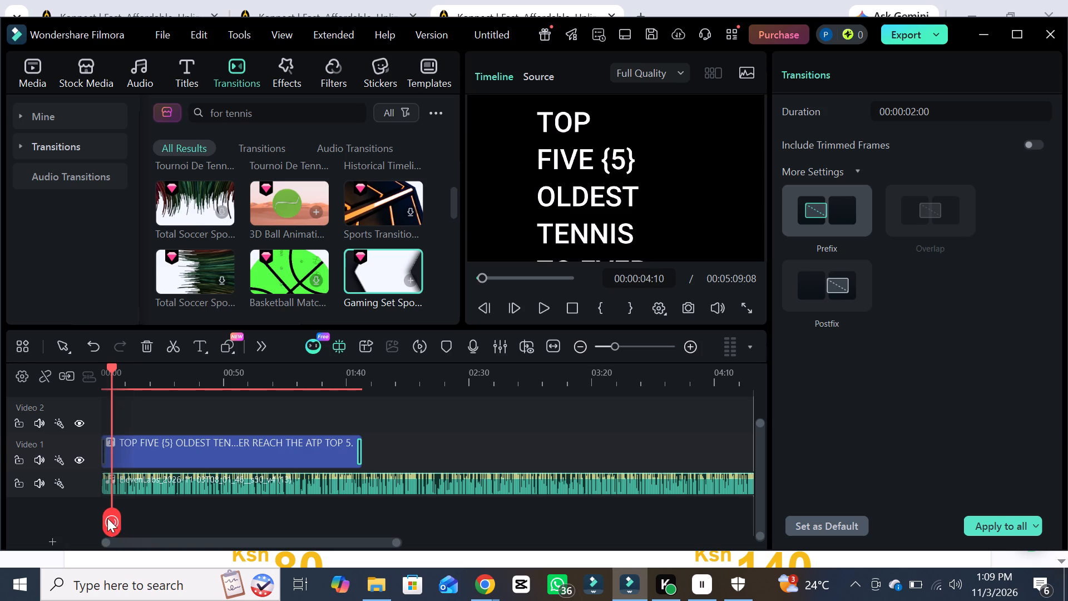
left_click_drag(107, 518, 92, 519)
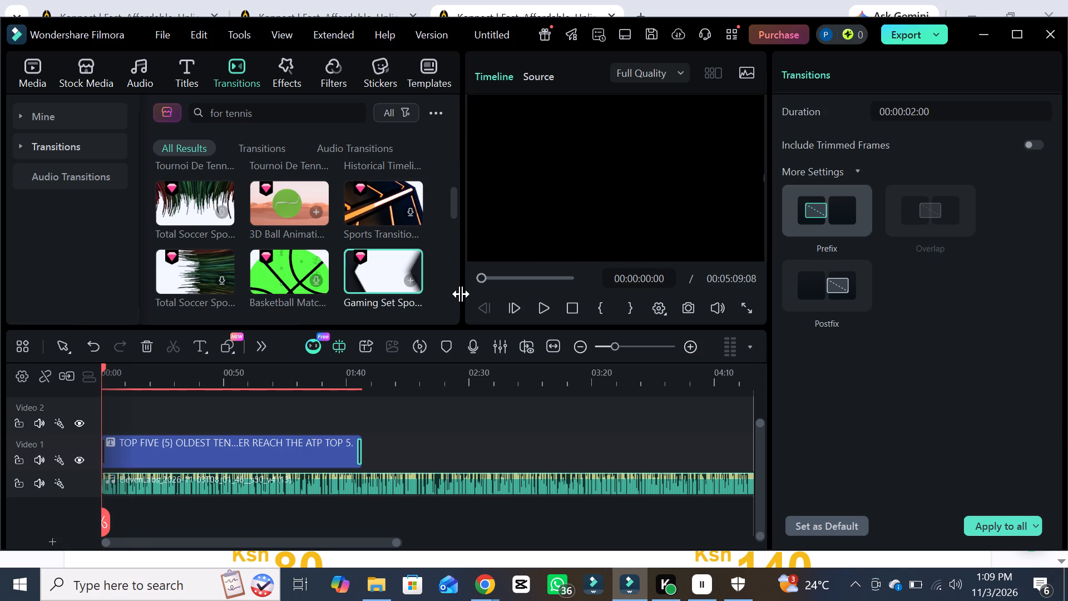
left_click(543, 304)
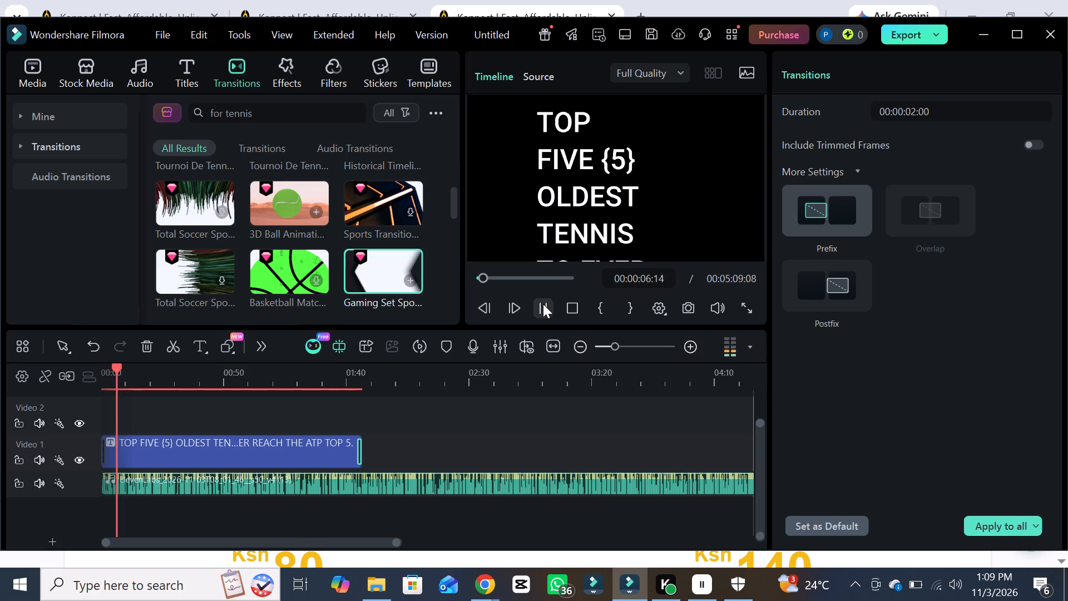
left_click(543, 304)
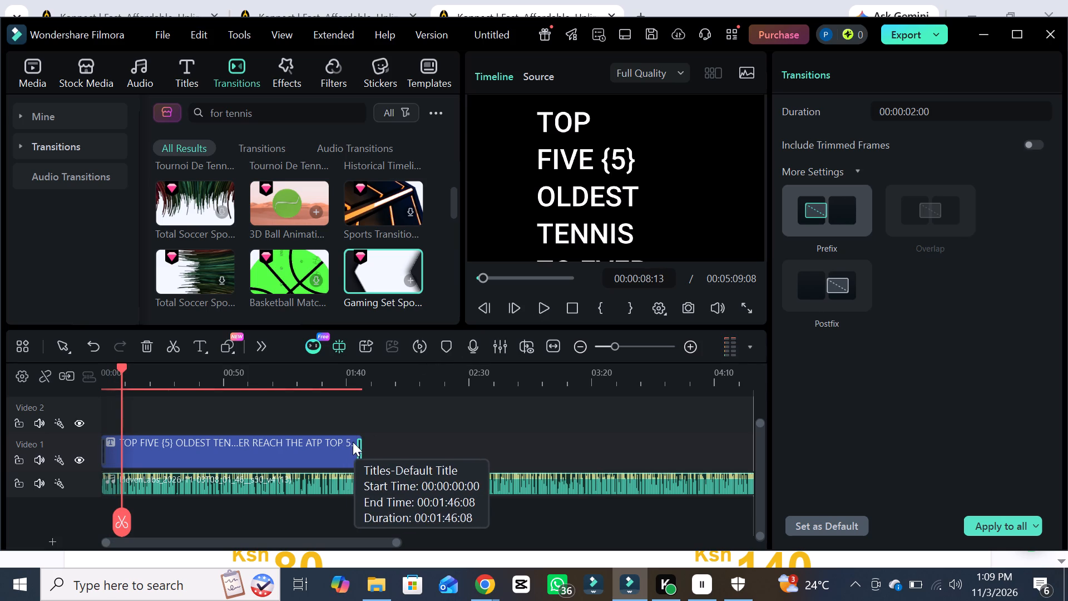
Stretch the title's end transition back toward the clip's start so that its duration is 00:01:29:00.
left_click_drag(357, 445, 260, 446)
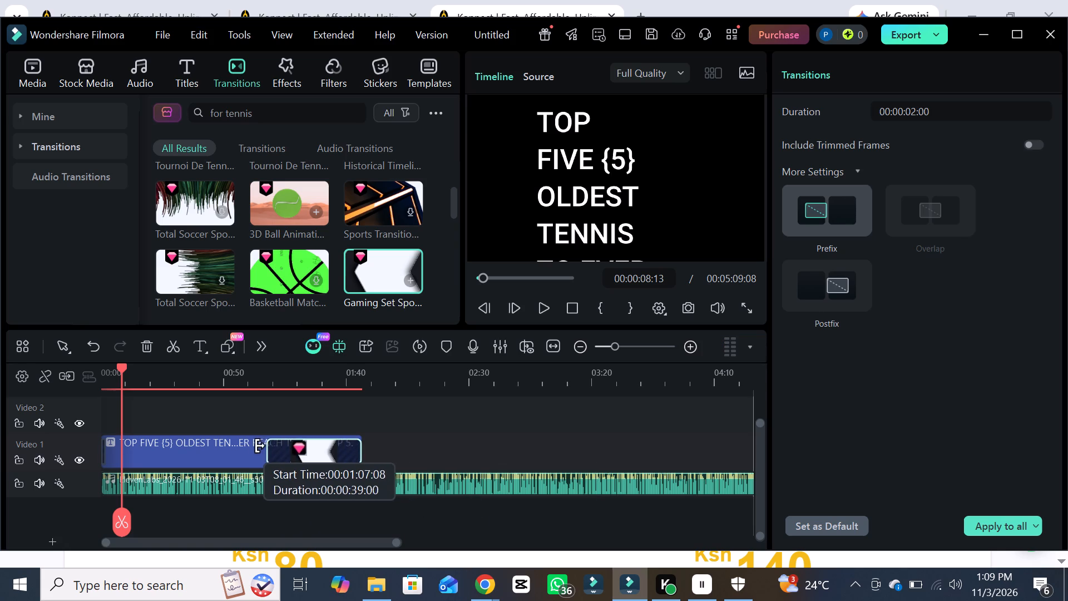
left_click_drag(260, 446, 141, 442)
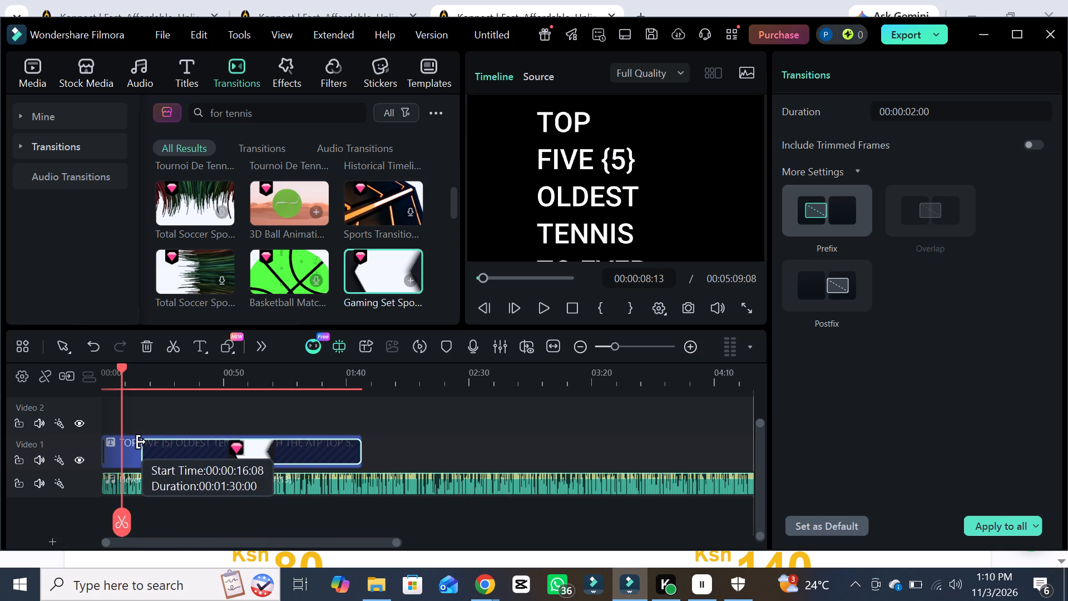
left_click_drag(141, 442, 144, 441)
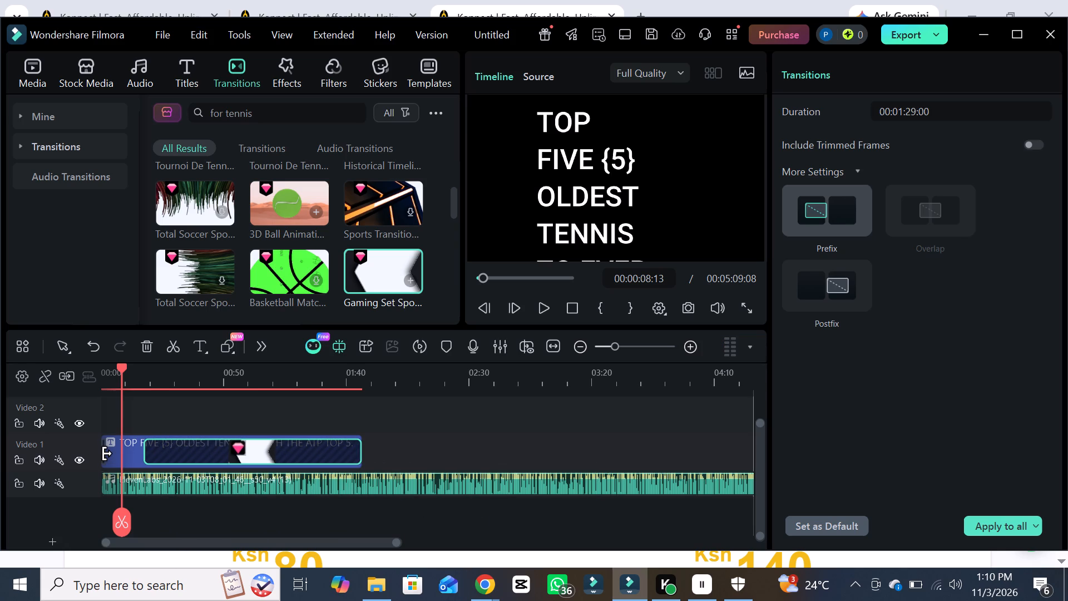
Play the opening title with the lengthened transition from the beginning to about 13 seconds.
left_click(106, 451)
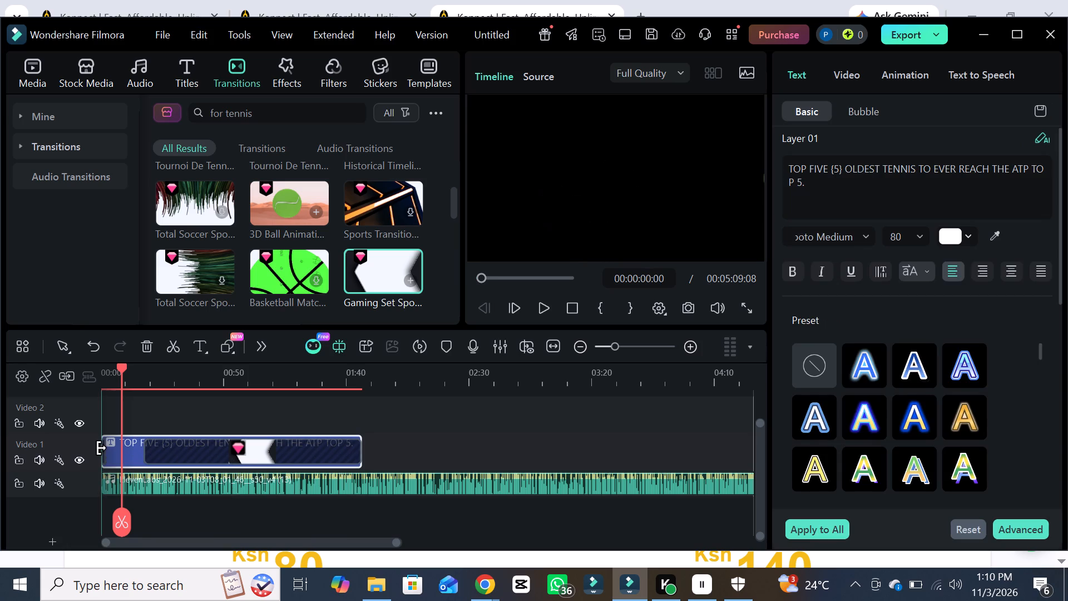
left_click_drag(121, 512, 87, 512)
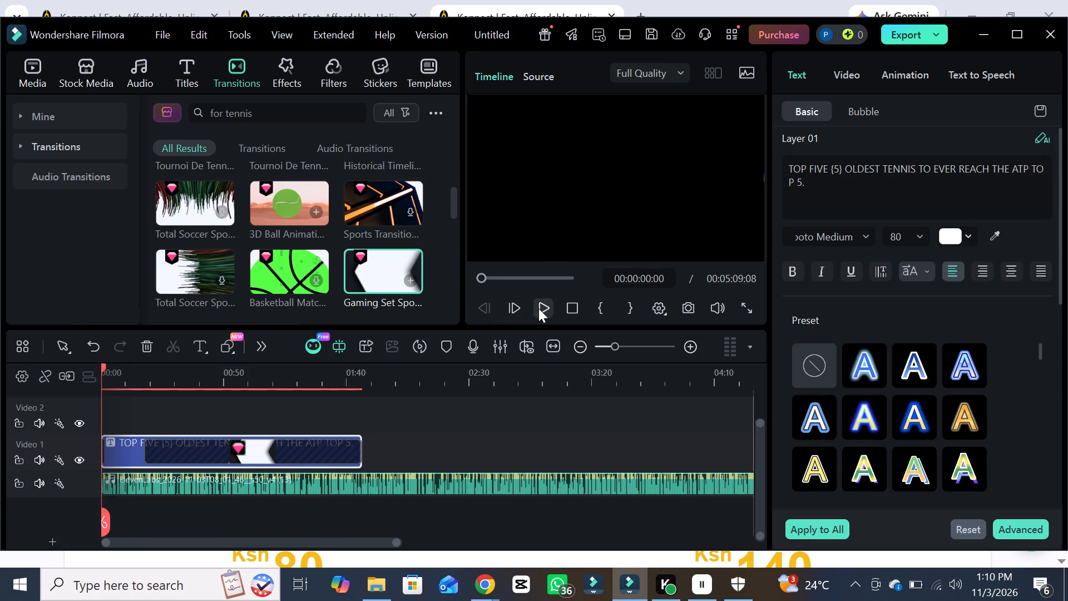
left_click(538, 308)
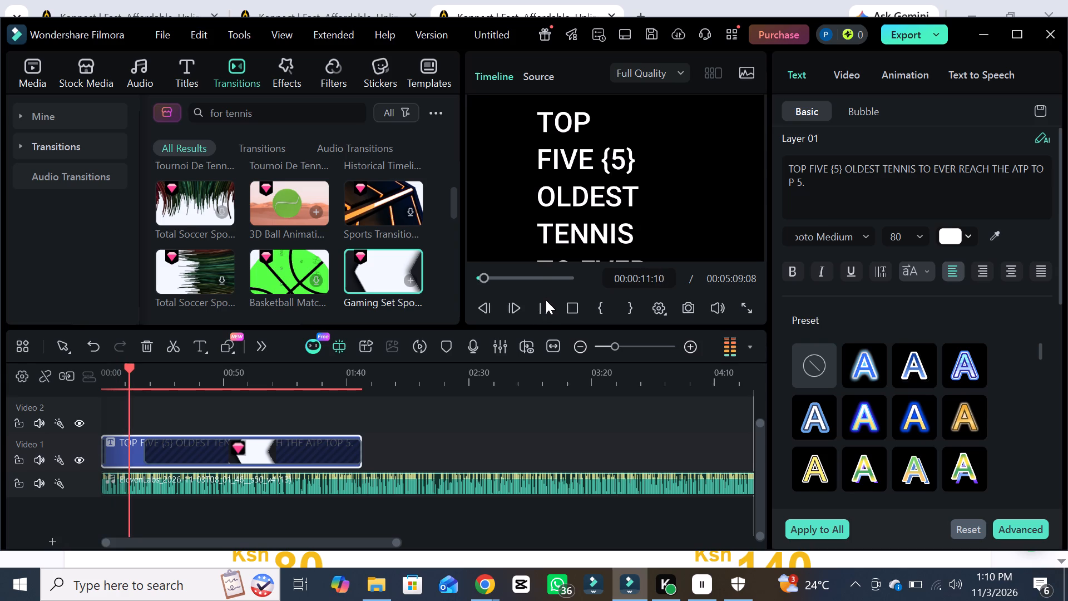
left_click(541, 313)
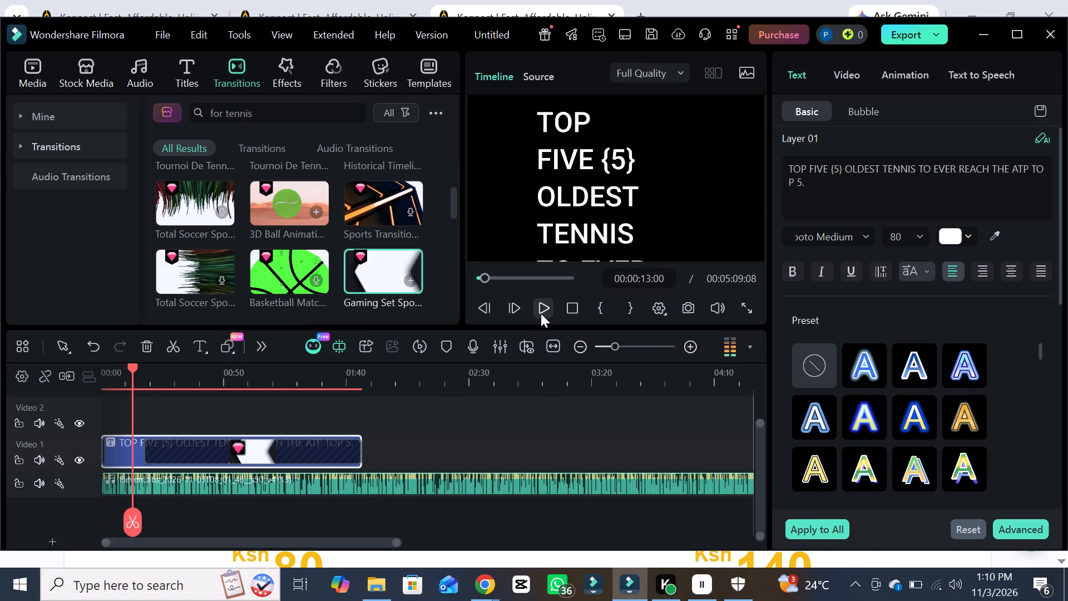
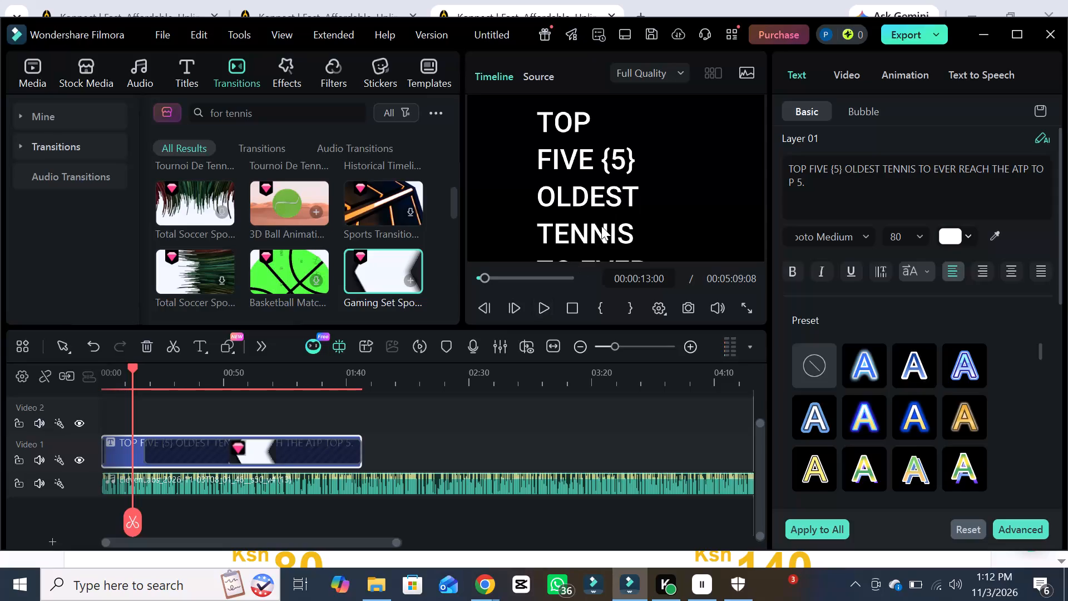
Resume playback of the opening title and its lengthened transition from the 13-second mark.
left_click(543, 307)
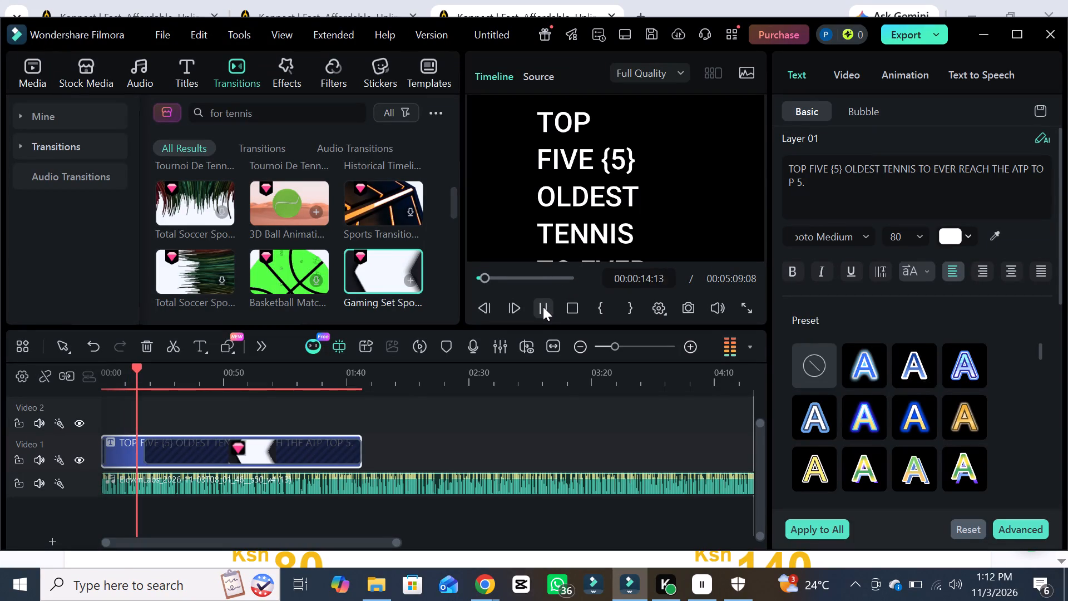
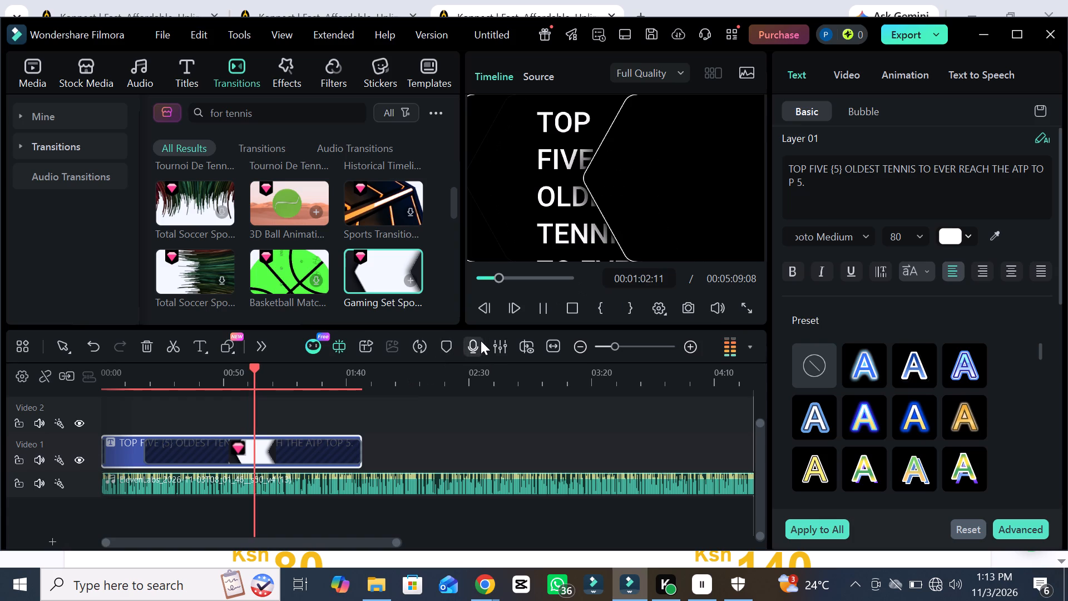
Pause the preview at about 00:01:03, while the transition is wiping across the opening title.
left_click(539, 312)
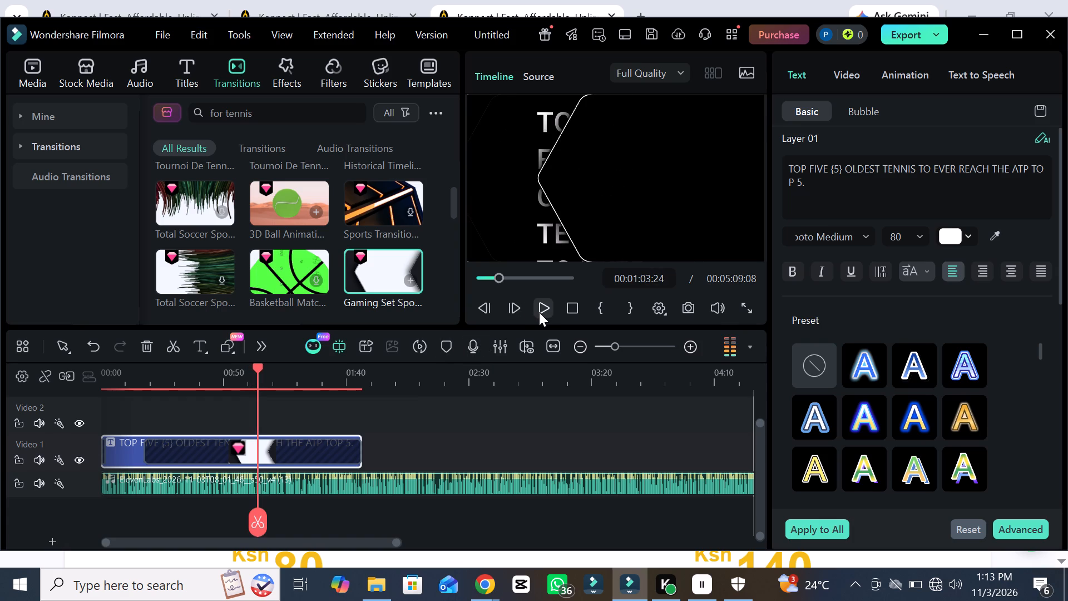
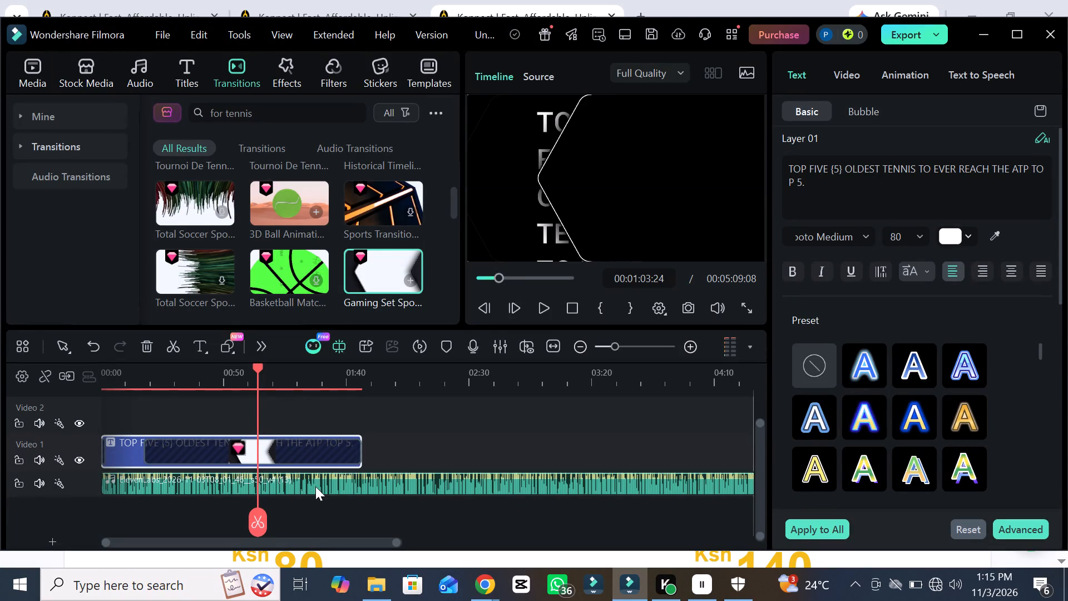
Delete the long Gaming Set transition from the end of the opening title clip.
left_click_drag(260, 519, 156, 519)
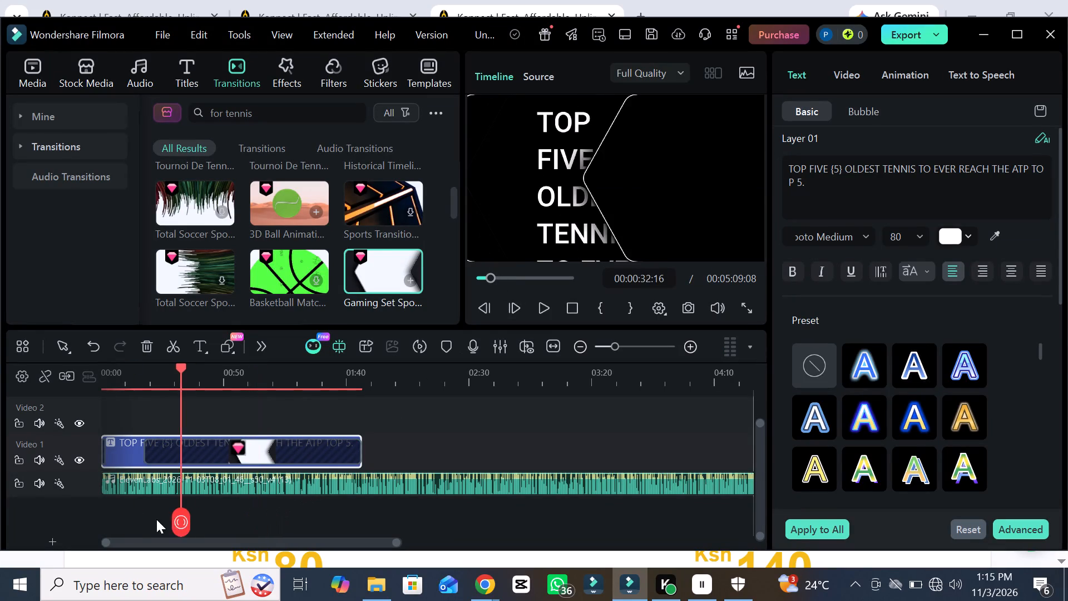
left_click_drag(156, 519, 120, 517)
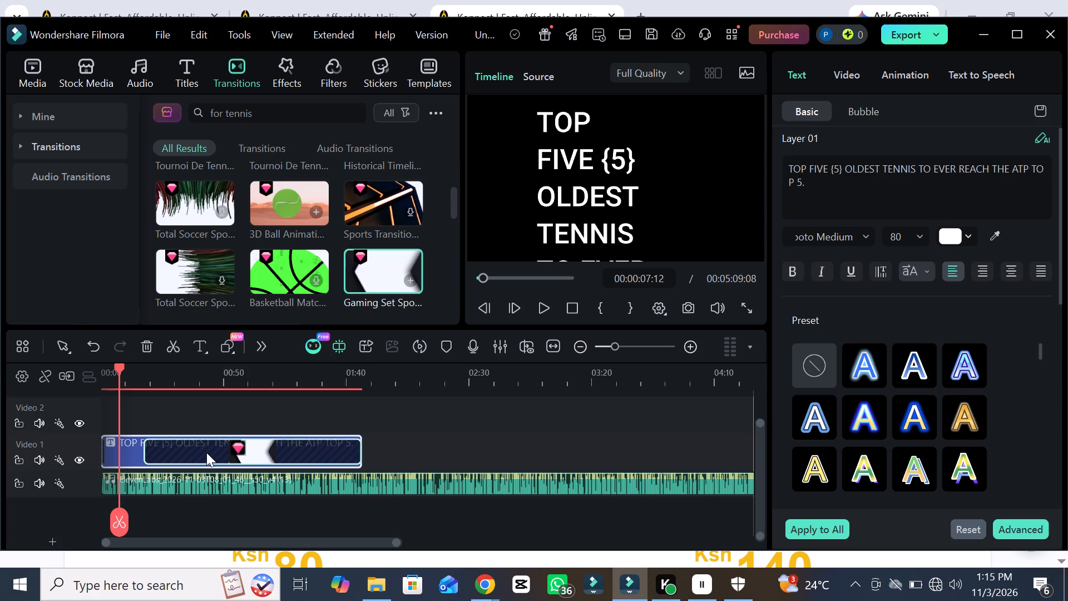
right_click(218, 451)
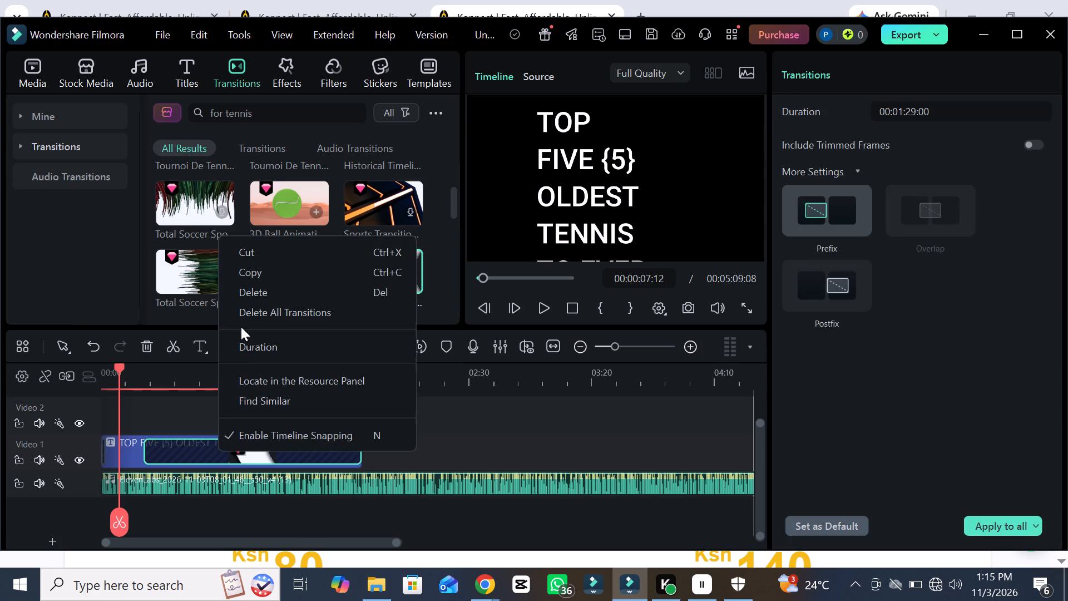
left_click(253, 293)
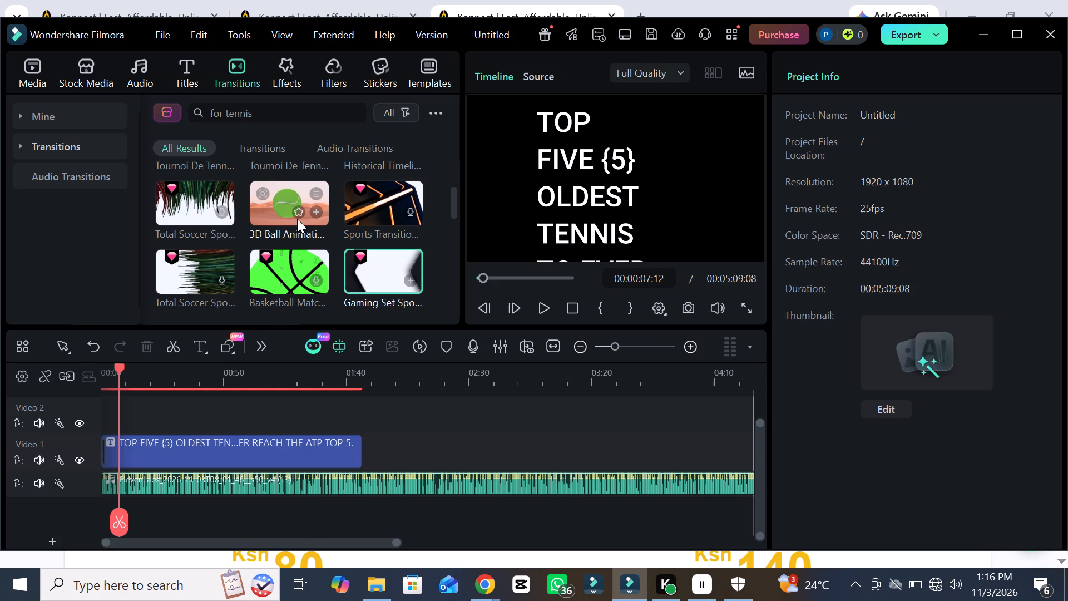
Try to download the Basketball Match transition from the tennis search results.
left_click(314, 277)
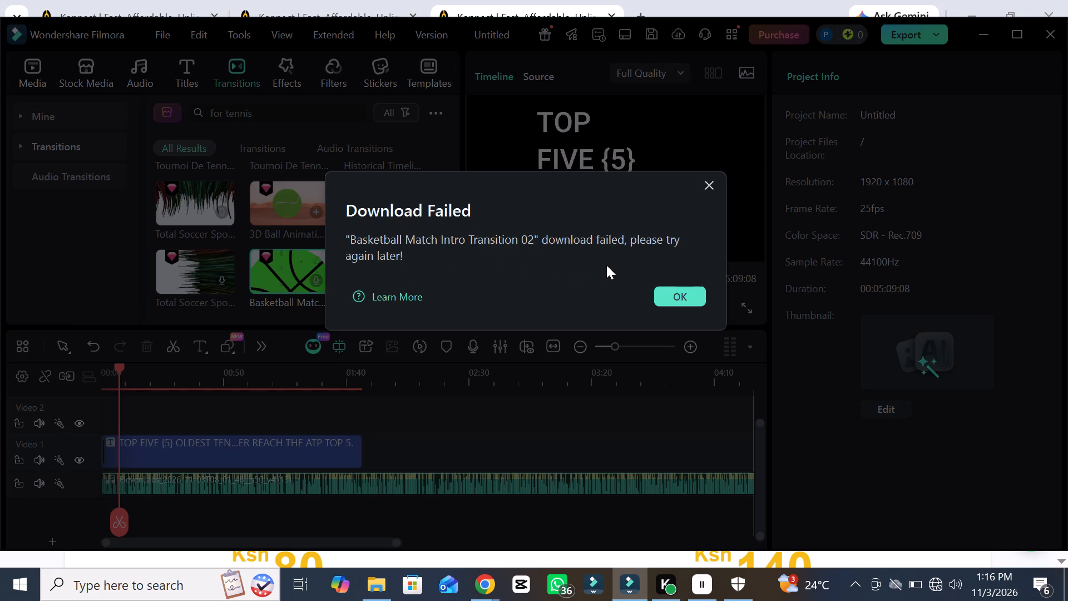
Dismiss the download error and connect the computer to the MILK BAR Wi-Fi network.
left_click(707, 184)
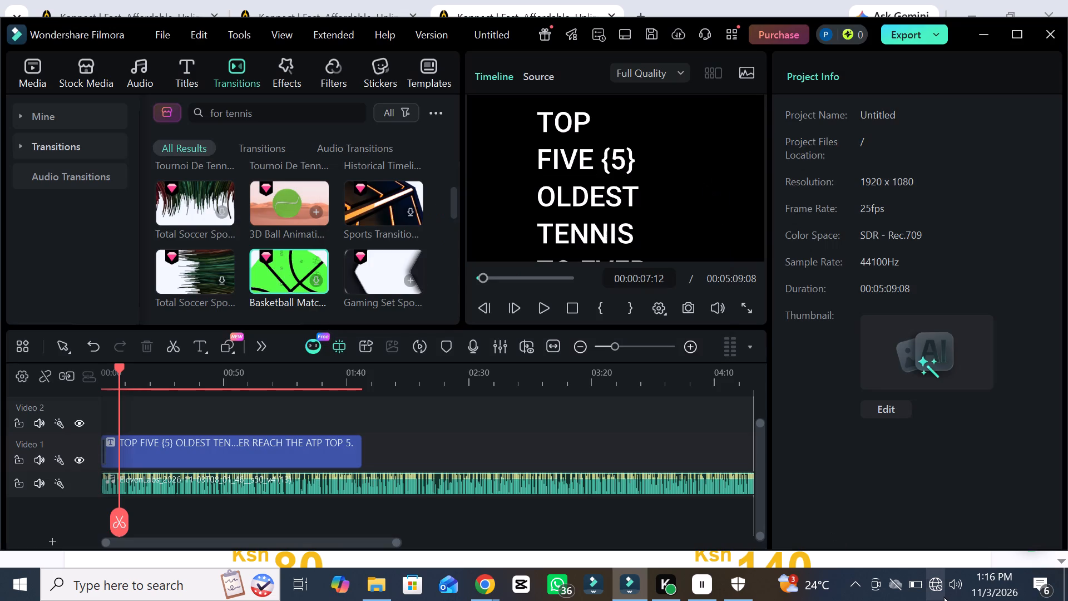
double_click(928, 589)
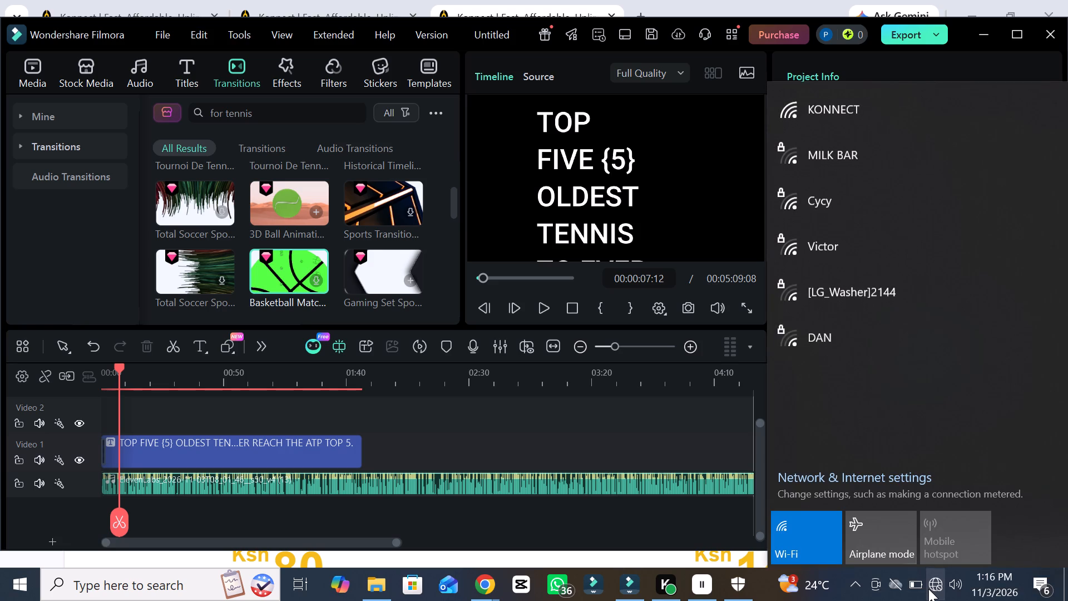
triple_click(844, 167)
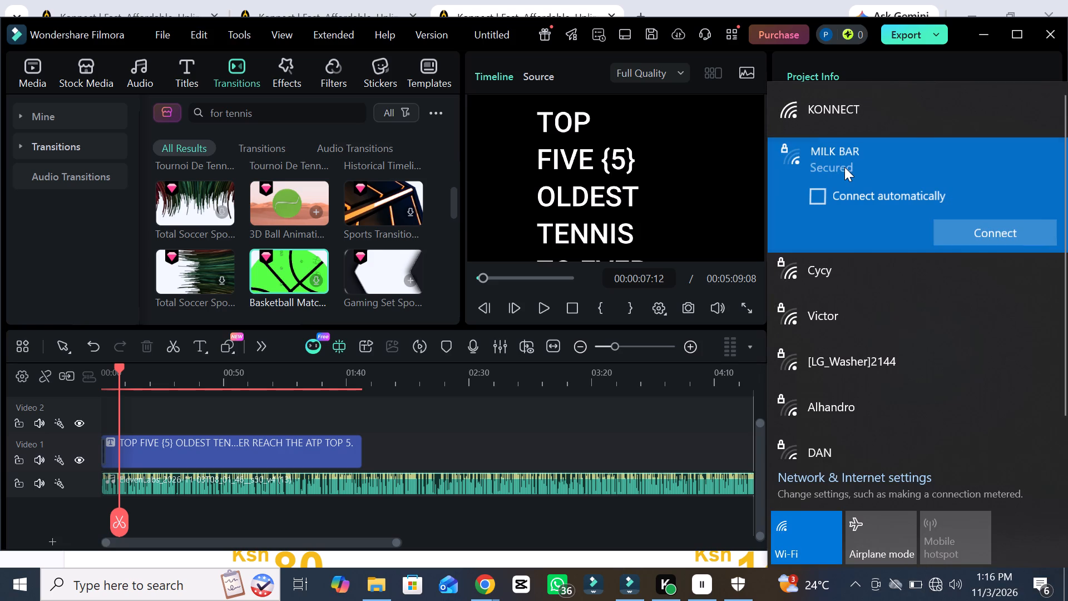
double_click(976, 226)
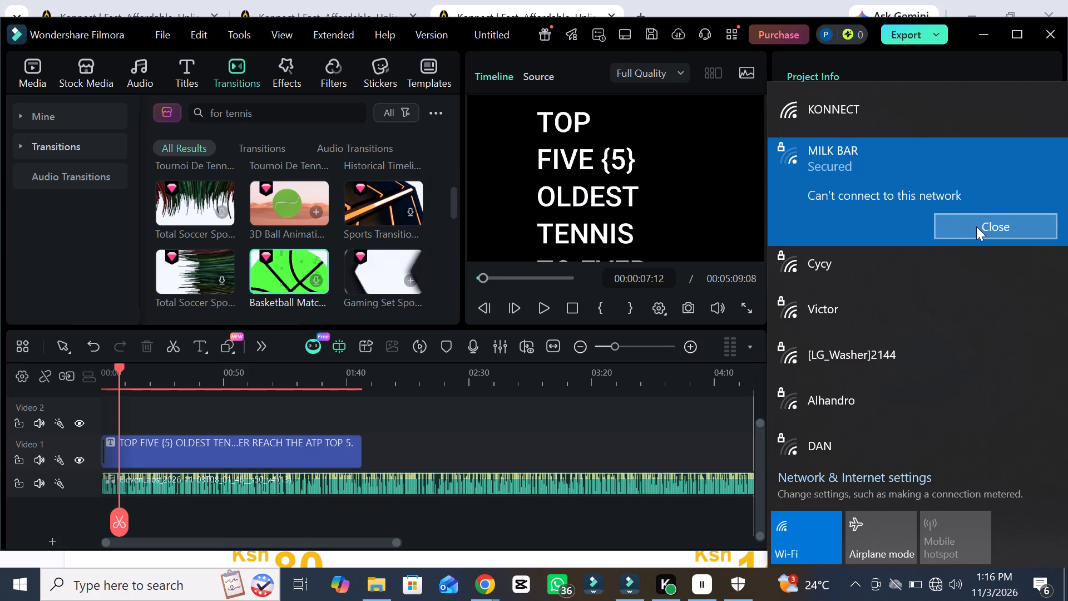
left_click(976, 226)
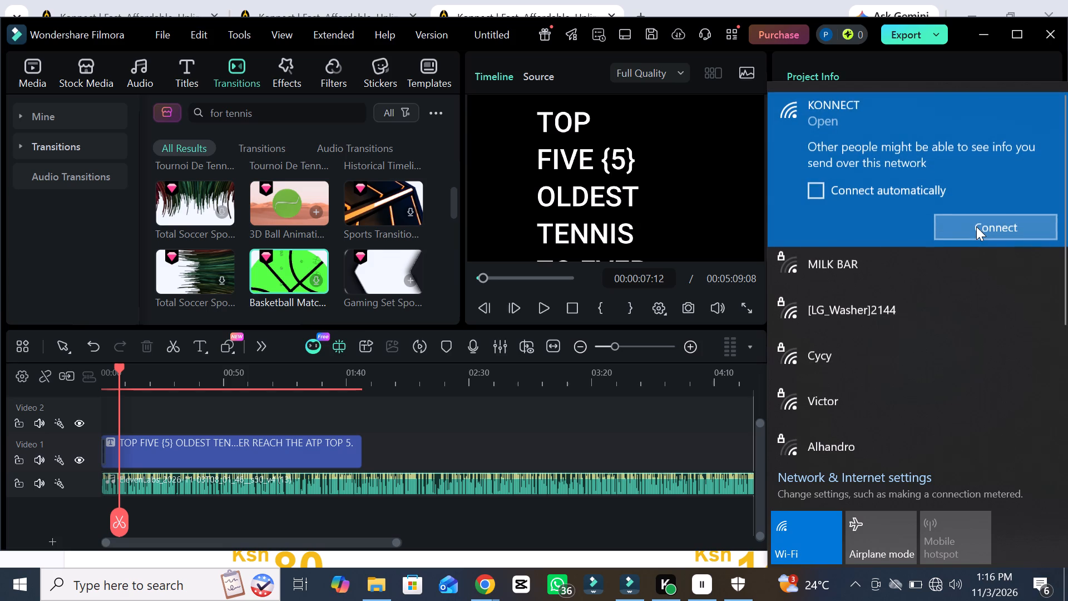
left_click(976, 226)
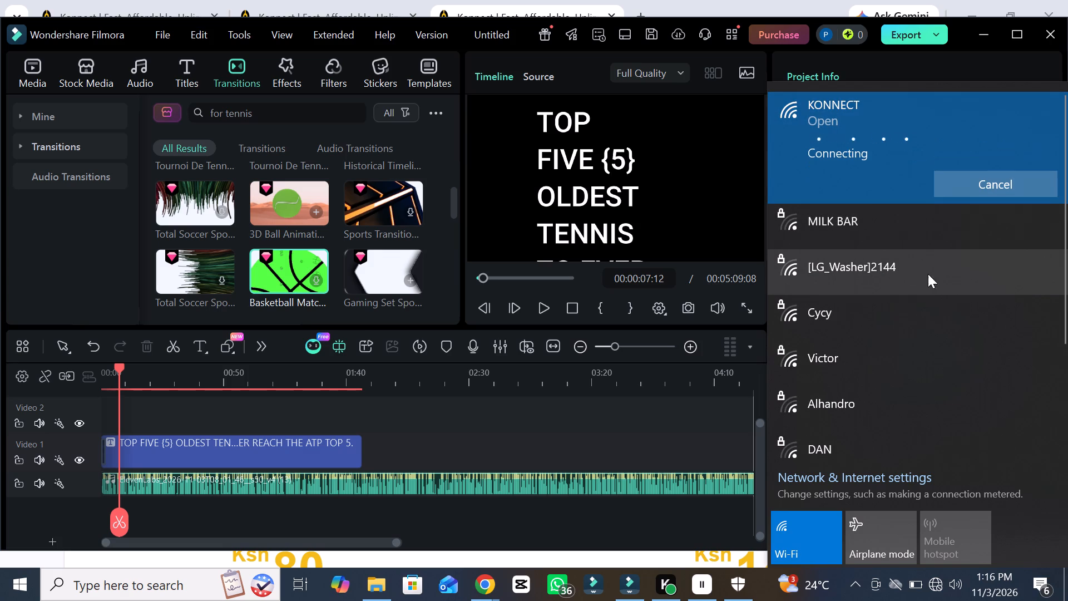
double_click(912, 220)
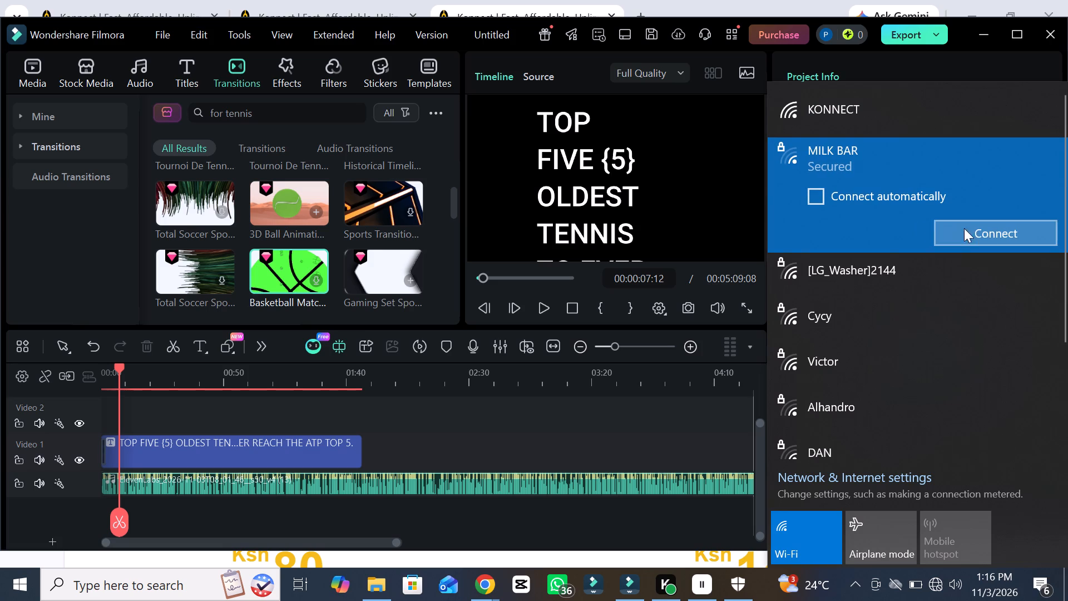
left_click(992, 233)
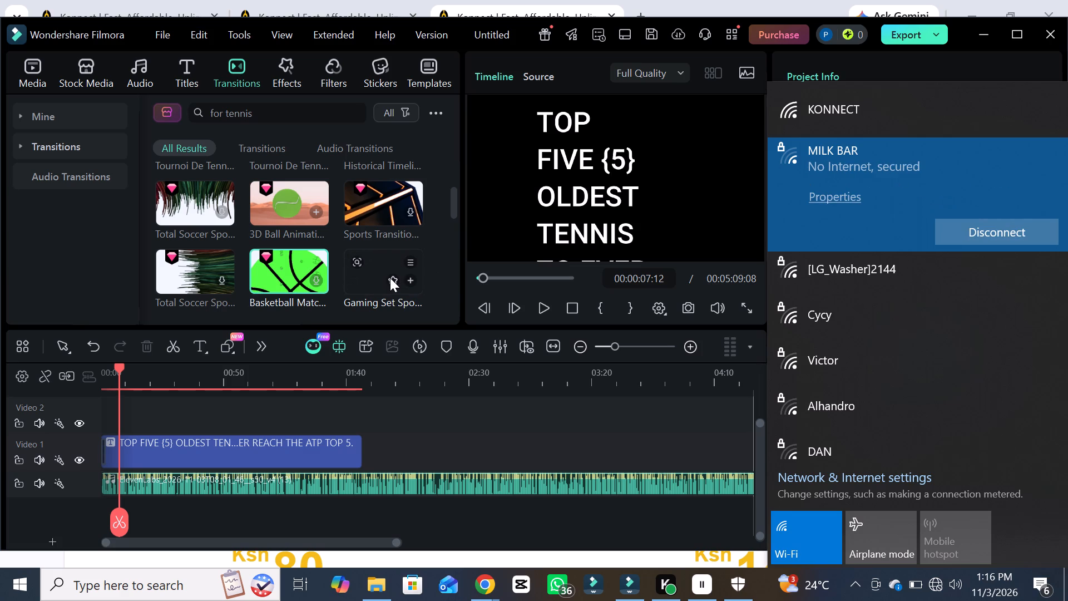
Apply the Gaming Set sports transition from the tennis search results to the start of the opening title clip.
left_click_drag(362, 274, 190, 441)
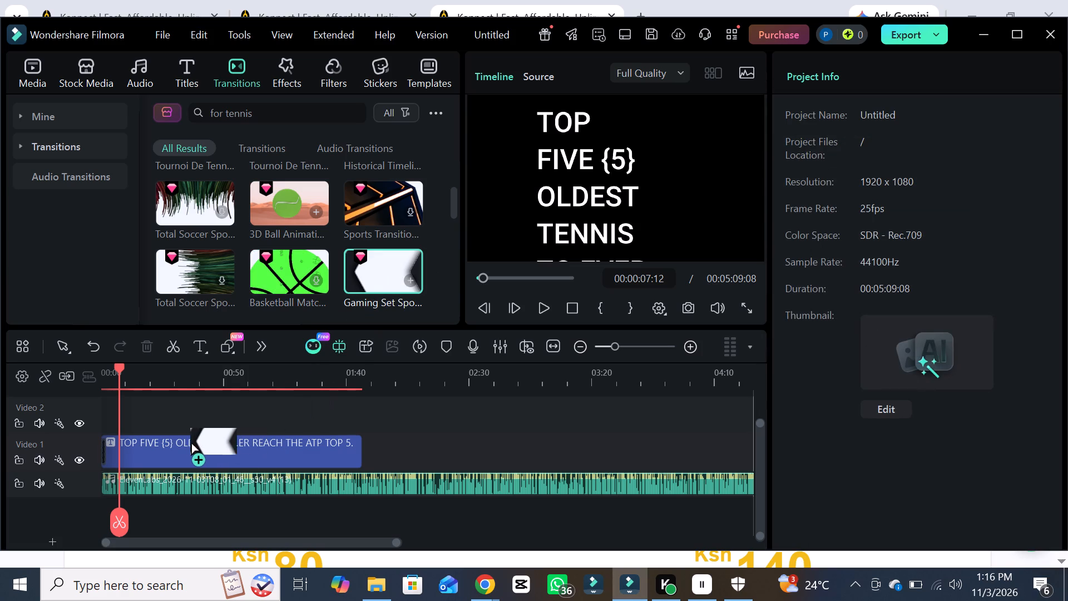
left_click_drag(190, 441, 145, 449)
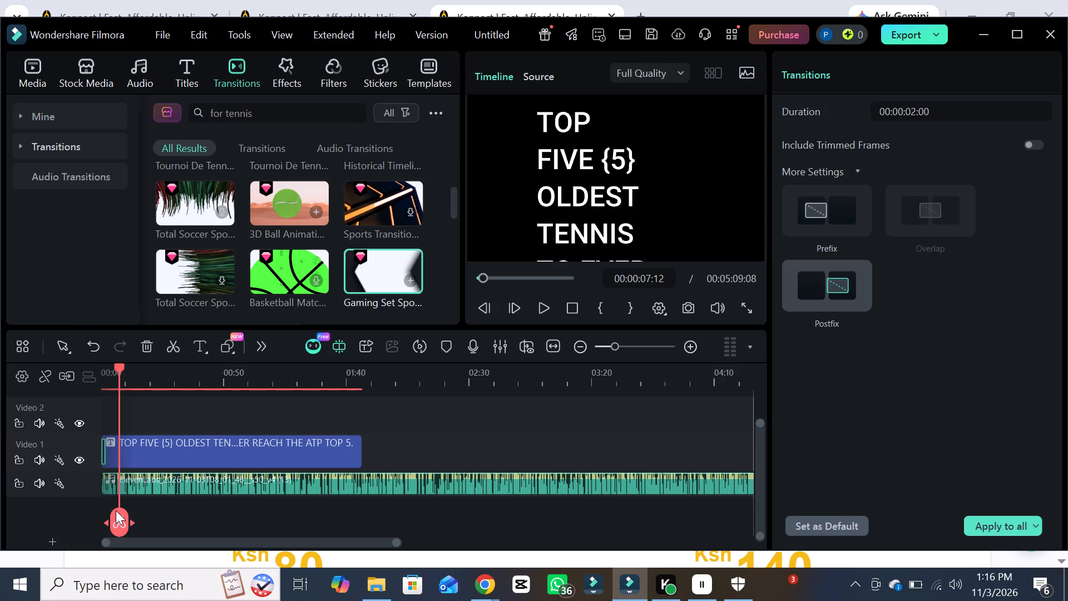
Play the timeline from 00:00:00:00 to preview the transition at the start of the opening title.
left_click_drag(116, 510, 97, 510)
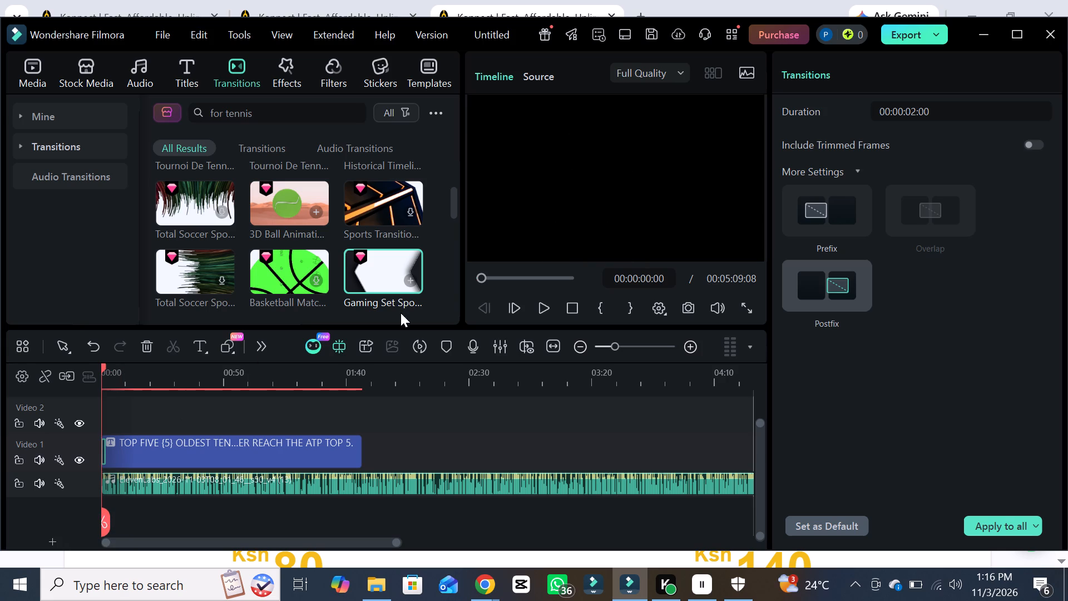
left_click(547, 303)
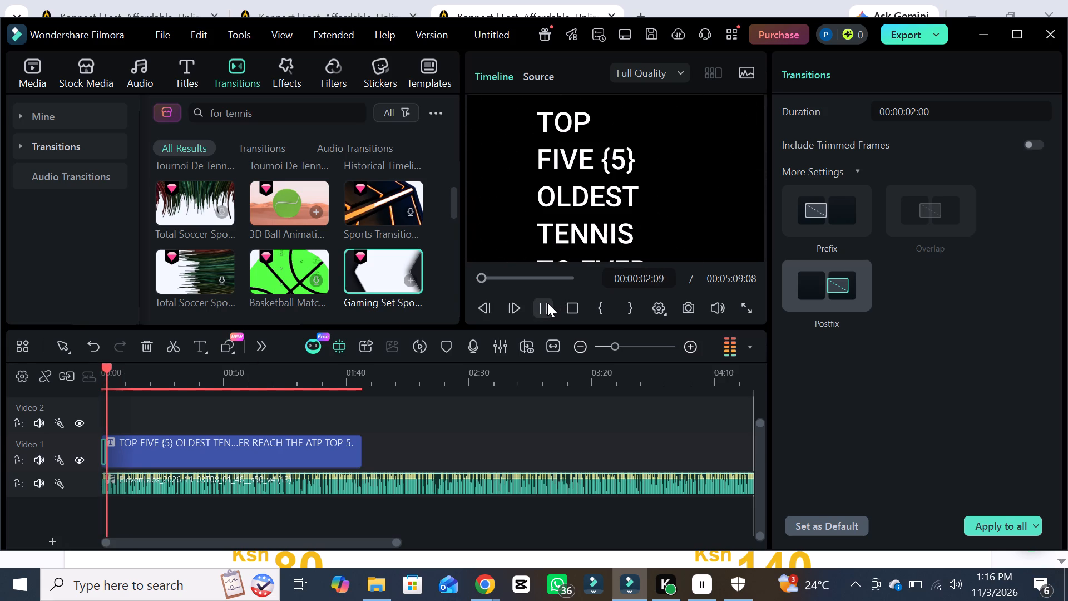
Pause the preview of the title's opening at about 00:00:03.
left_click(547, 303)
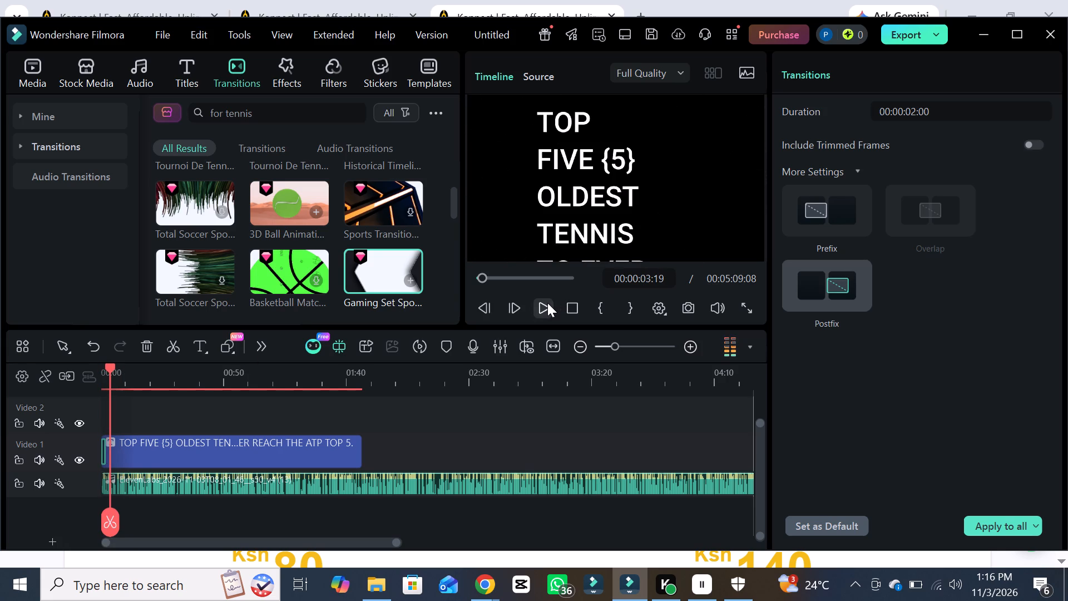
Apply the 3D Ball Animation transition to the end of the opening title clip.
left_click_drag(278, 215, 271, 295)
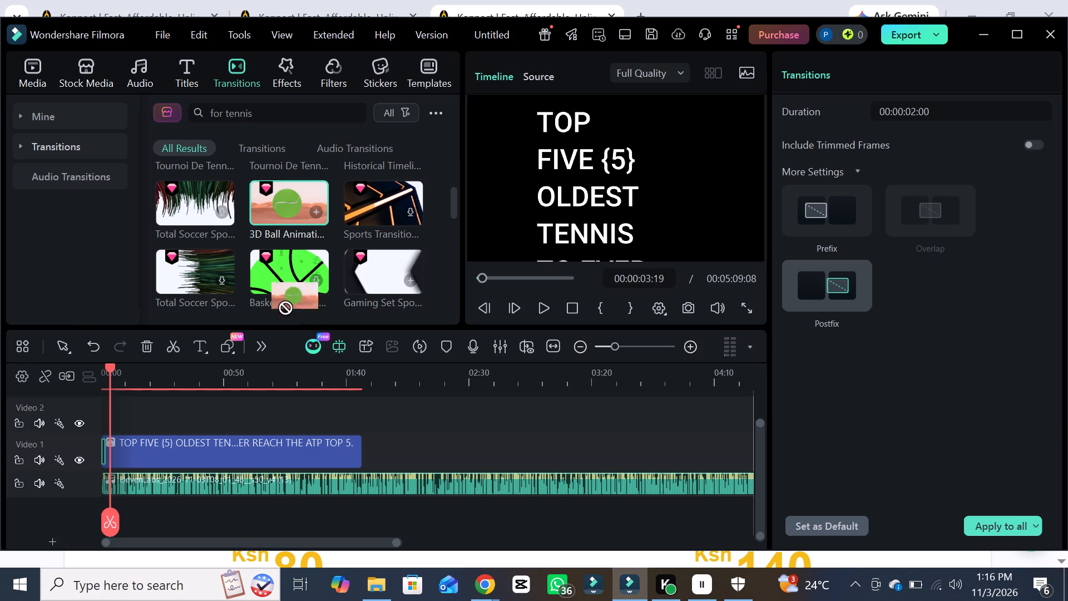
left_click_drag(271, 295, 255, 450)
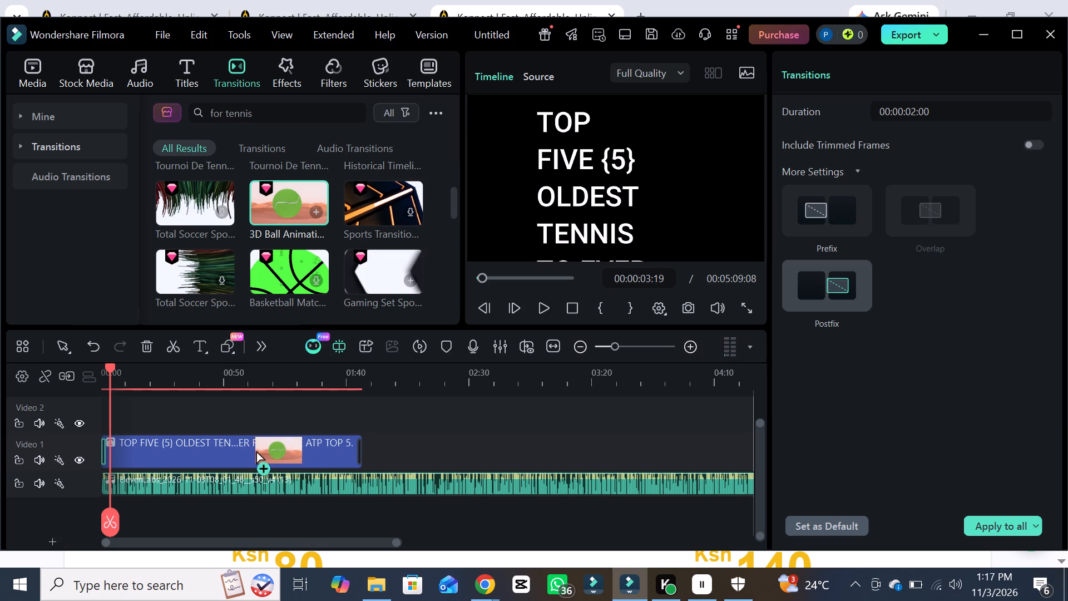
left_click_drag(255, 450, 255, 449)
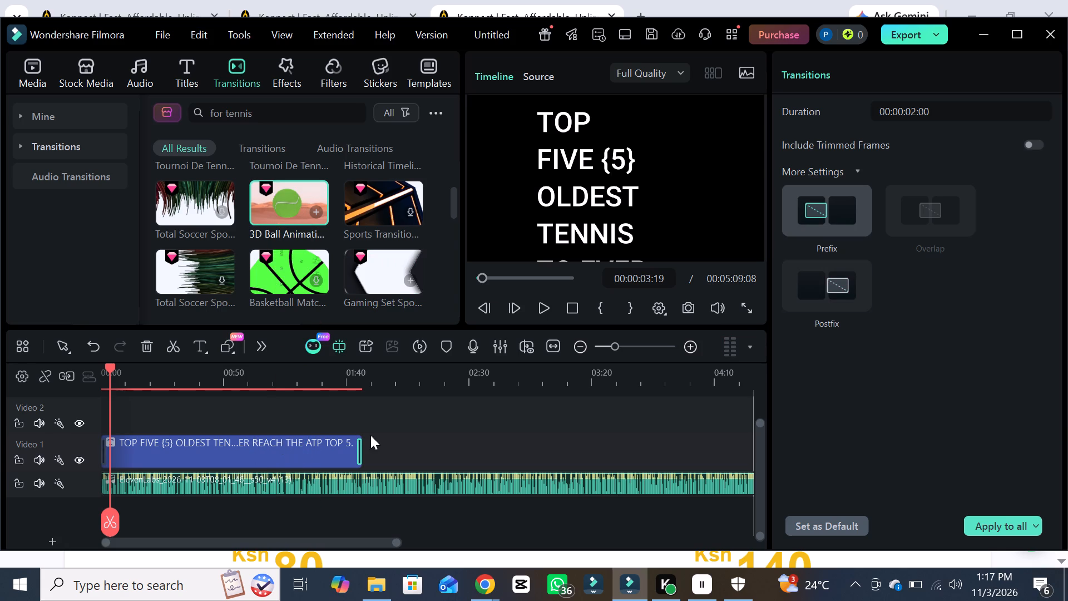
Play the title's opening briefly and pause it at about 00:00:07.
left_click(538, 306)
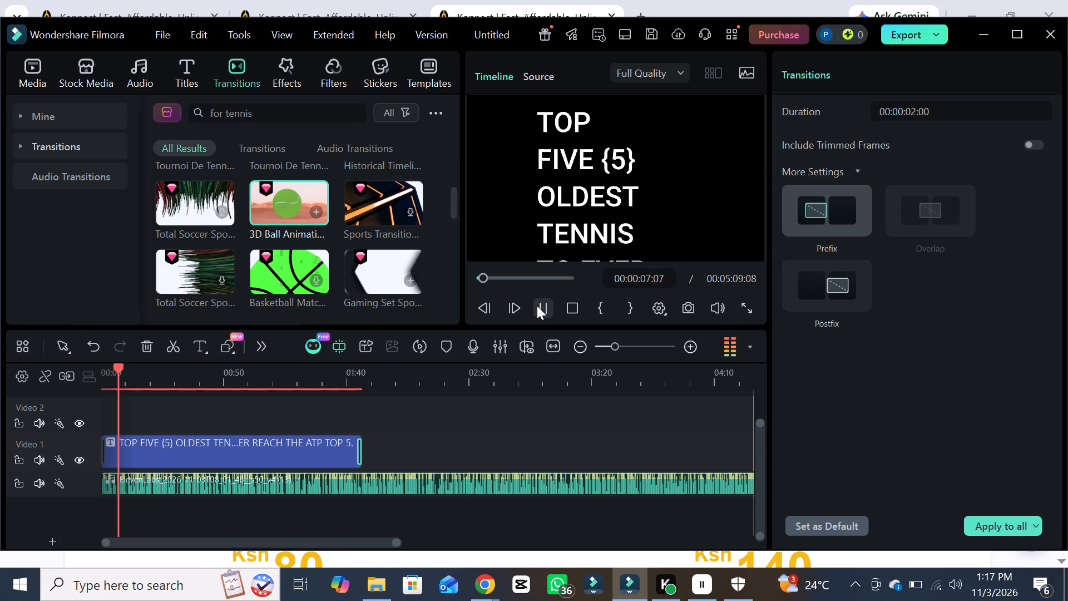
left_click(537, 306)
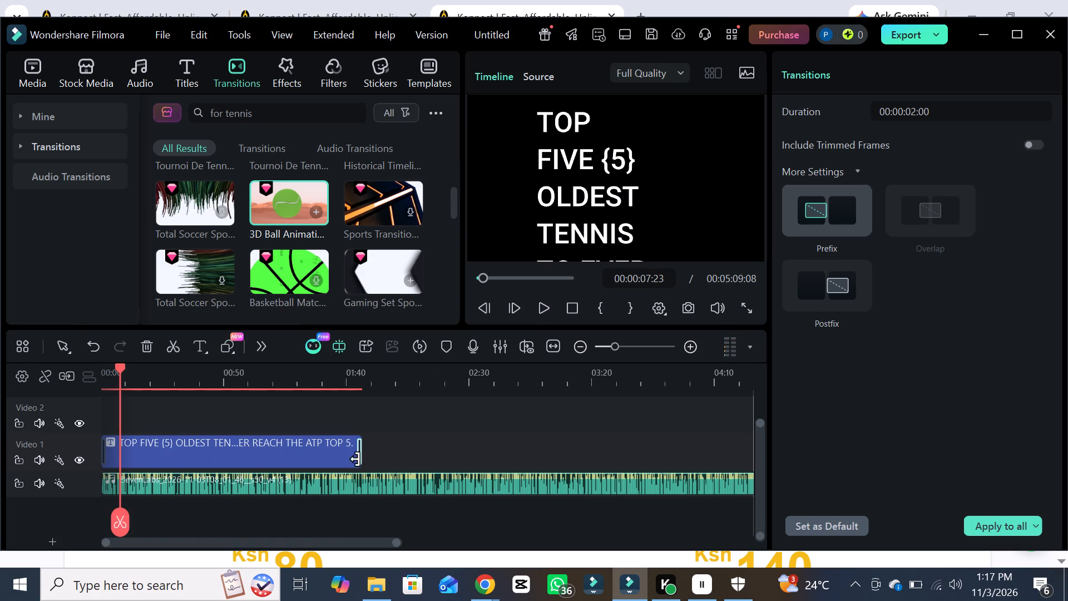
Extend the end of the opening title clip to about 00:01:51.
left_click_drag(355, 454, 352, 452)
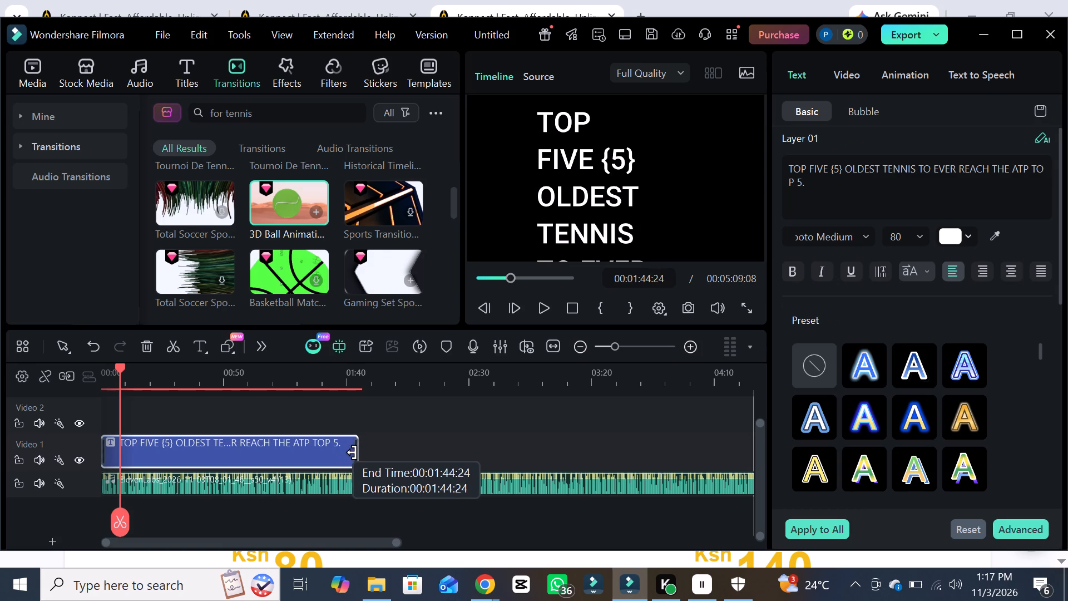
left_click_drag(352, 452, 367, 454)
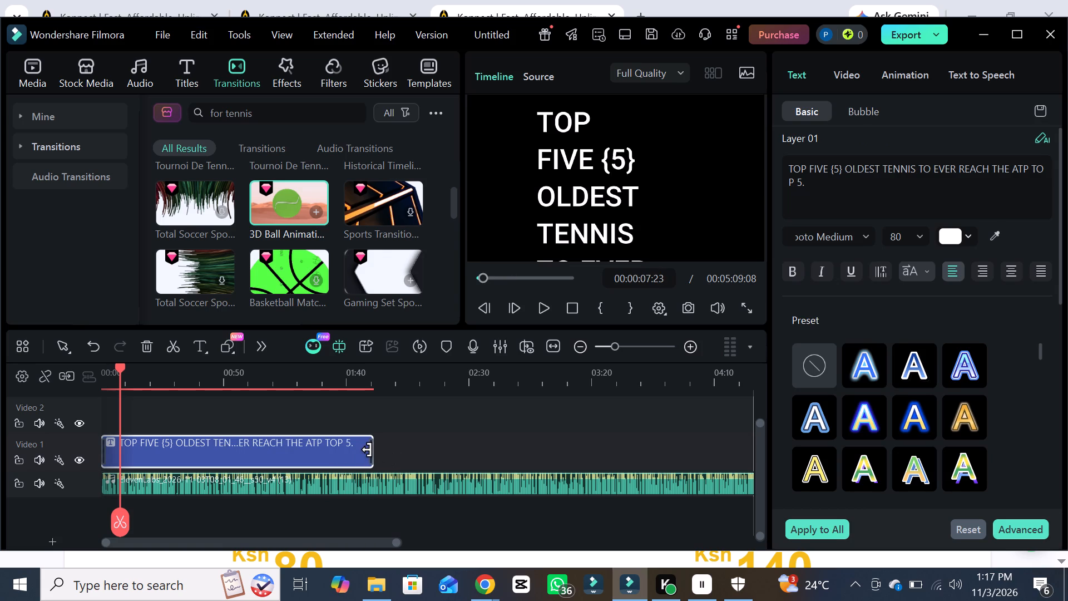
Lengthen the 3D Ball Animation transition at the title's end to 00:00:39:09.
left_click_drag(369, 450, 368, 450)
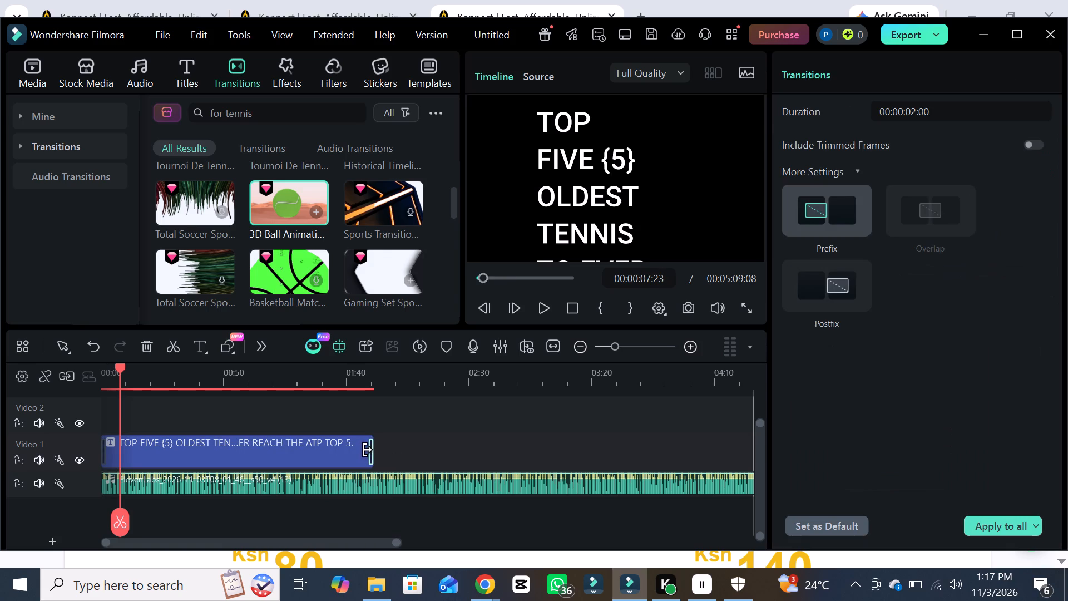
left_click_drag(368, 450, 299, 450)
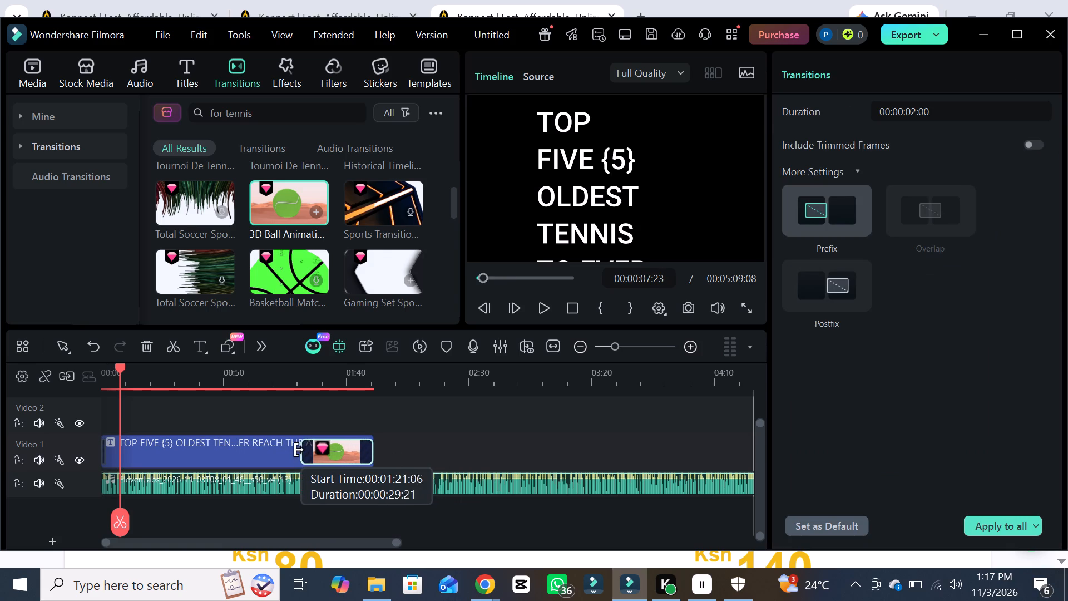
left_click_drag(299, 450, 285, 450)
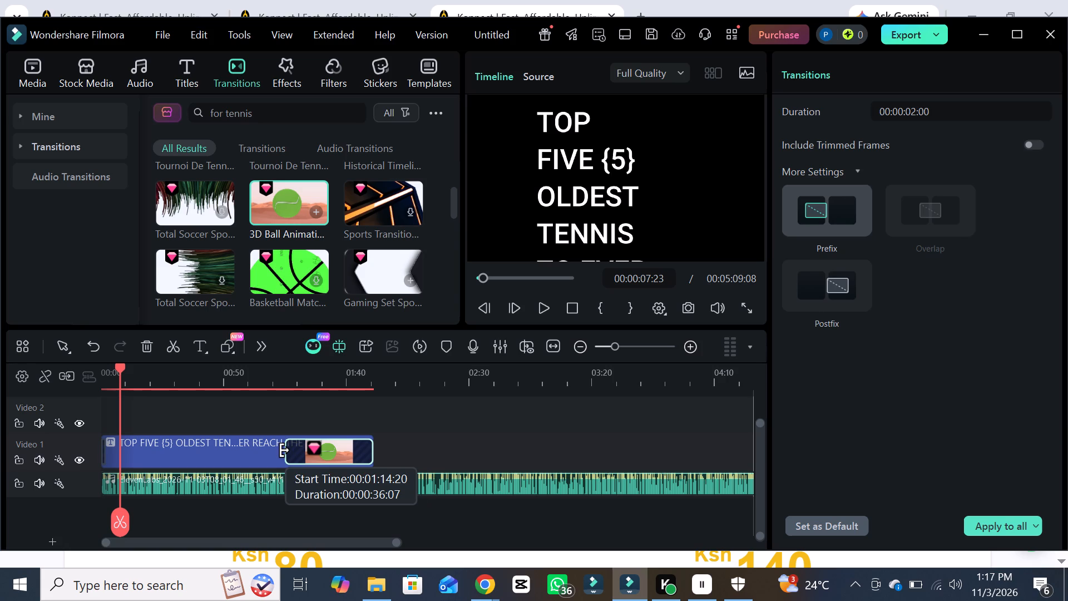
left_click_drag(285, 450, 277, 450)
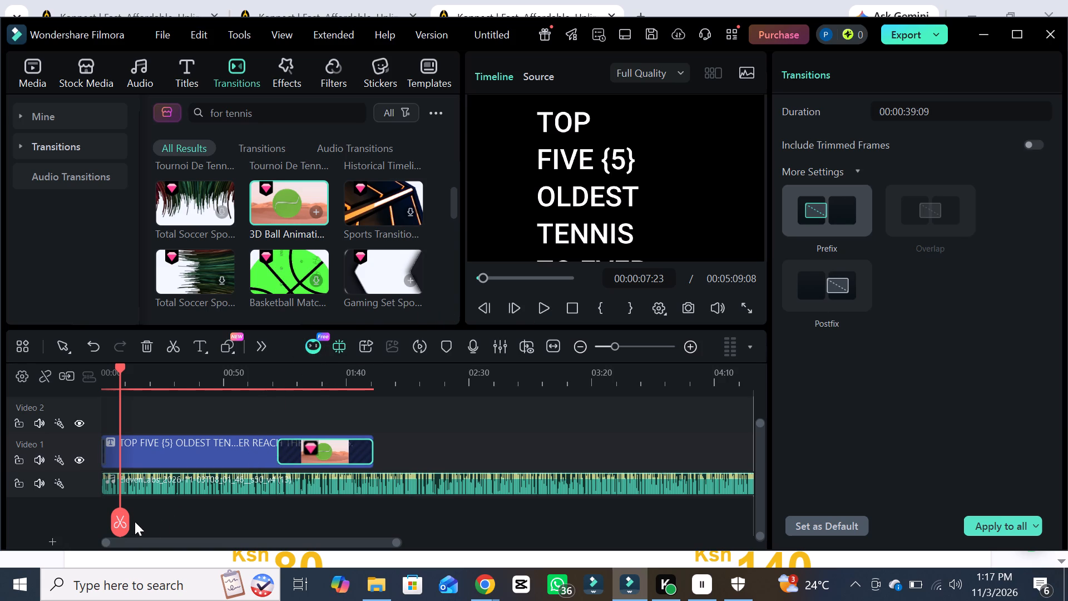
Play the timeline from the beginning to check the title against the narration.
left_click_drag(121, 526, 105, 526)
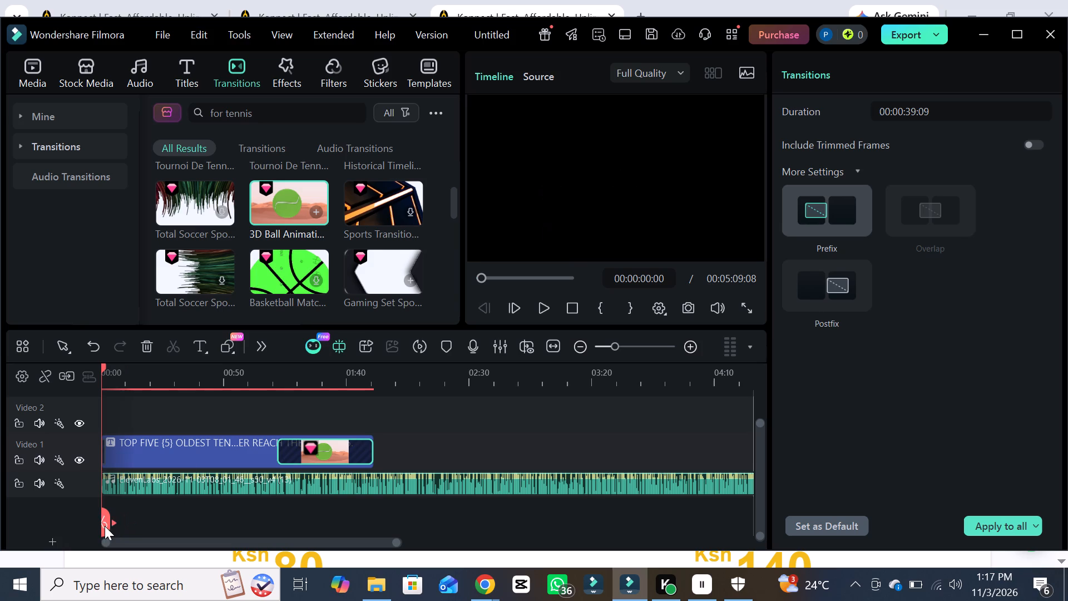
left_click(543, 311)
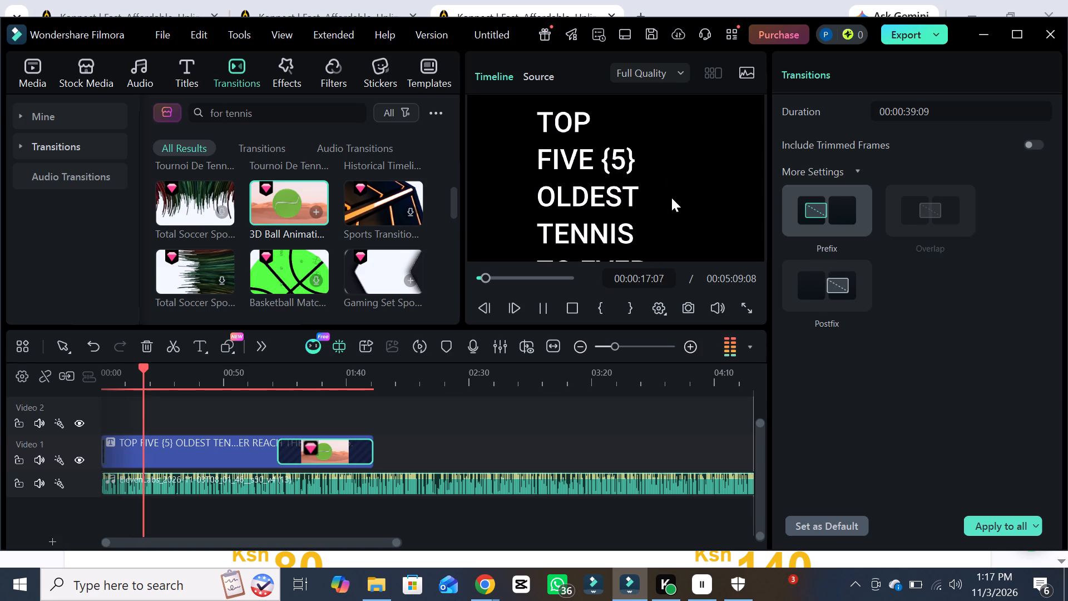
left_click(654, 205)
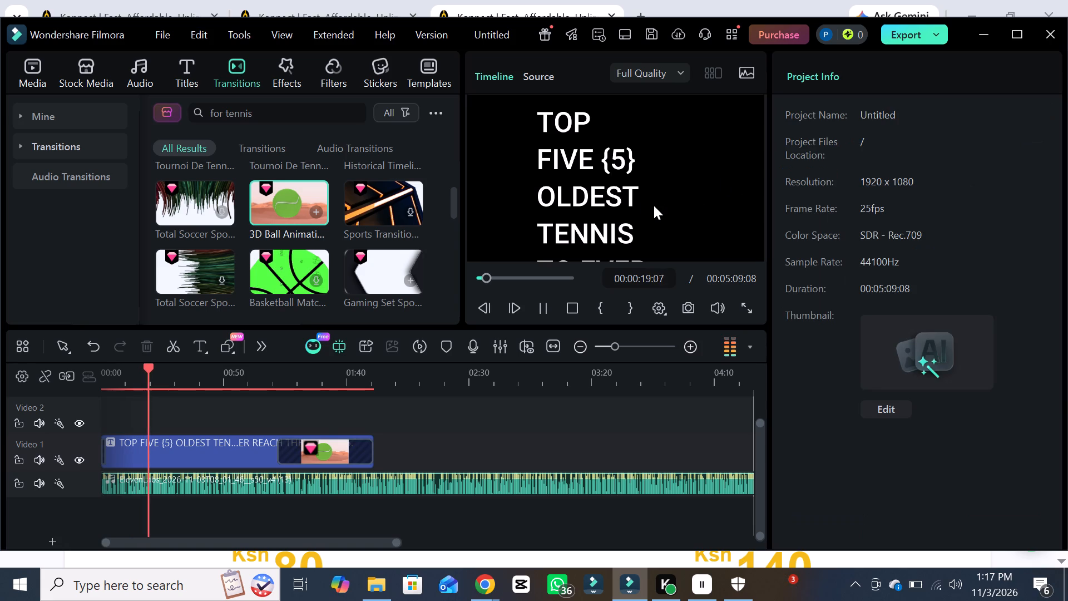
left_click(671, 165)
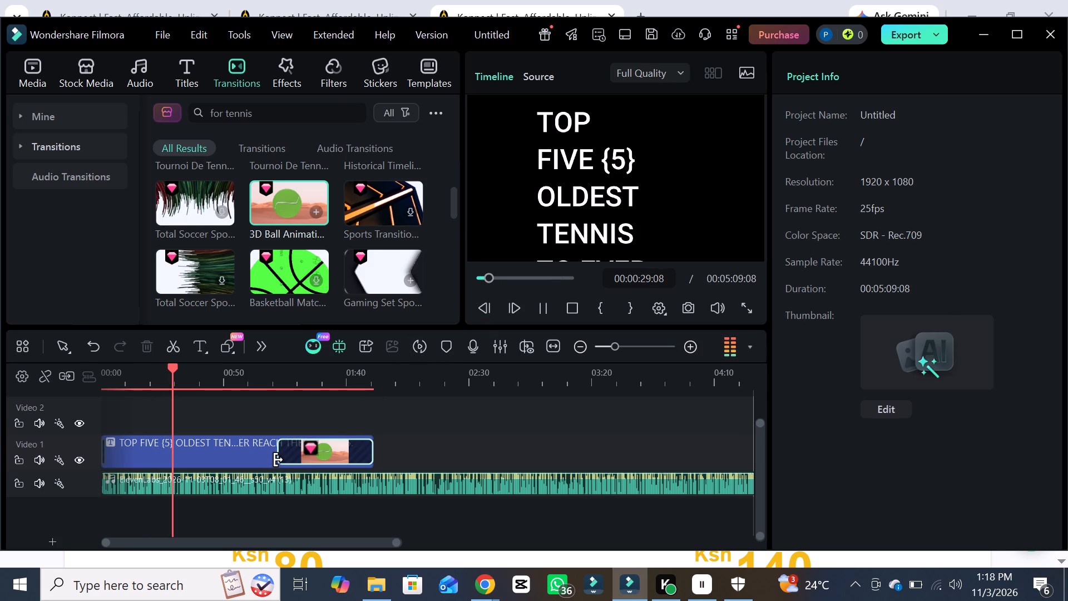
Extend the 3D Ball Animation transition over more of the title, to a duration of 00:01:00:11.
left_click_drag(279, 460, 226, 459)
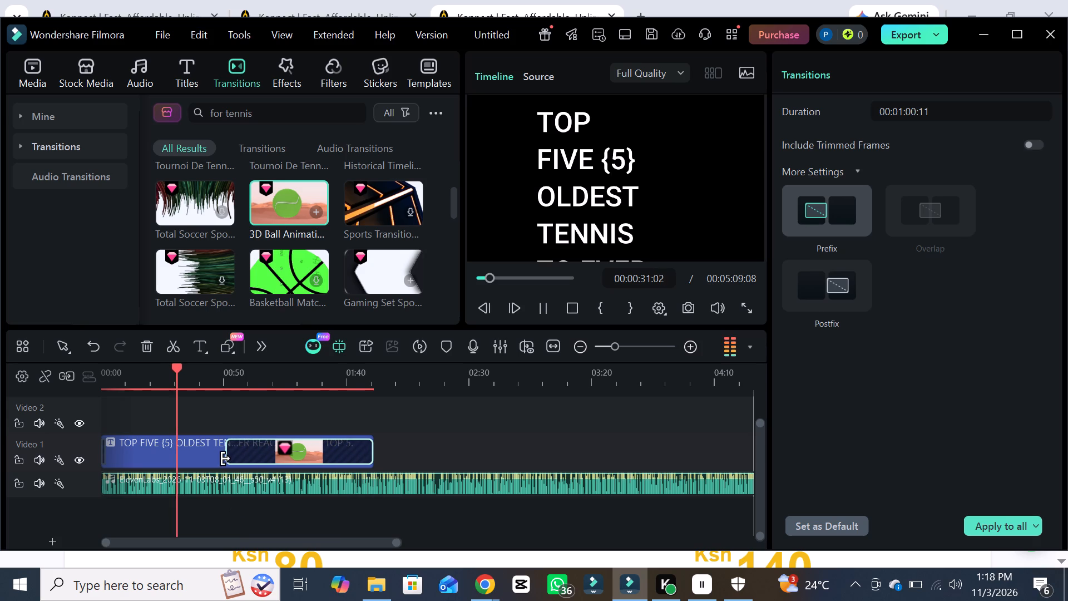
Trim the end of the opening title clip back to about 00:01:29.
left_click_drag(370, 452, 330, 451)
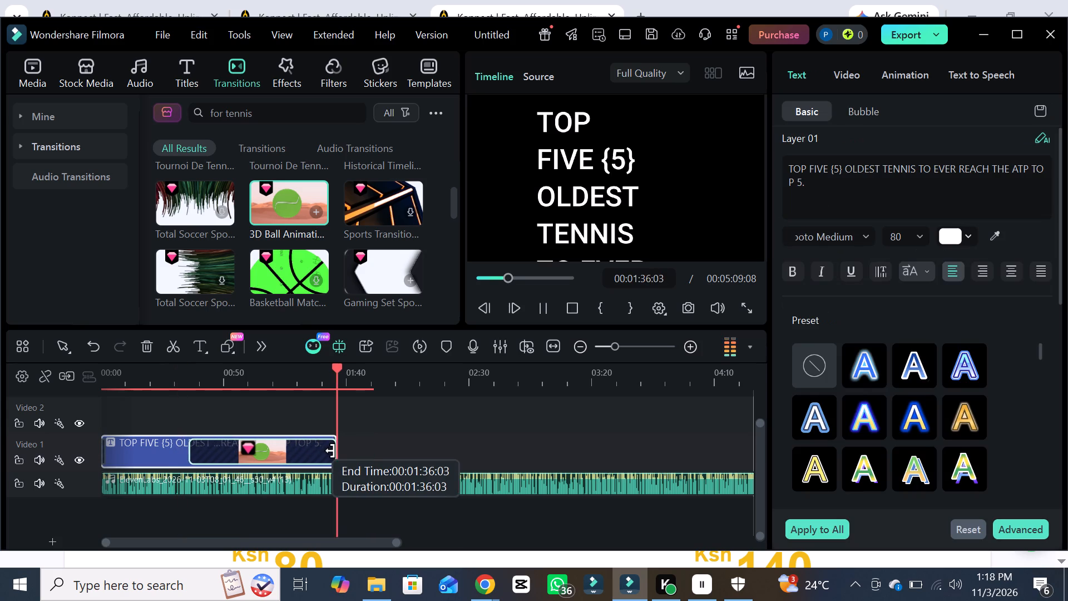
left_click_drag(330, 451, 314, 451)
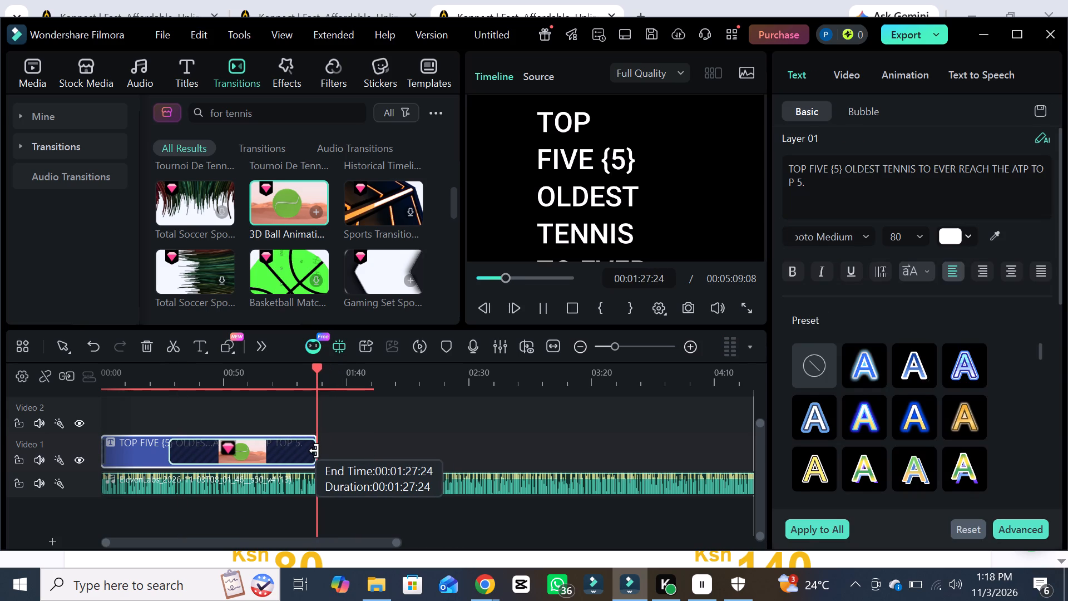
left_click_drag(314, 451, 317, 451)
left_click(317, 451)
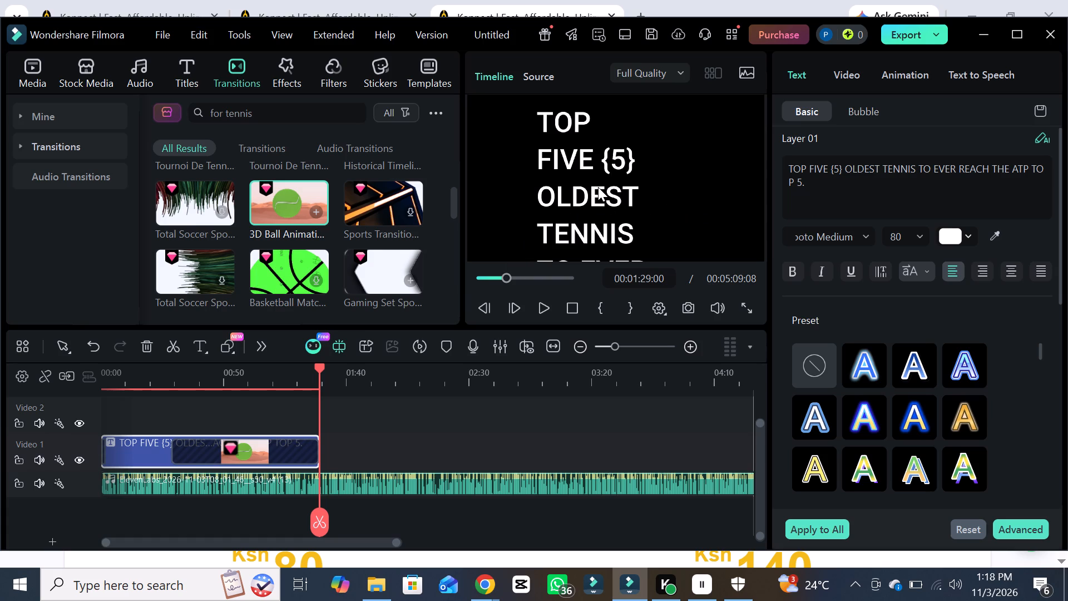
Play the timeline from the beginning to preview the trimmed title with its transitions.
left_click_drag(315, 515, 244, 515)
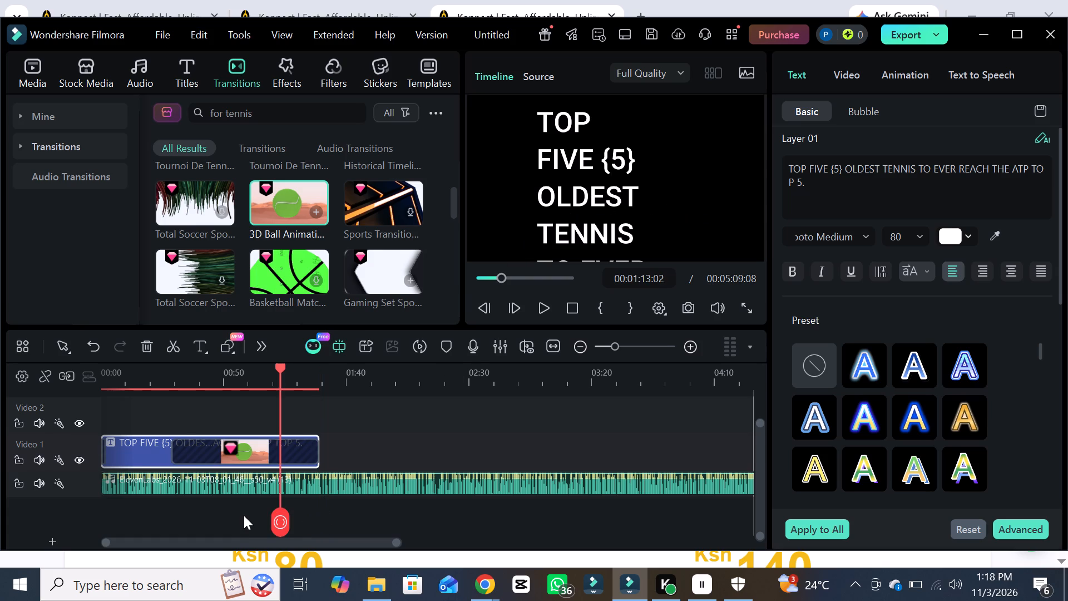
left_click_drag(244, 515, 28, 519)
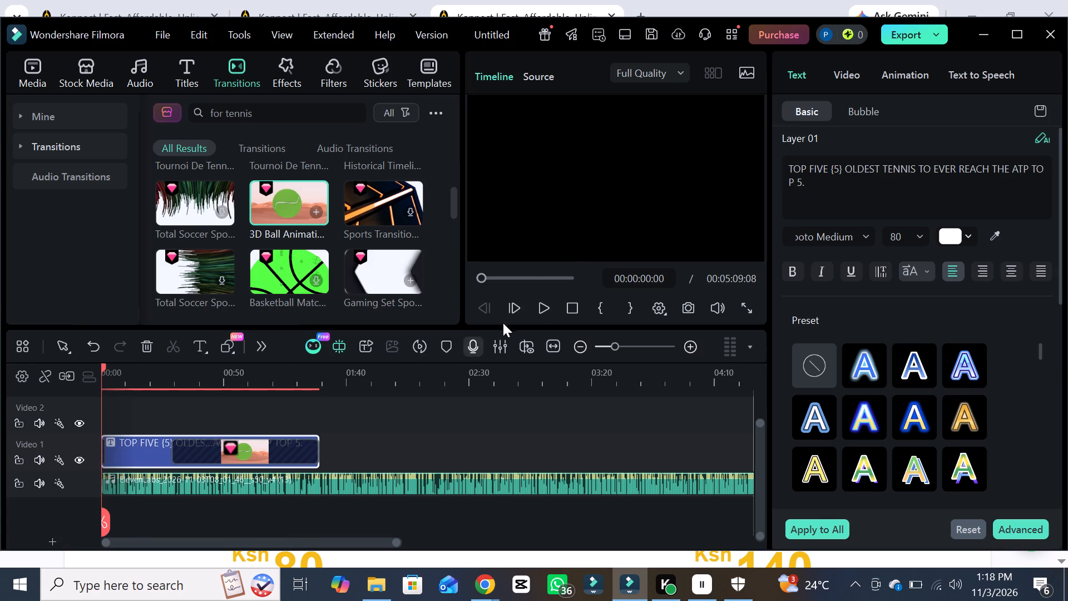
left_click(546, 308)
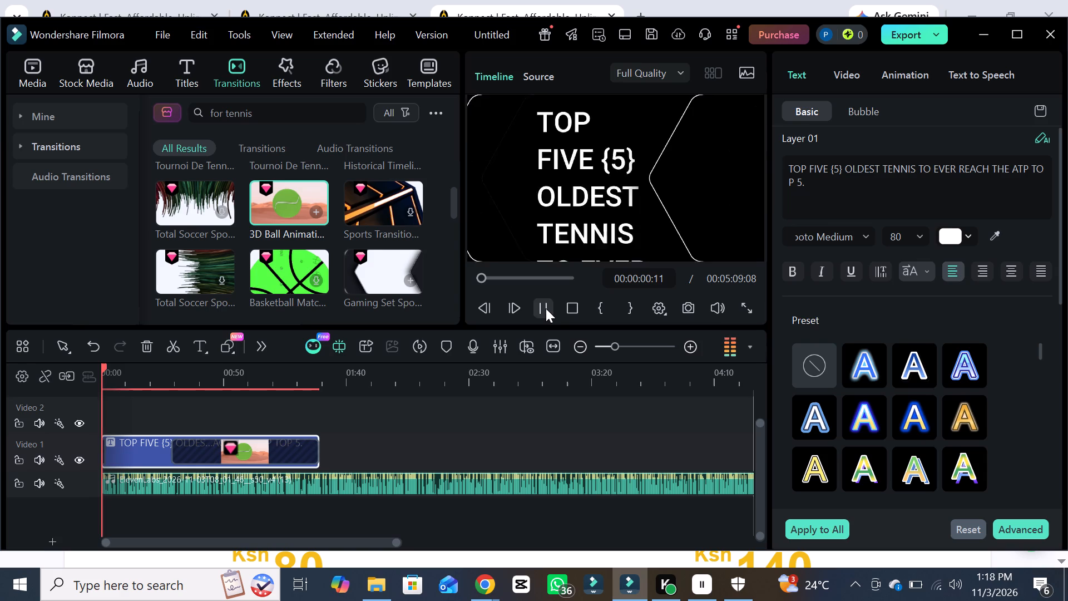
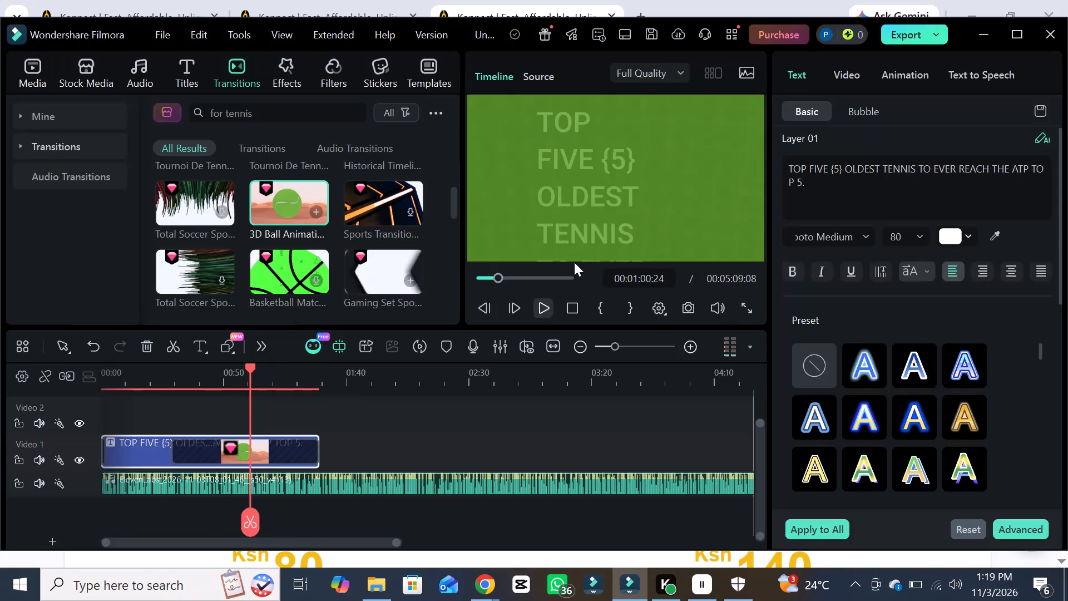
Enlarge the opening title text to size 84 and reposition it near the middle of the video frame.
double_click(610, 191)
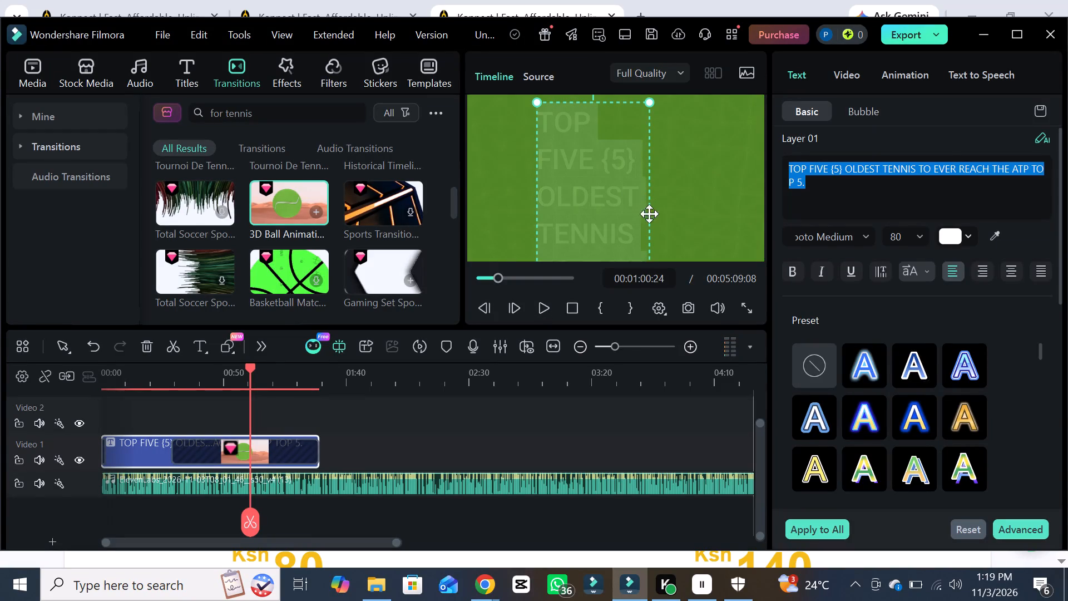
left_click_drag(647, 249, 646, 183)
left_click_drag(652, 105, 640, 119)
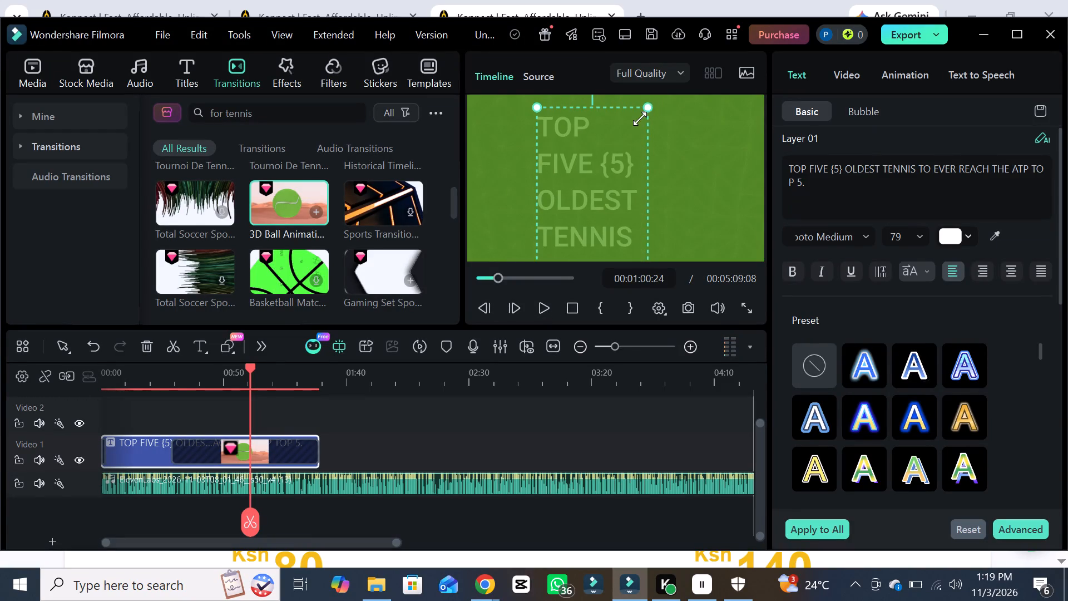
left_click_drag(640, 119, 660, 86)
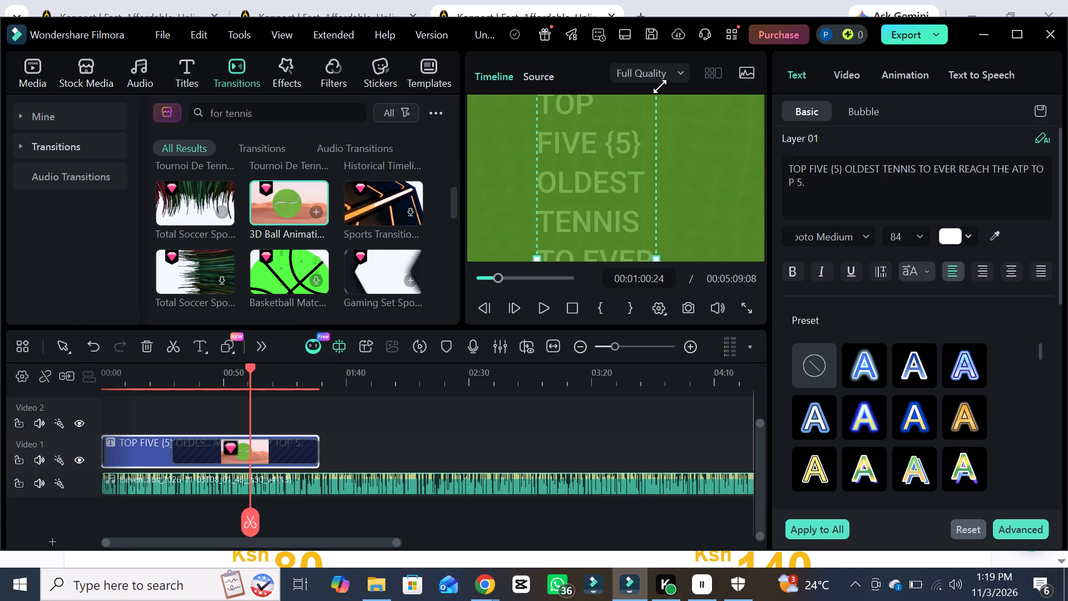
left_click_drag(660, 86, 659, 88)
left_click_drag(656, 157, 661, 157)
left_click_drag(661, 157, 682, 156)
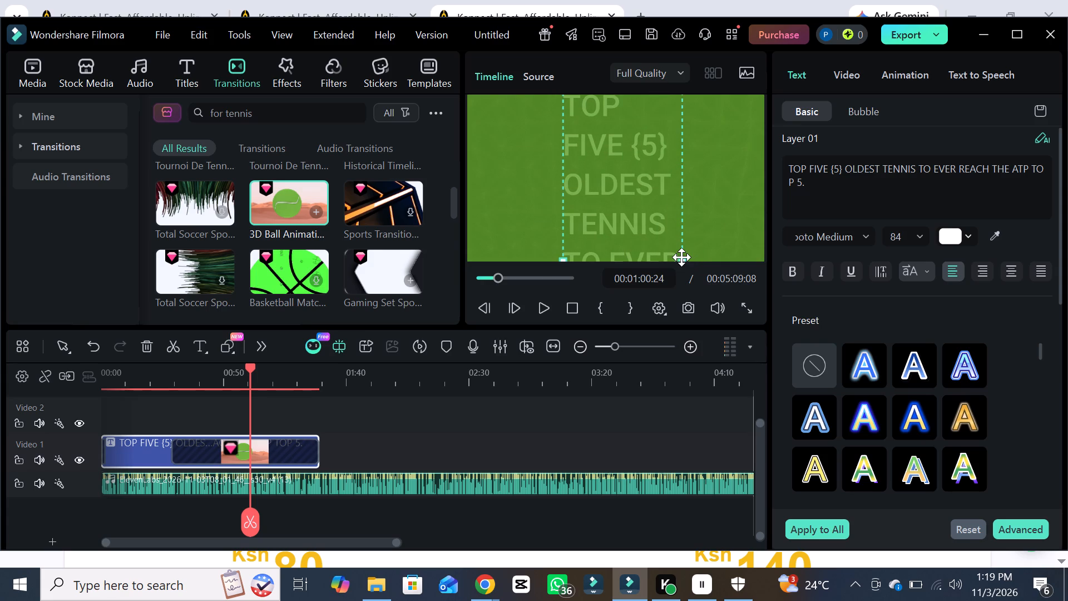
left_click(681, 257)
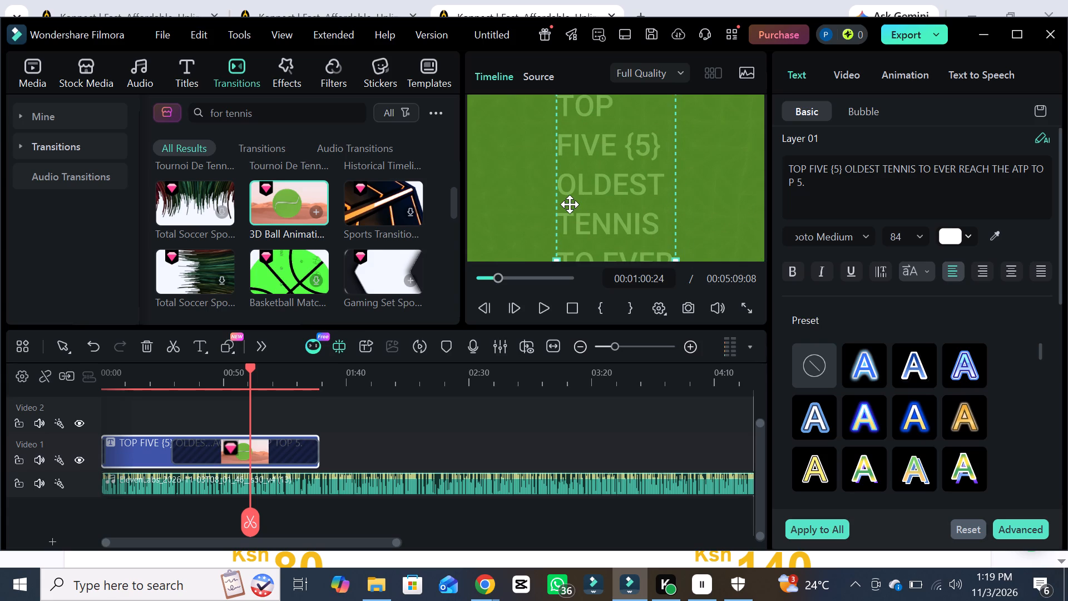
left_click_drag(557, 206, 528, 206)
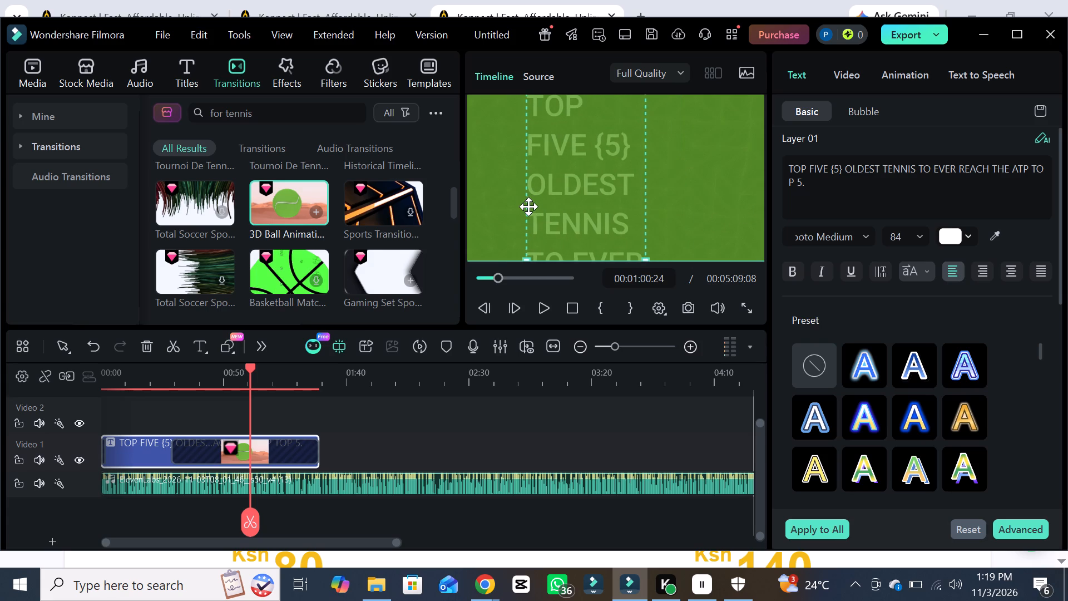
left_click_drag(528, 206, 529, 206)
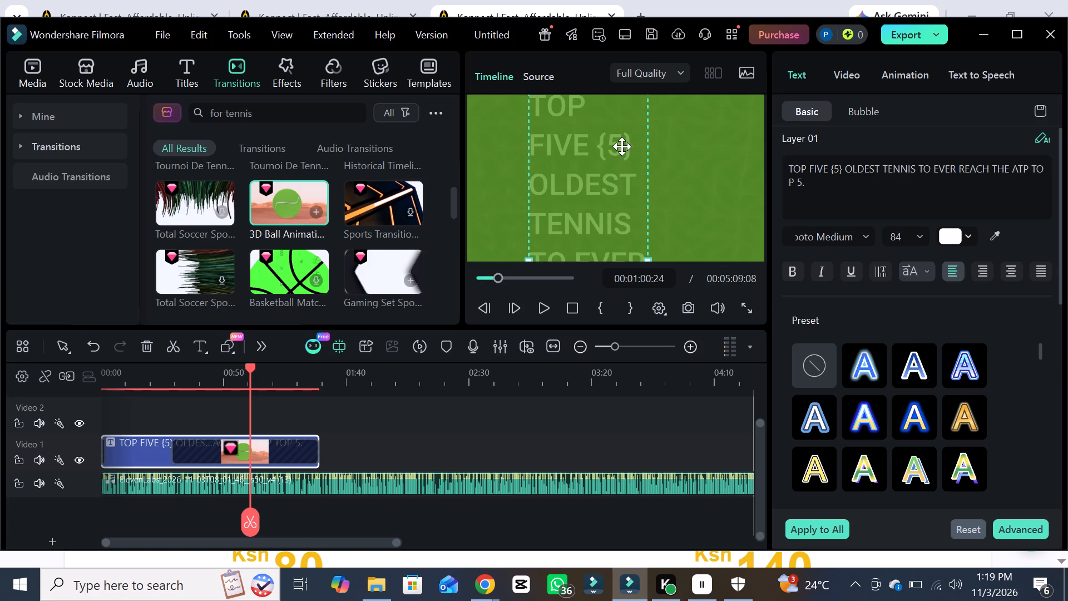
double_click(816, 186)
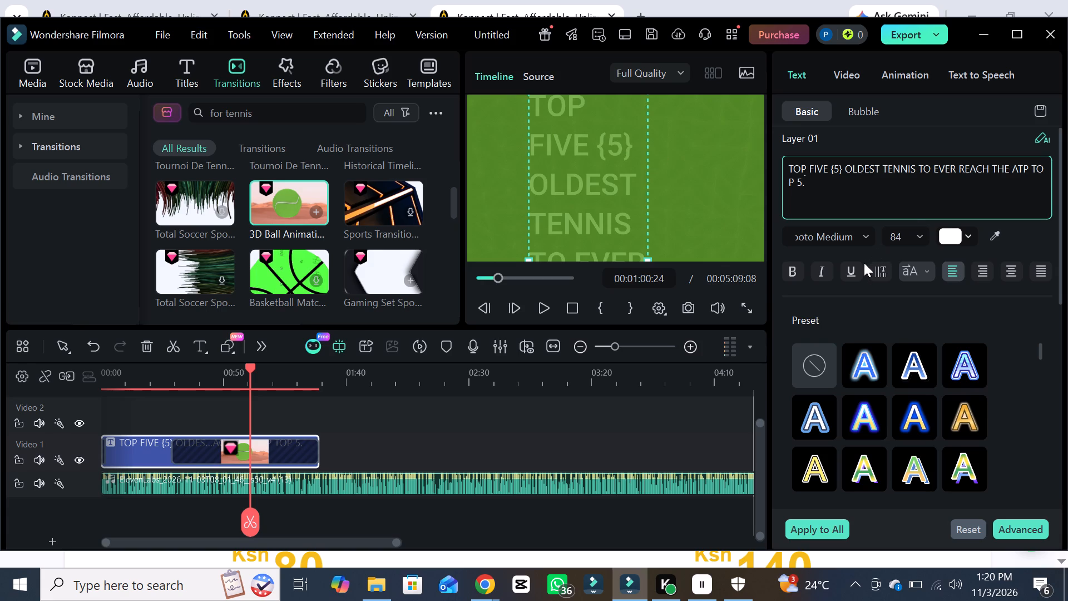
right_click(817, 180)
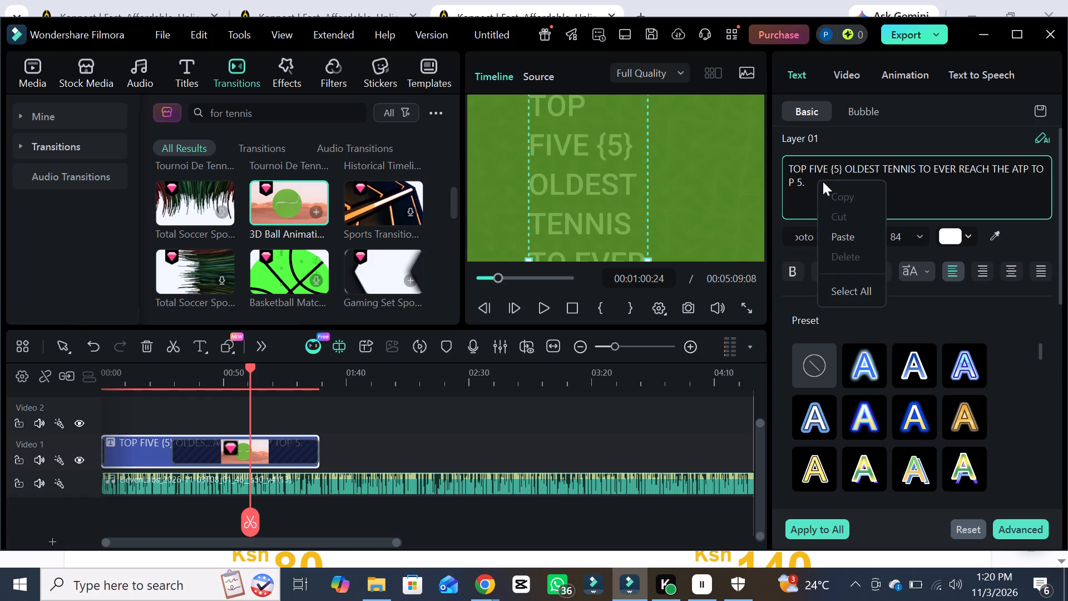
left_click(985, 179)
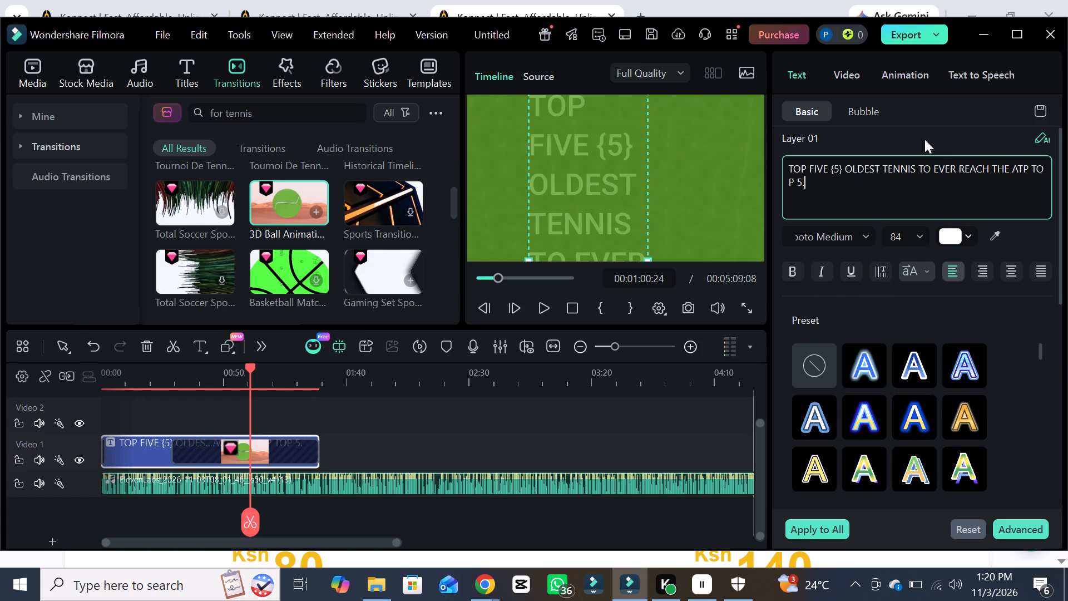
Apply the Blur Right entrance animation to the opening title.
left_click(909, 79)
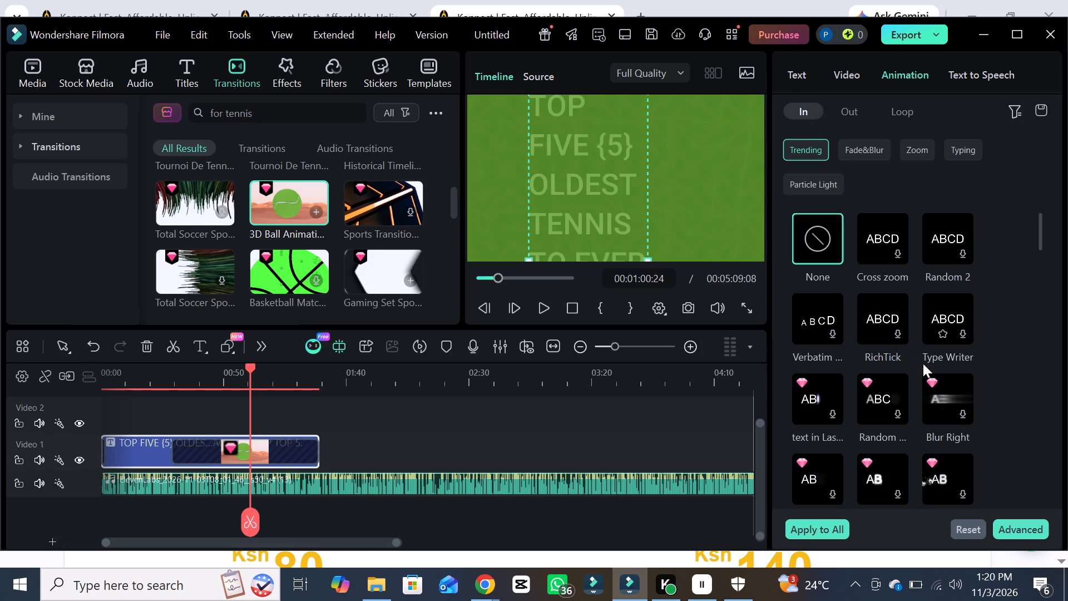
double_click(967, 418)
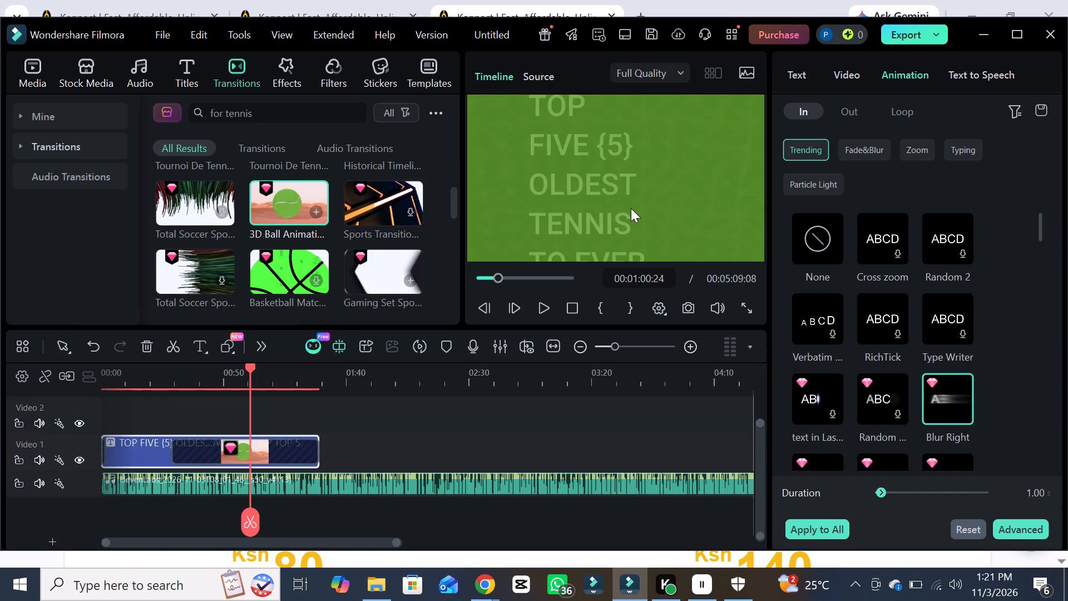
left_click(941, 399)
Play the timeline from the beginning to check how the animated opening title looks.
left_click_drag(497, 279, 473, 288)
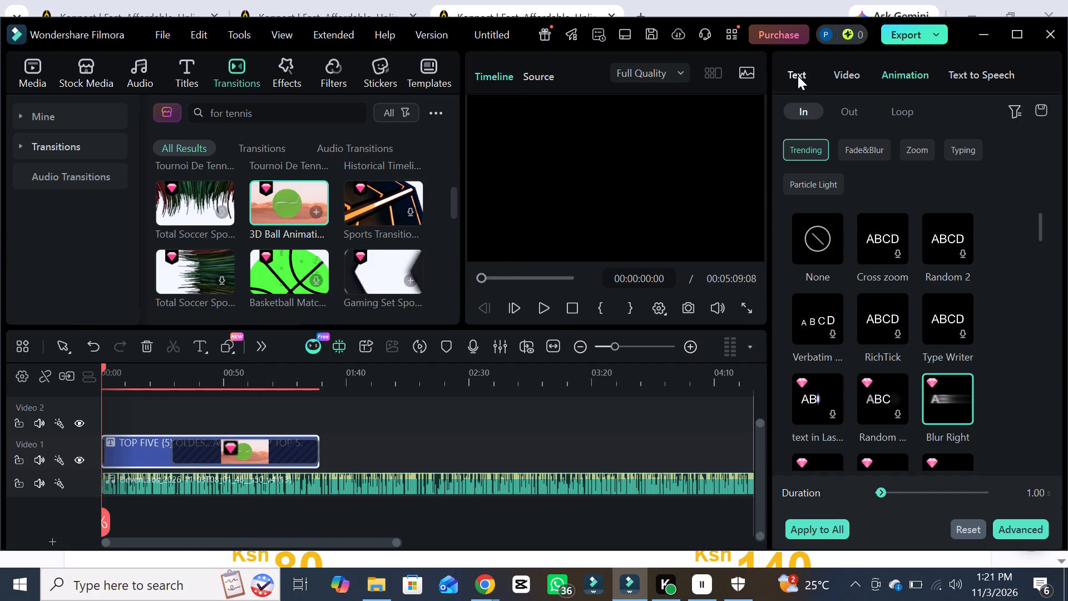
left_click(798, 76)
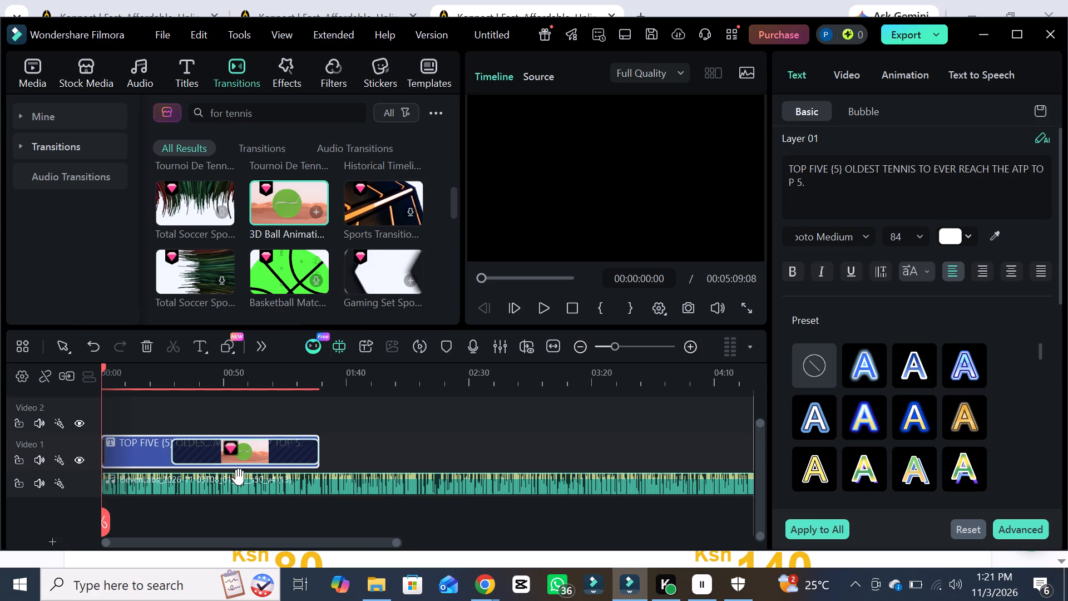
left_click(173, 455)
left_click(156, 455)
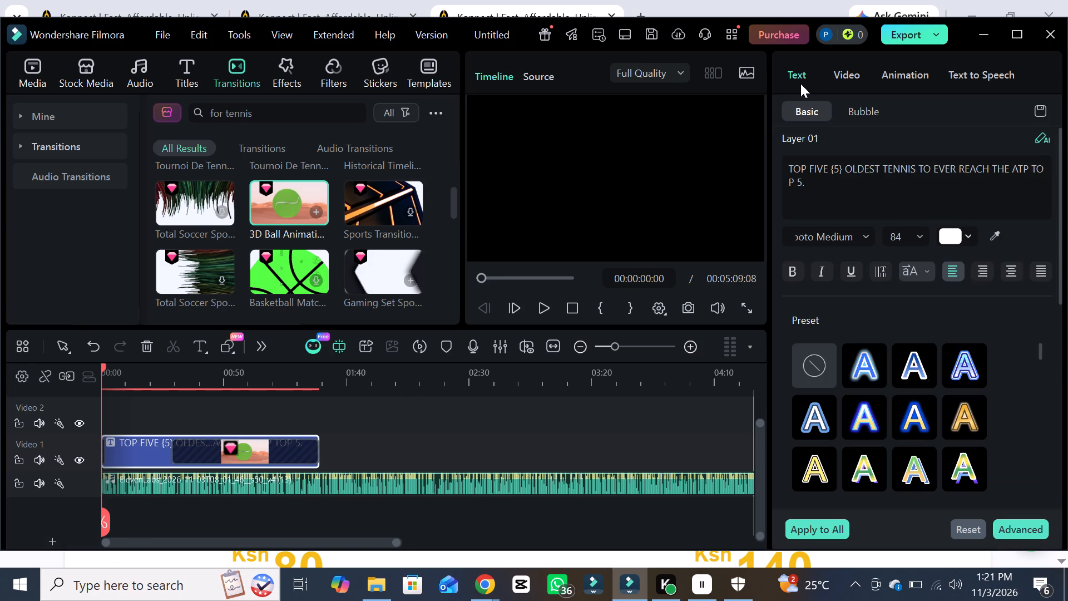
left_click(799, 80)
left_click_drag(798, 75, 710, 327)
left_click(542, 307)
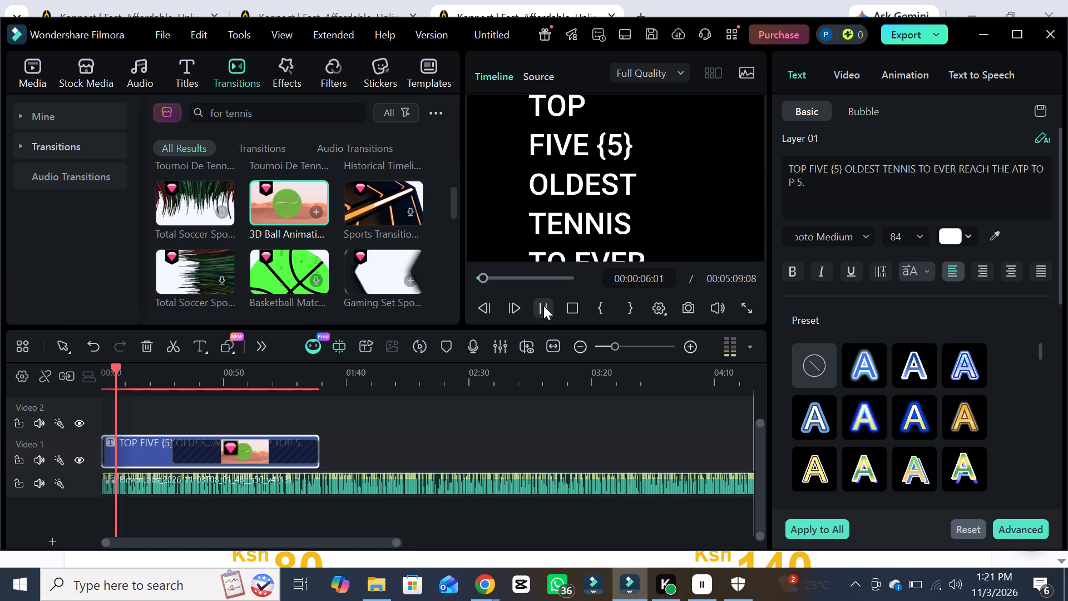
left_click(624, 216)
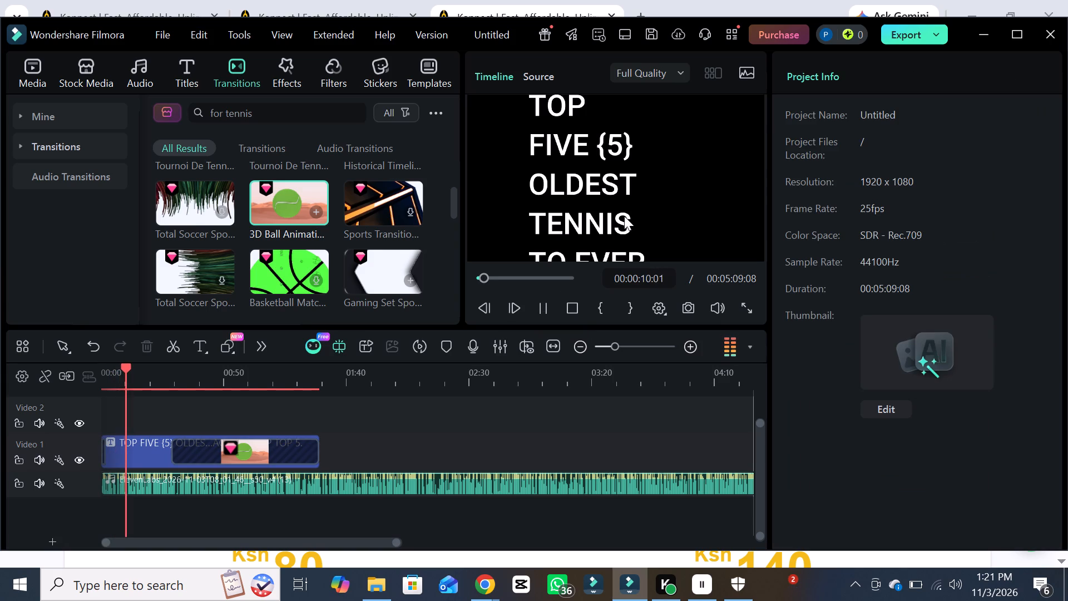
left_click(542, 302)
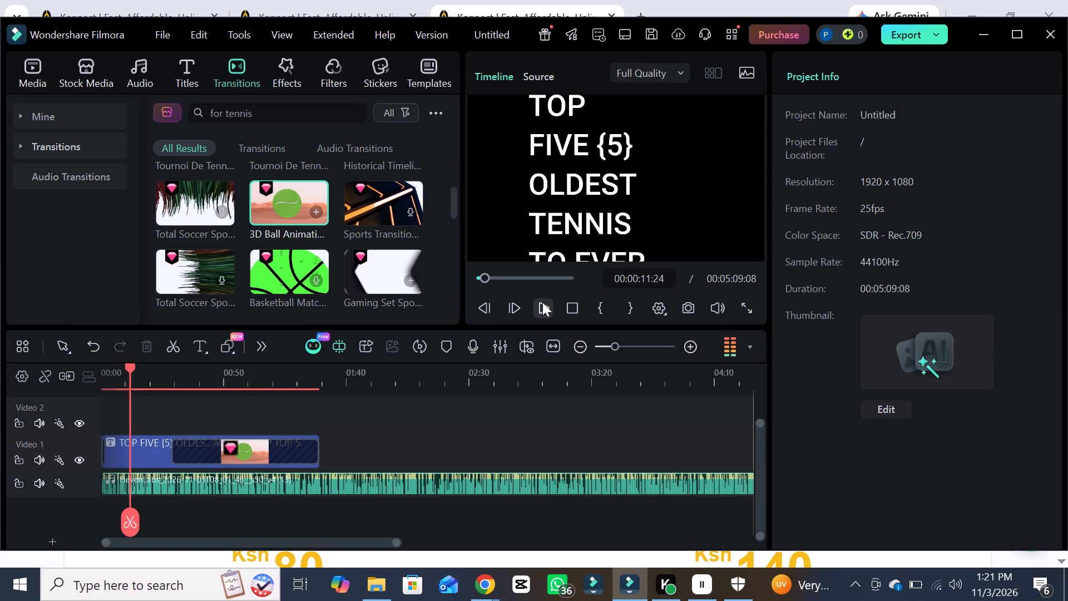
Shift the opening title text slightly up and to the right within the video frame.
double_click(601, 200)
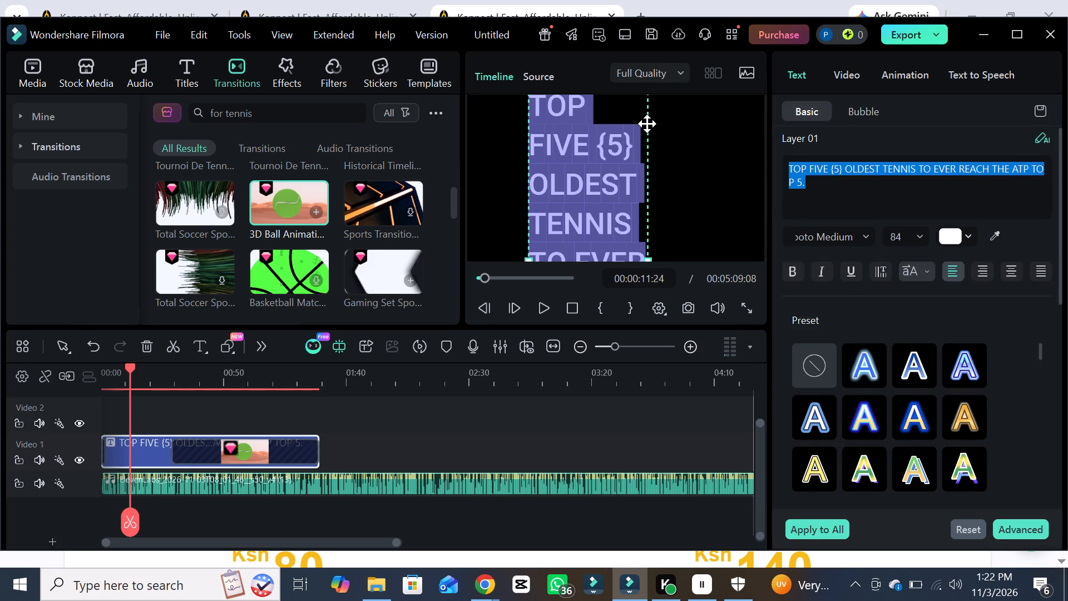
left_click_drag(647, 124, 645, 142)
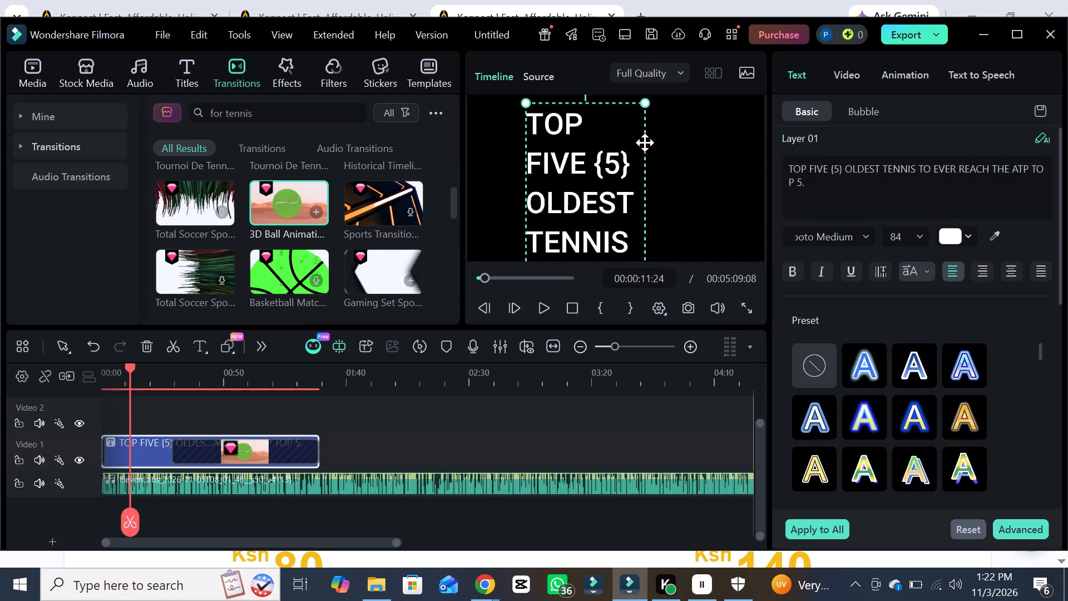
left_click_drag(645, 142, 646, 88)
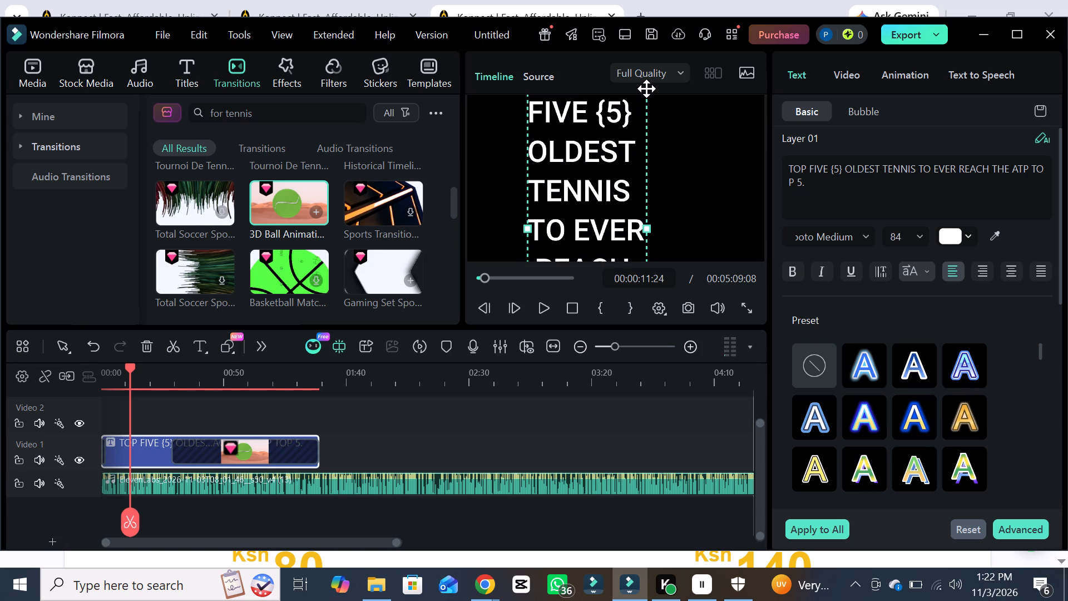
left_click_drag(646, 88, 653, 107)
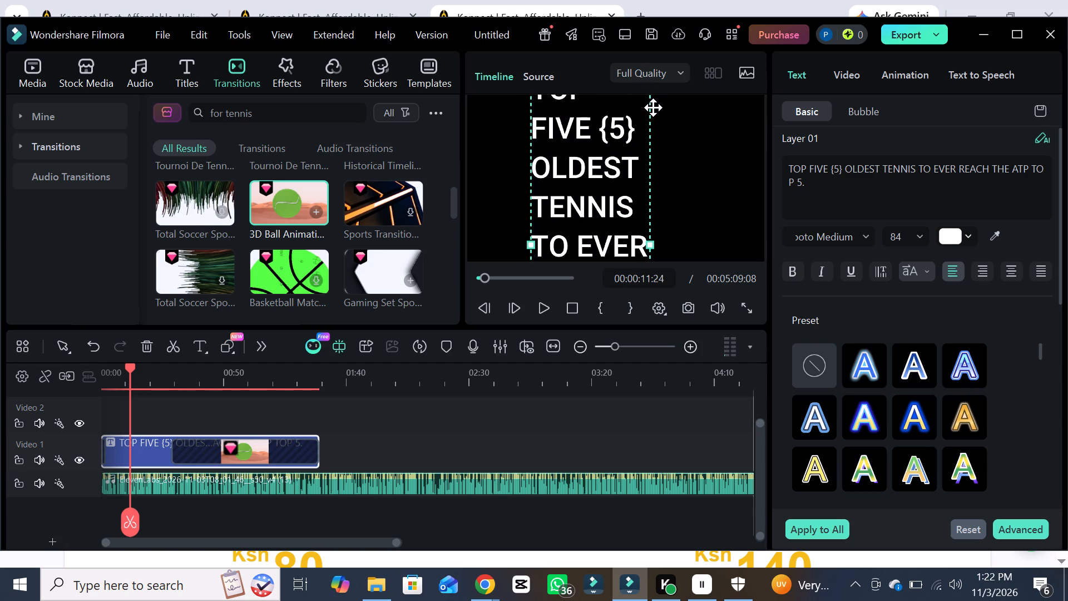
left_click_drag(653, 107, 660, 111)
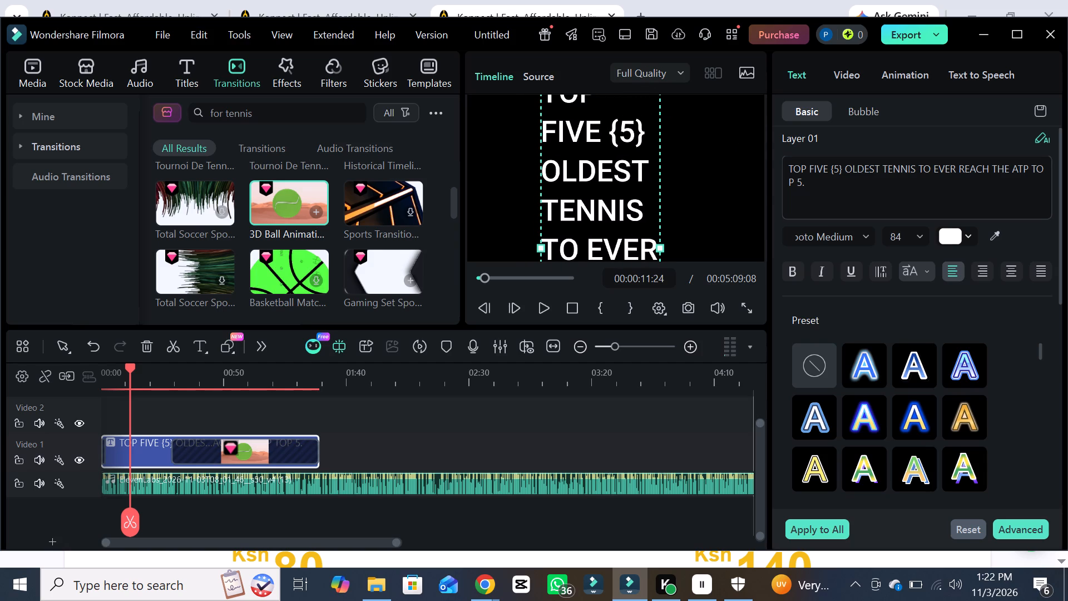
Widen the title's text box on both sides to nearly the full frame width so the words wrap onto fewer lines.
left_click_drag(659, 248, 735, 242)
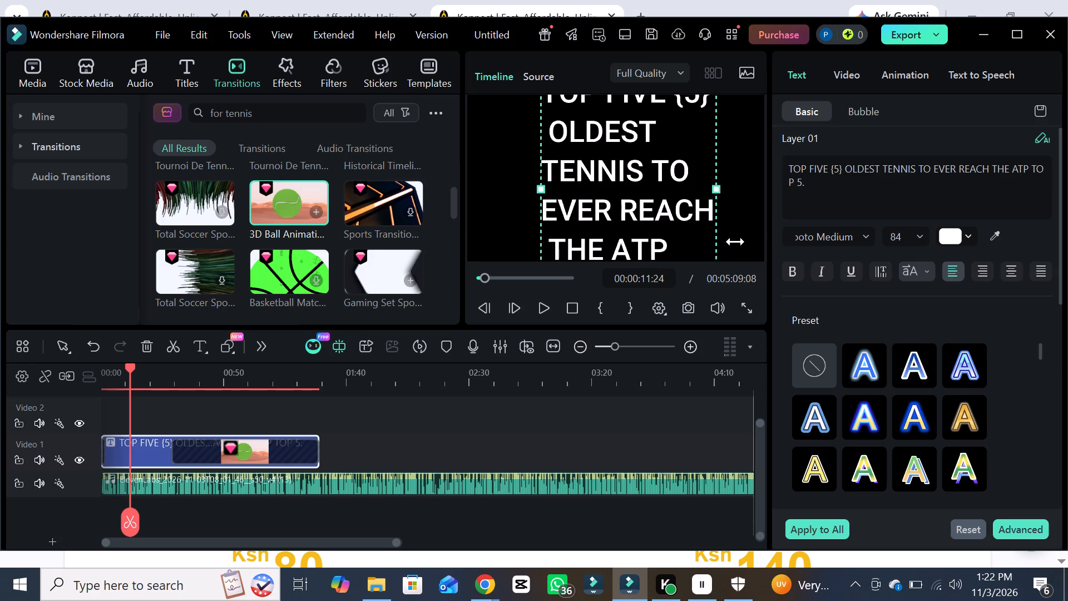
left_click_drag(735, 242, 765, 244)
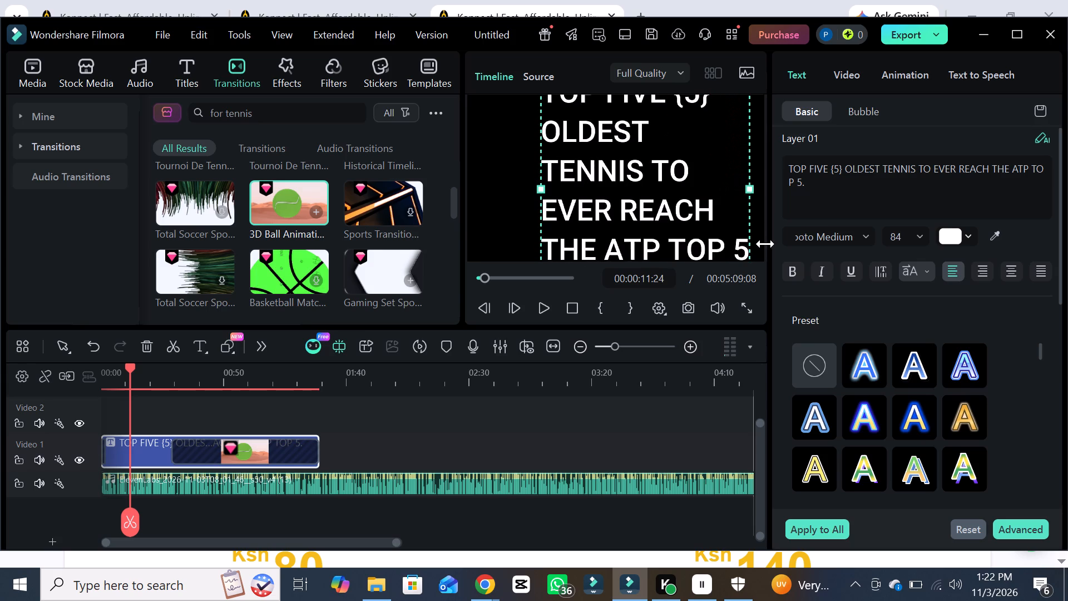
left_click_drag(765, 244, 773, 245)
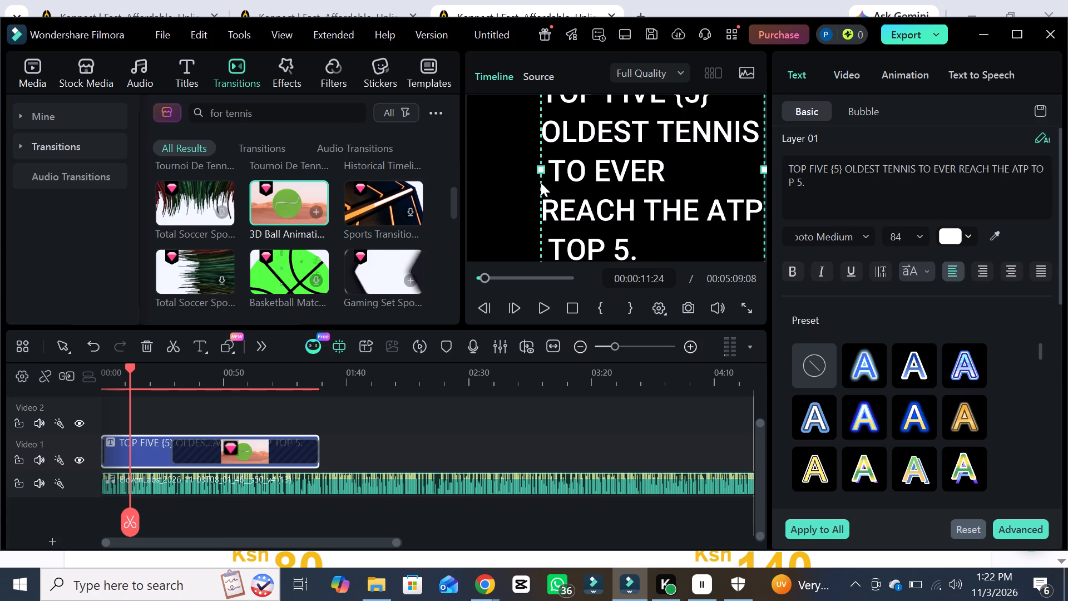
left_click_drag(544, 250, 528, 253)
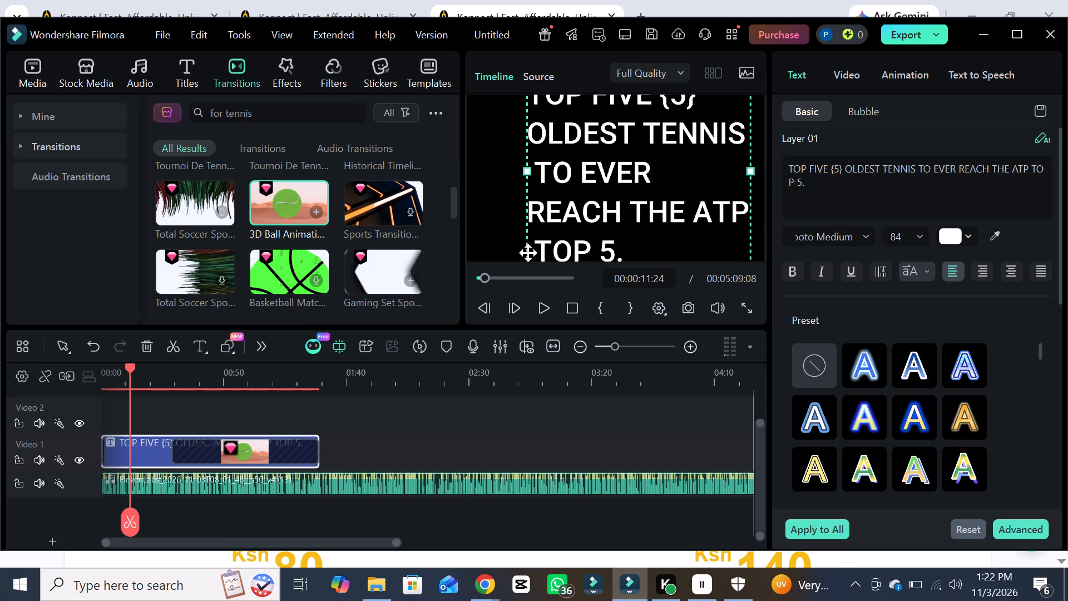
left_click_drag(528, 253, 530, 242)
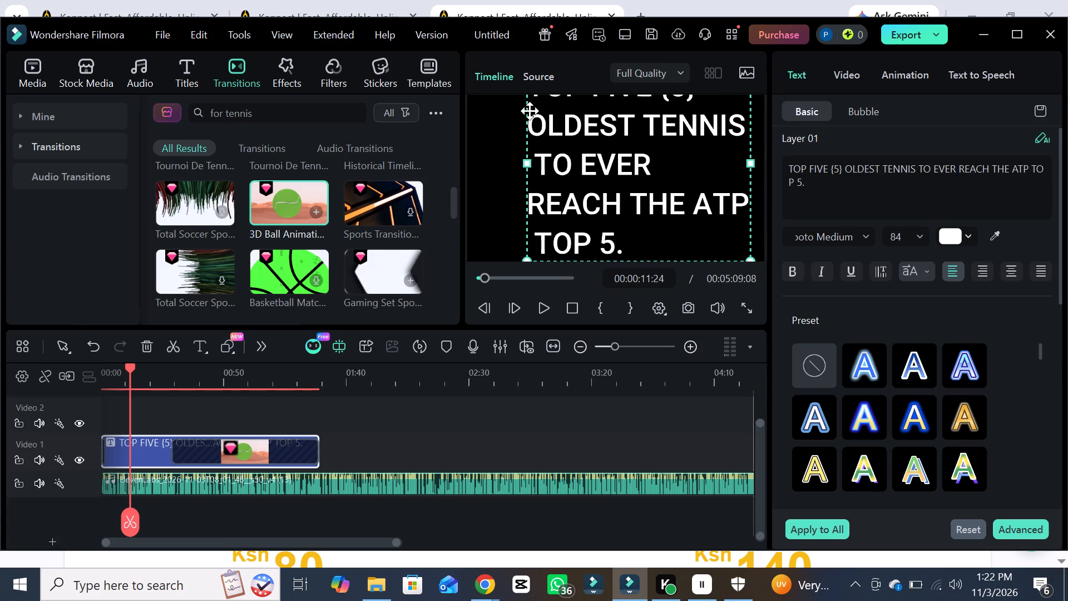
left_click_drag(525, 162, 525, 163)
left_click_drag(525, 163, 475, 181)
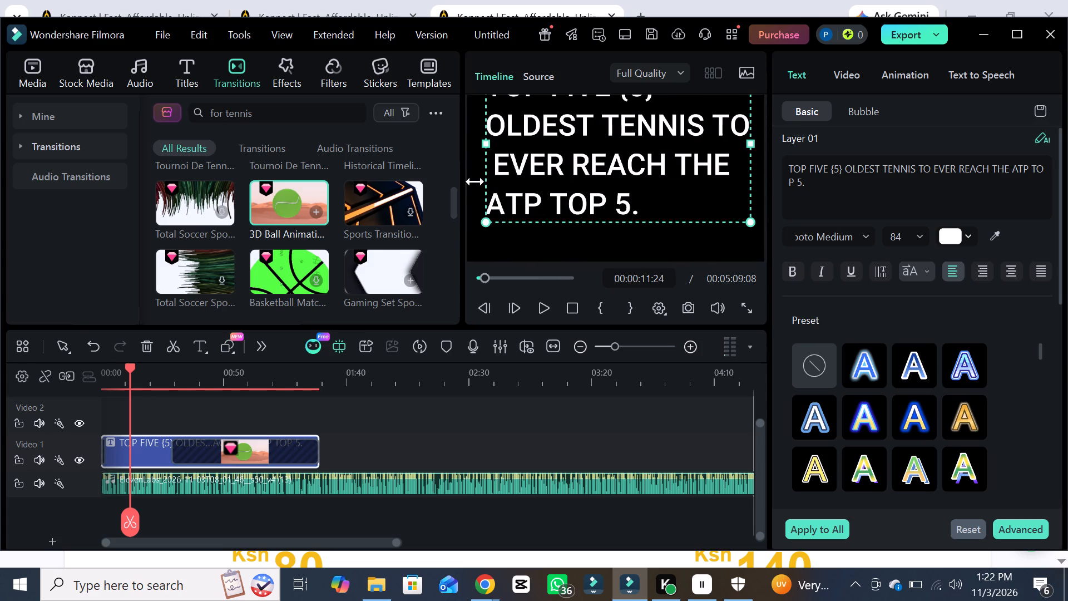
left_click_drag(475, 181, 474, 181)
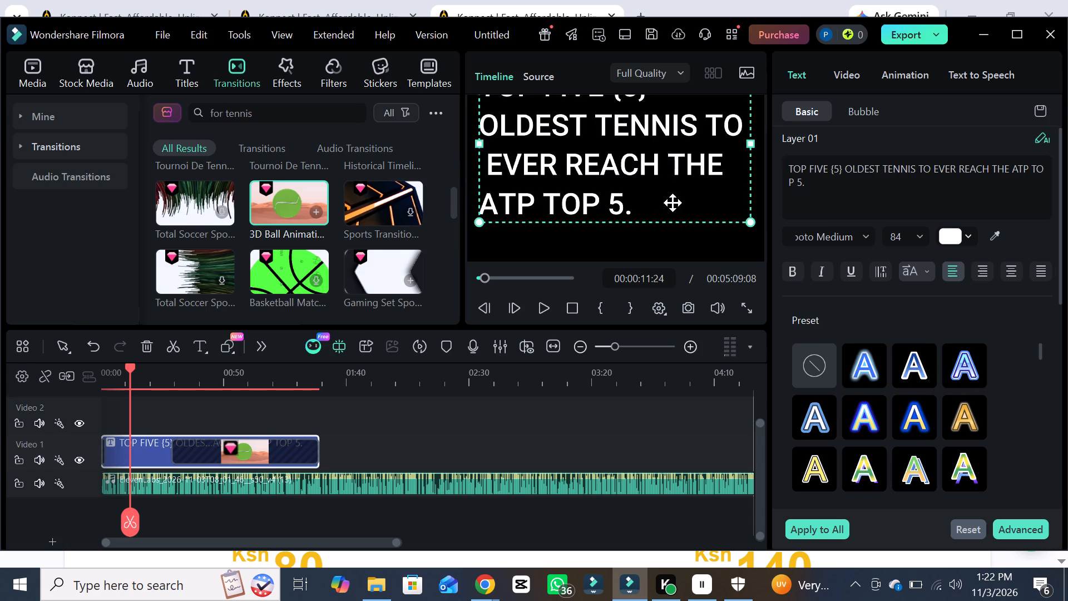
Enlarge the opening title text proportionally in the video frame to a font size of 105.
left_click_drag(753, 225, 754, 235)
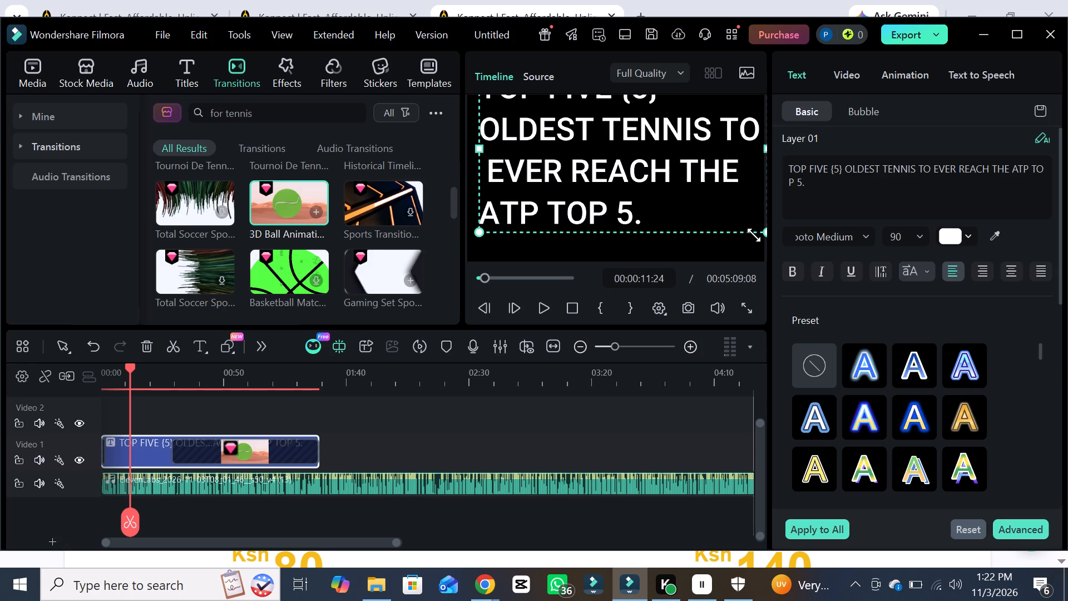
left_click_drag(754, 235, 753, 252)
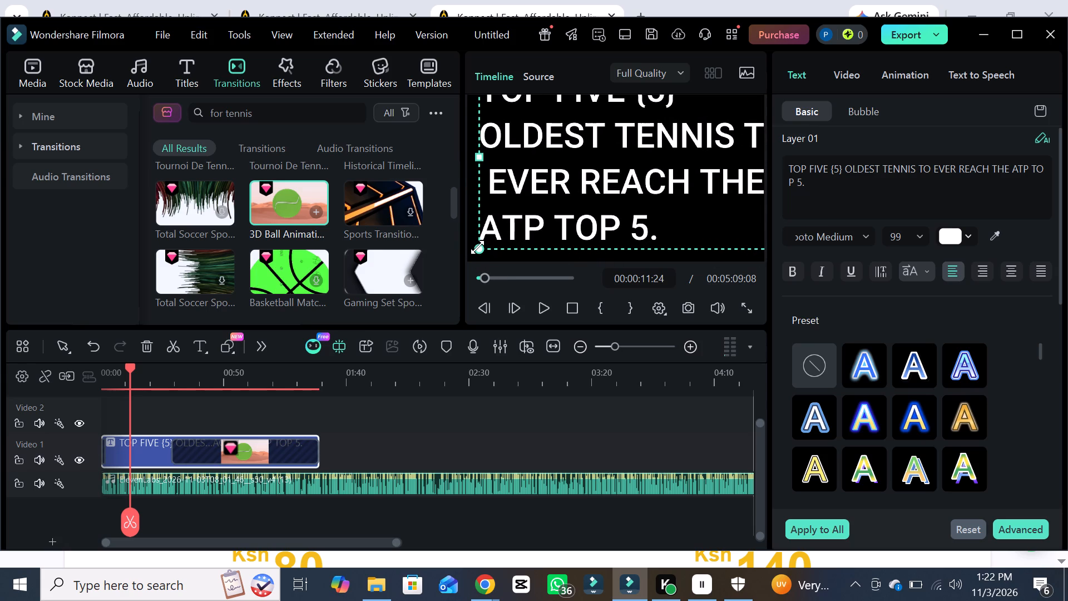
left_click_drag(477, 247, 481, 256)
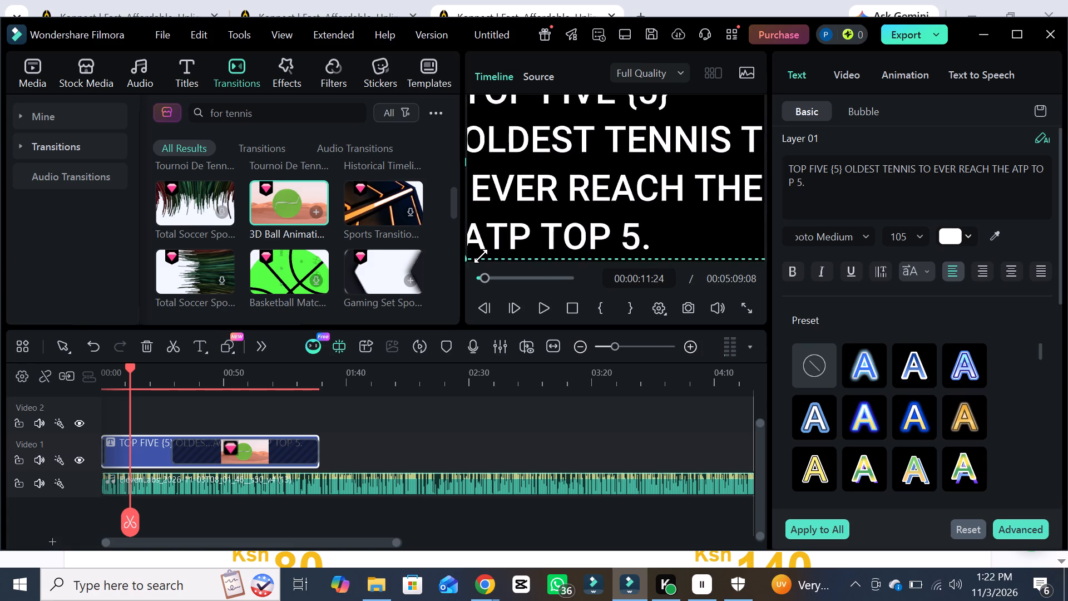
left_click_drag(481, 256, 479, 260)
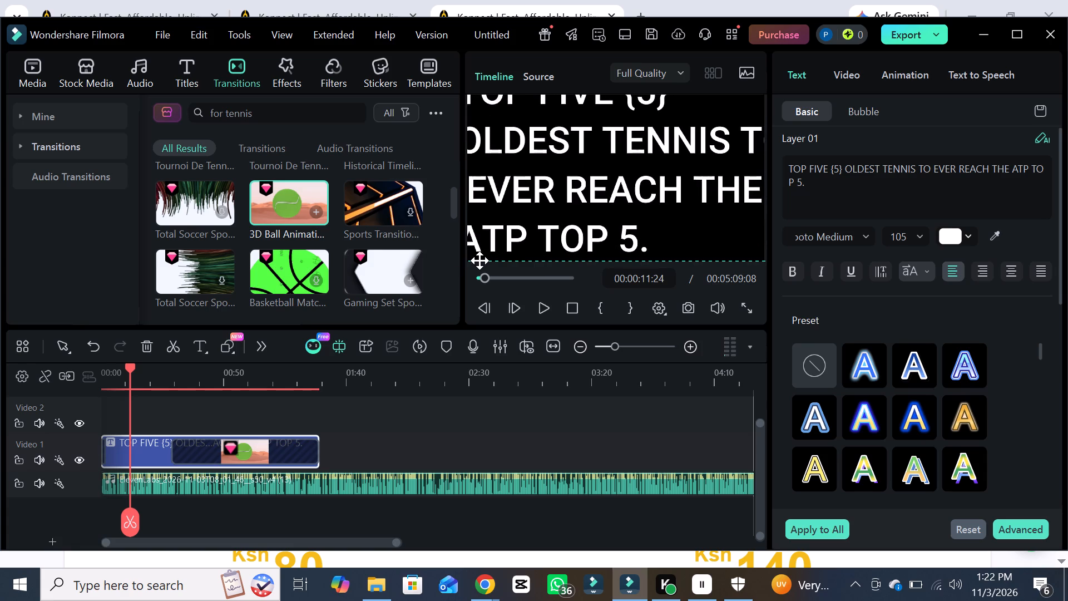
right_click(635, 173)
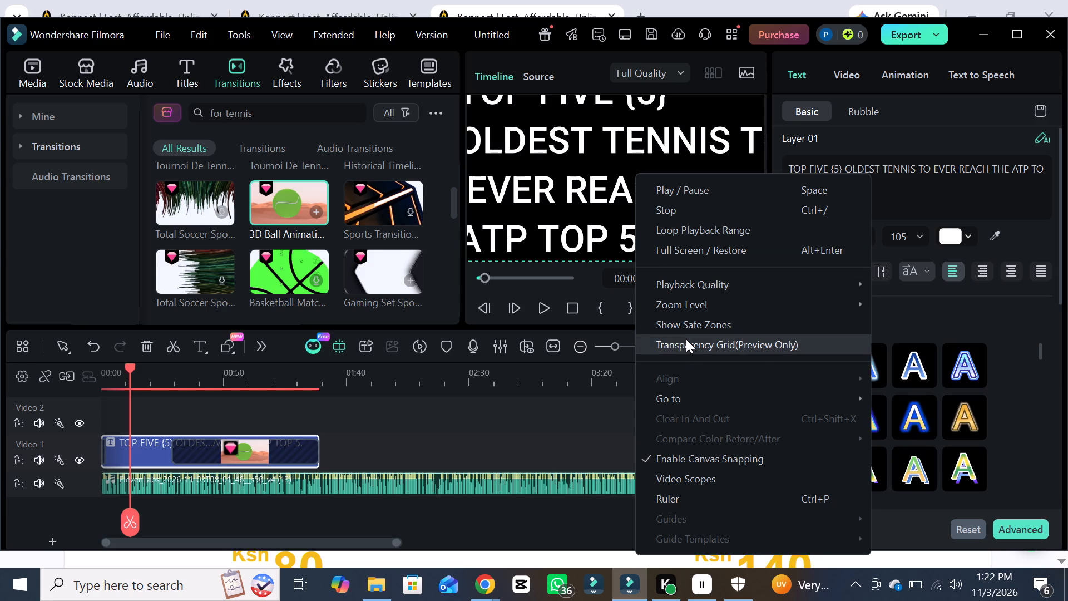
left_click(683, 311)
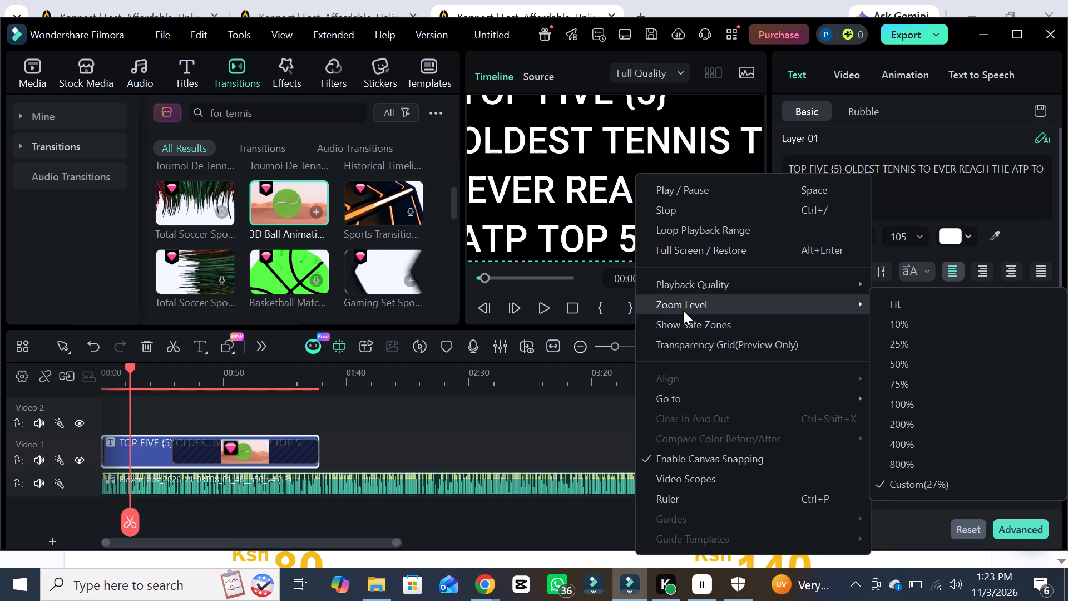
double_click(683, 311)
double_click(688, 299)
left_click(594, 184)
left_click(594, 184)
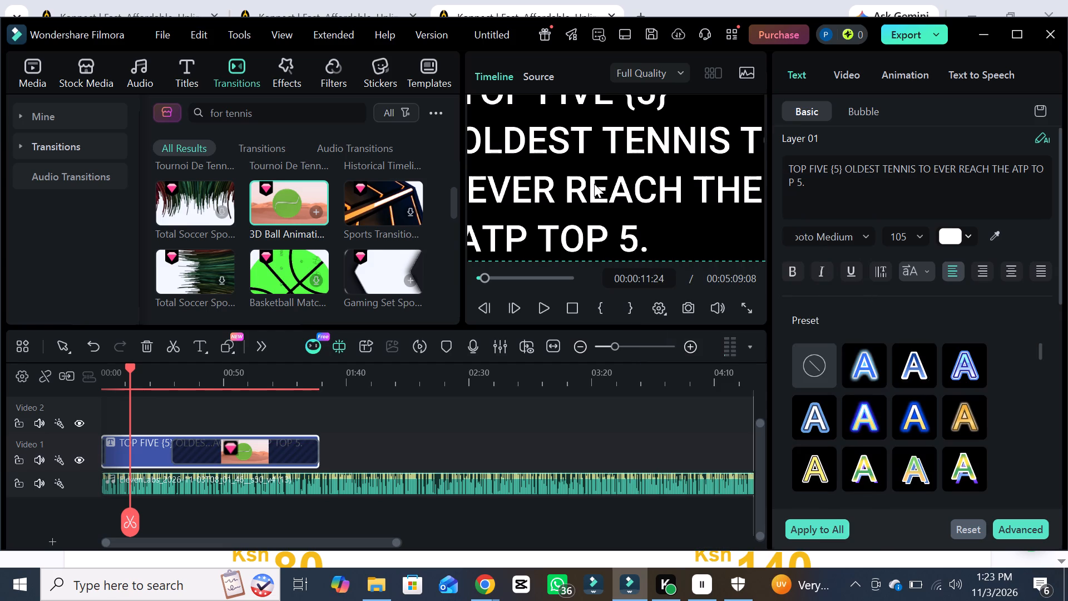
Move the enlarged opening title down in the video frame so its first line, TOP FIVE {5}, sits inside the top edge.
left_click_drag(655, 186, 635, 227)
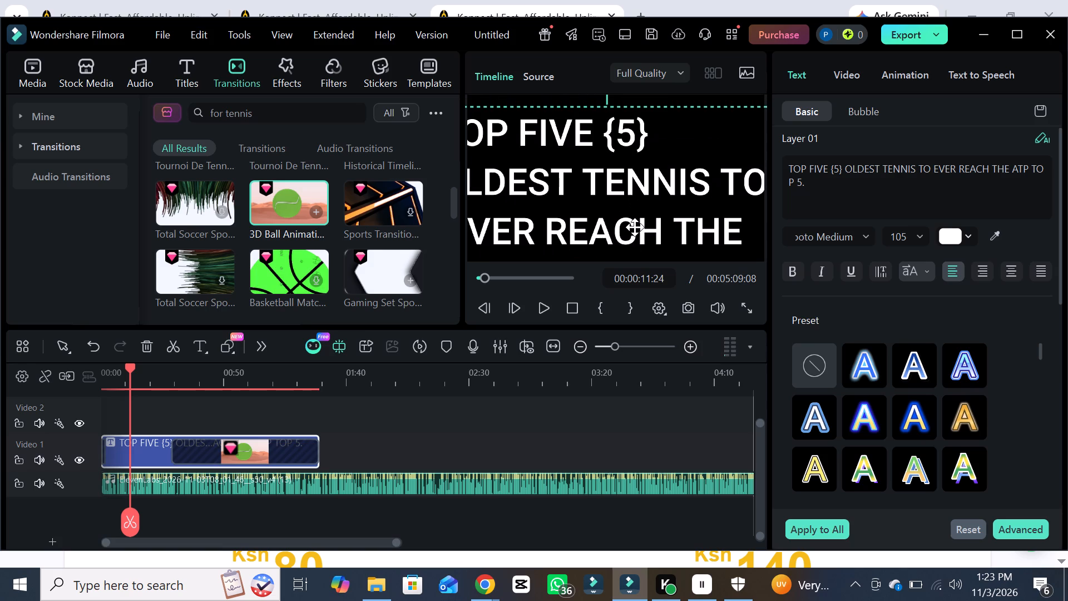
left_click_drag(635, 227, 645, 214)
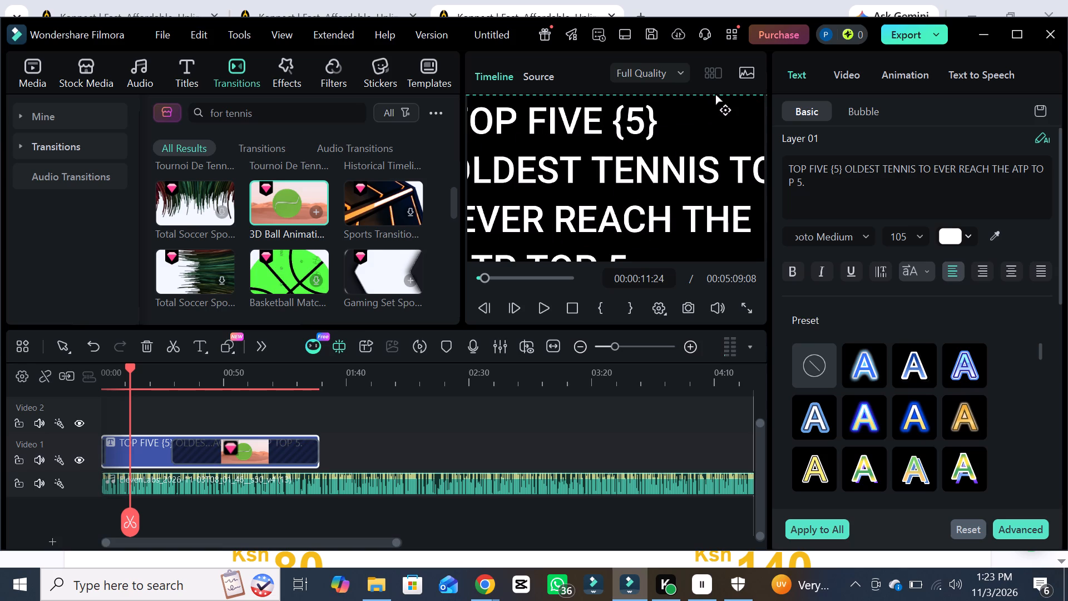
left_click_drag(660, 98, 645, 109)
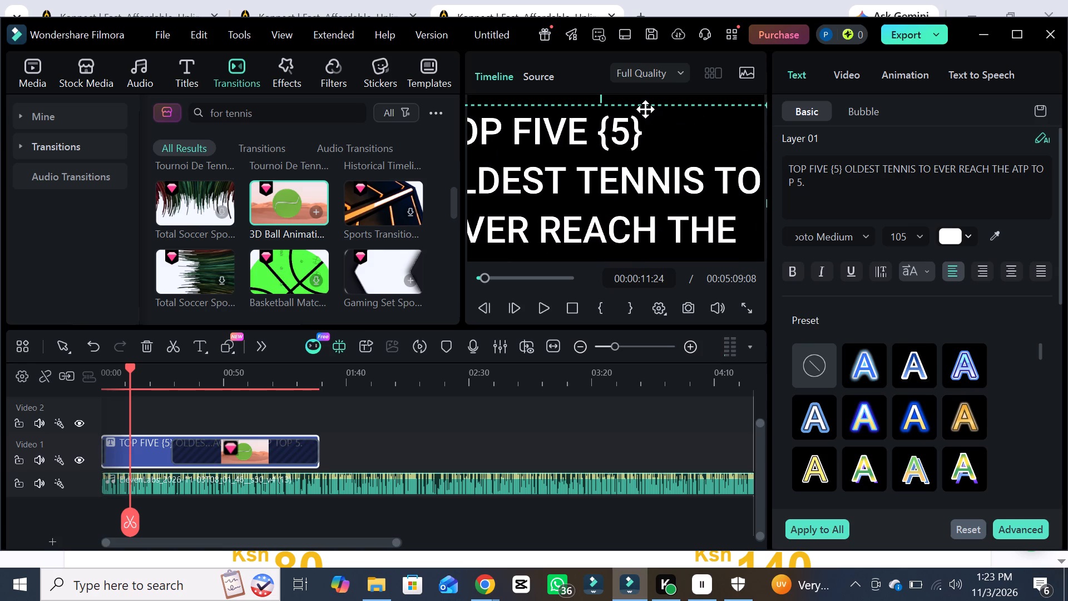
left_click_drag(645, 109, 659, 104)
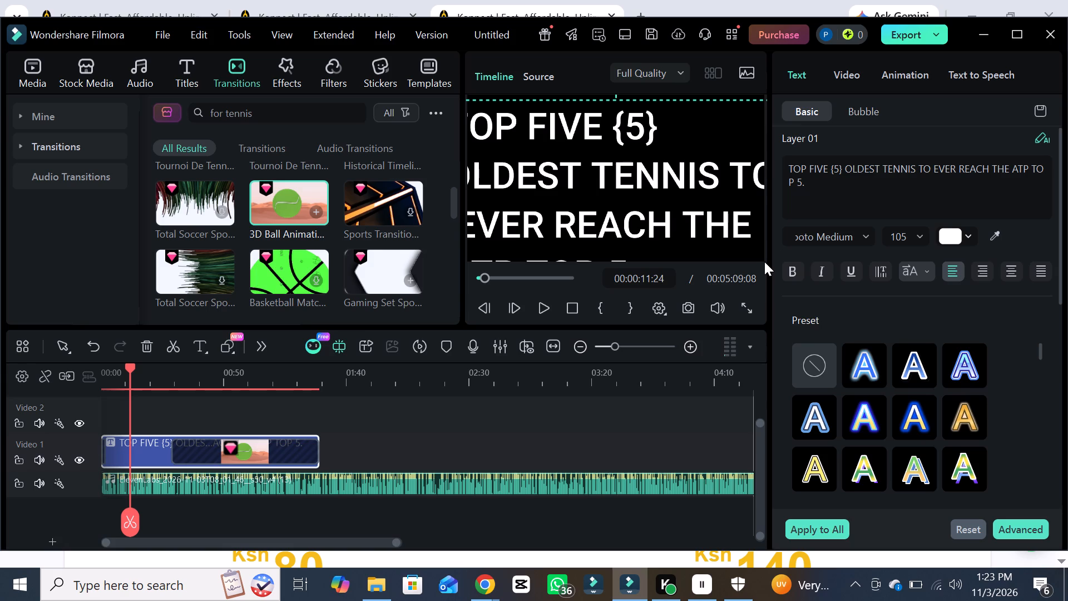
left_click_drag(764, 262, 755, 257)
left_click_drag(757, 257, 765, 257)
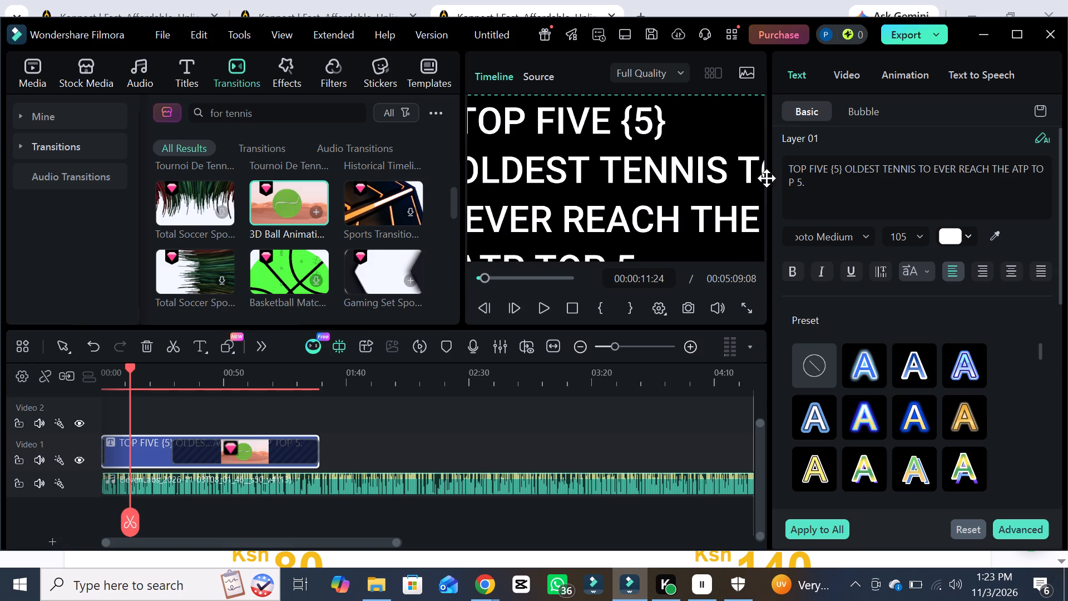
left_click_drag(762, 101, 735, 131)
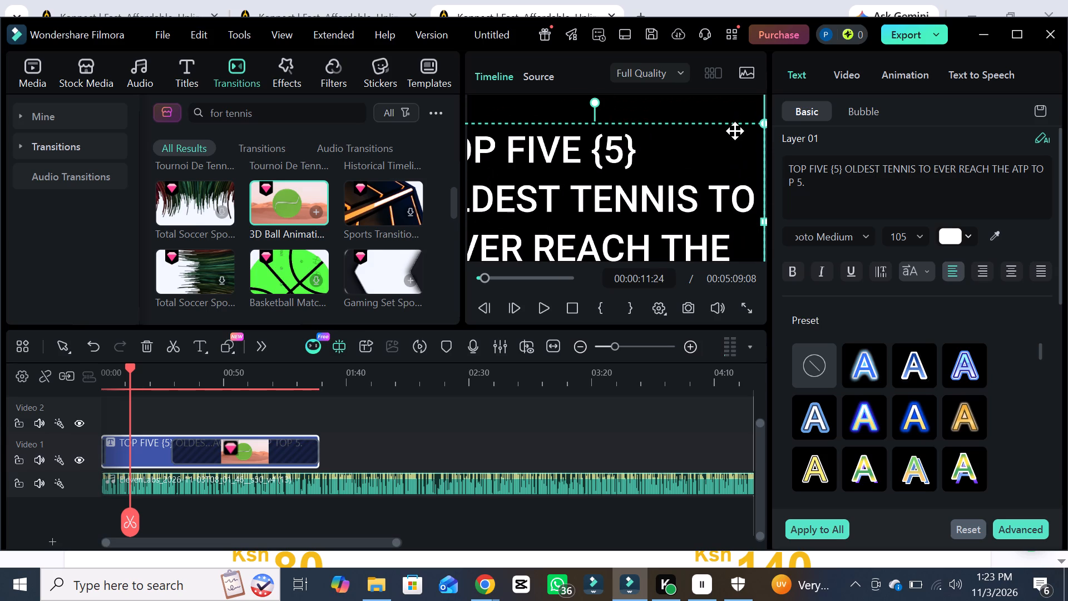
left_click_drag(735, 131, 747, 114)
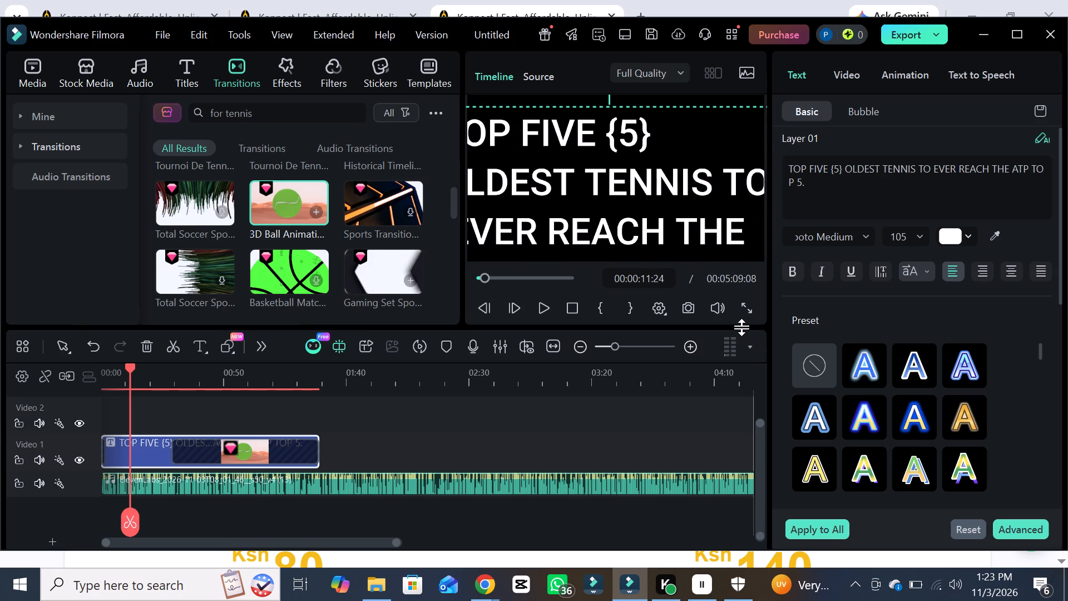
Show the safe zones over the video preview.
right_click(688, 192)
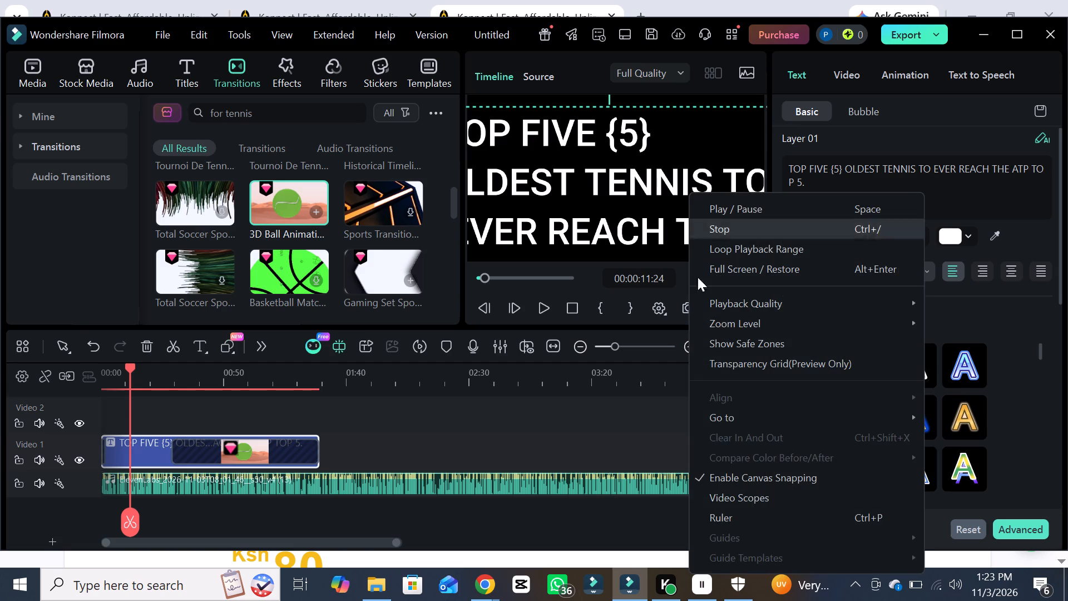
left_click(711, 347)
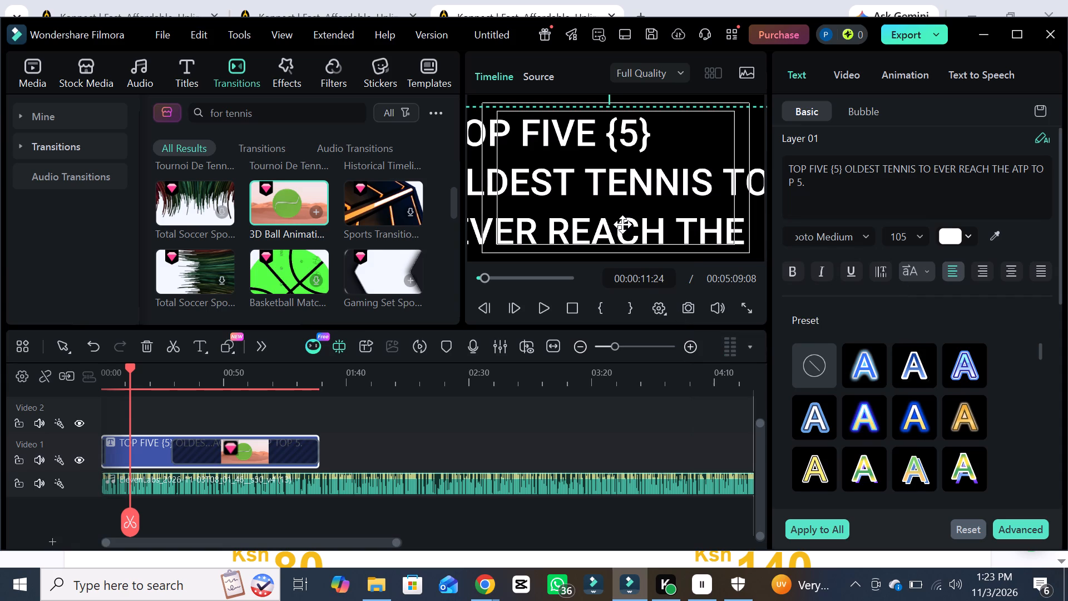
Reposition the opening title against the safe zone guides, aligning its top edge with the inner guide's top line.
left_click_drag(596, 110, 591, 135)
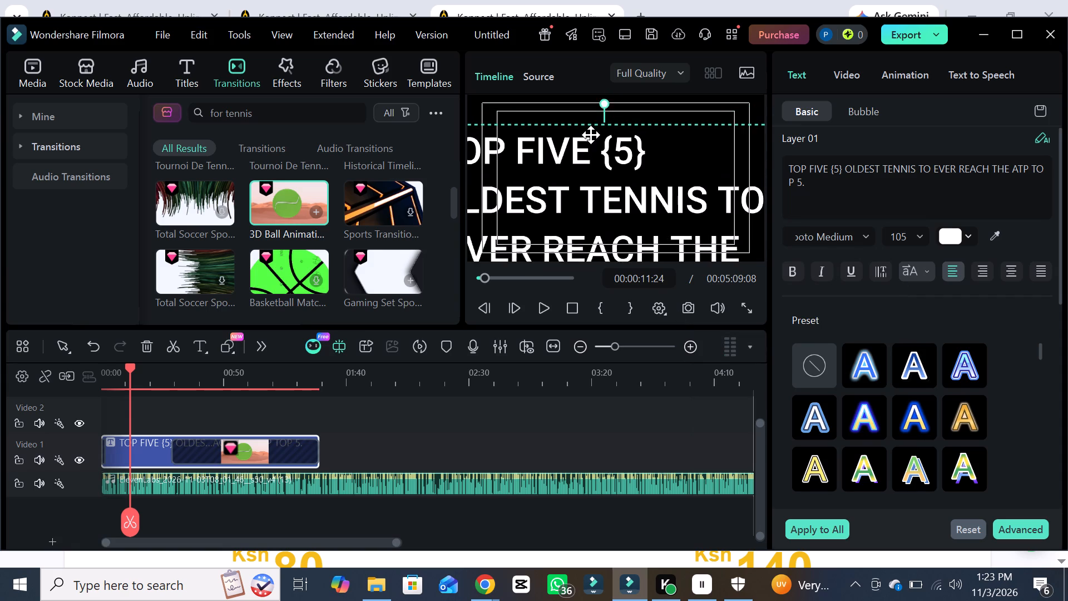
left_click_drag(591, 135, 596, 115)
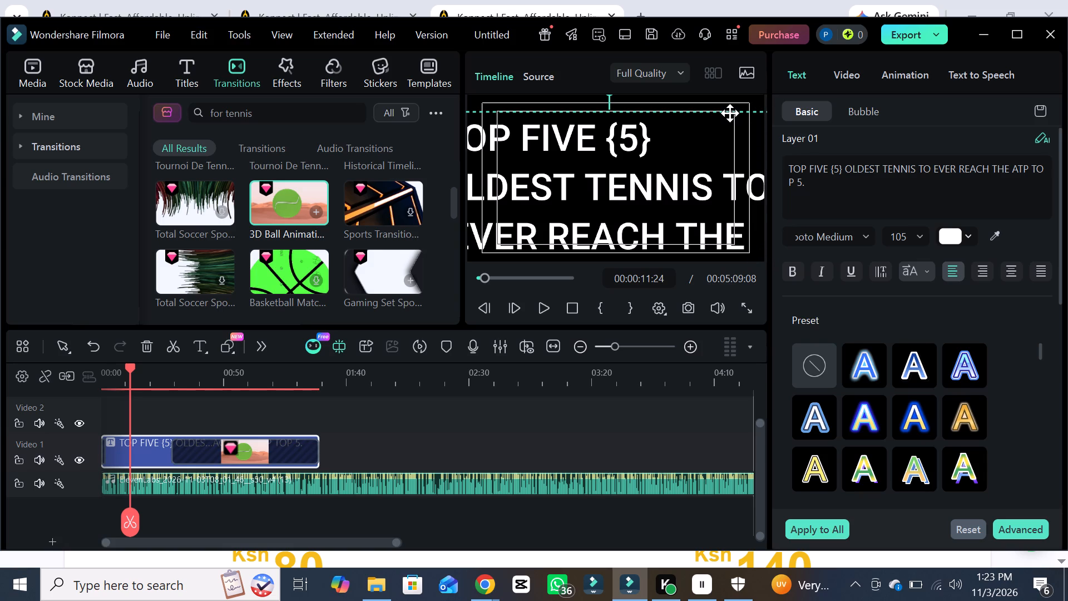
left_click_drag(730, 113, 612, 149)
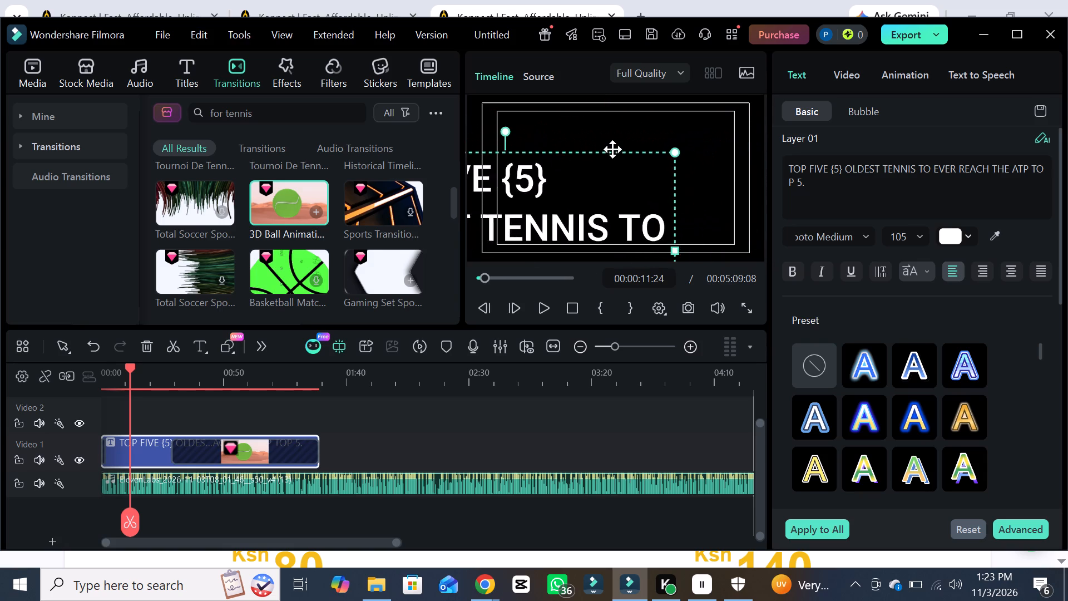
left_click_drag(612, 149, 735, 105)
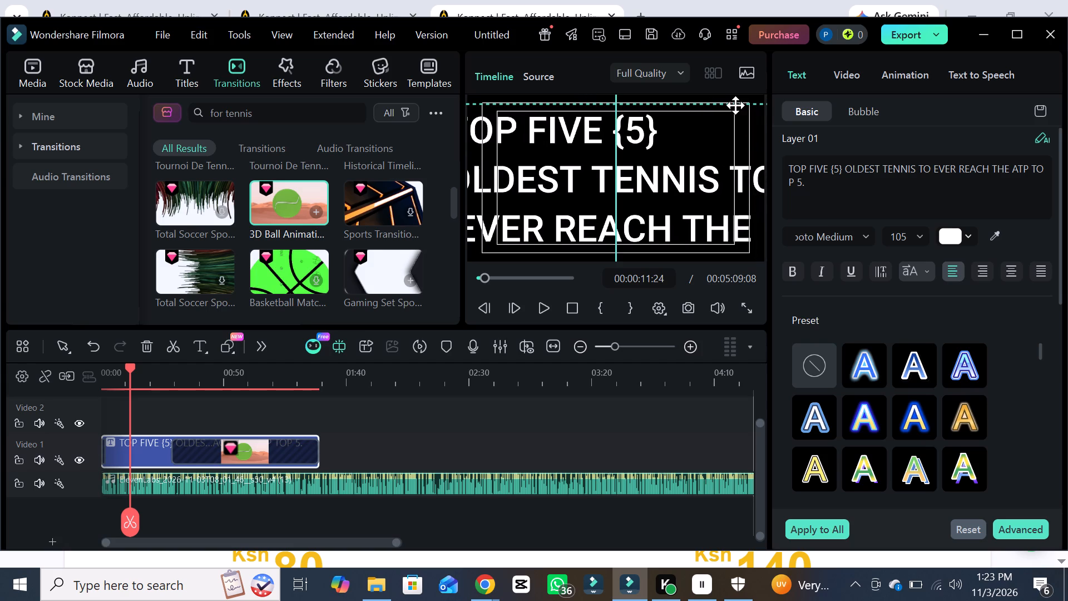
left_click_drag(735, 105, 743, 112)
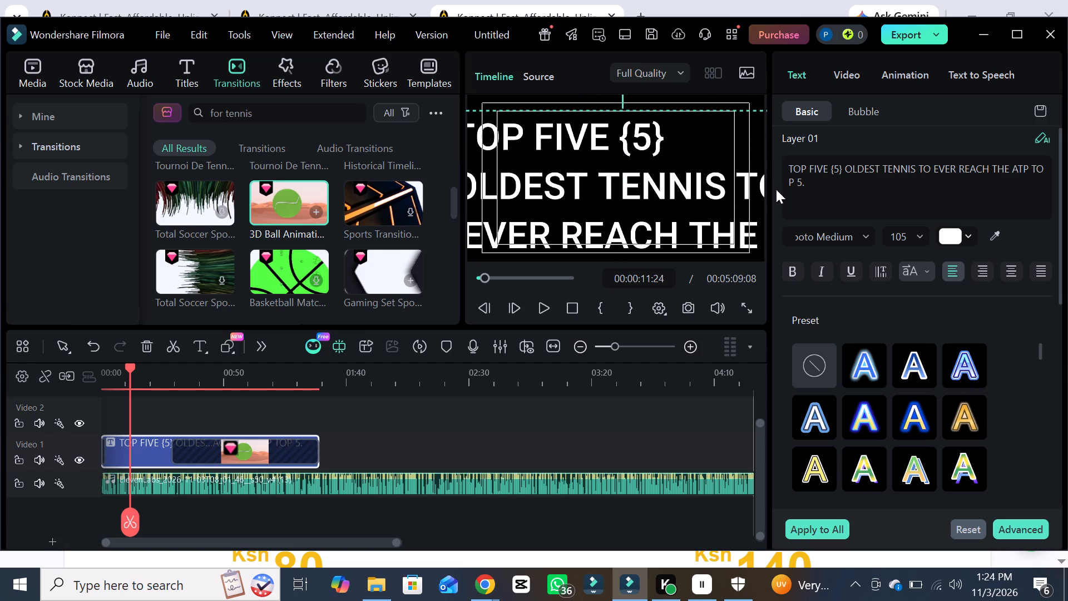
Delete all of the opening title's existing text, leaving its text content empty.
left_click(810, 186)
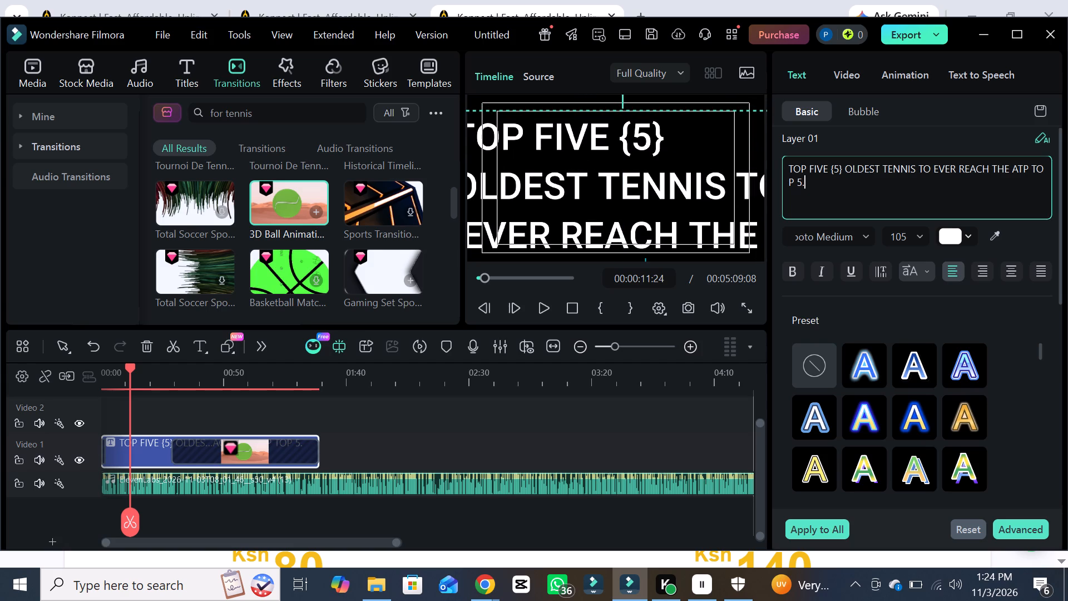
key("BackSpace")
key("BackSpace")
key("BackSpace")
key("BackSpace")
key("BackSpace")
key("BackSpace")
key("BackSpace")
key("BackSpace")
key("BackSpace")
key("BackSpace")
key("BackSpace")
key("BackSpace")
key("BackSpace")
key("BackSpace")
key("BackSpace")
key("BackSpace")
key("BackSpace")
key("BackSpace")
key("BackSpace")
key("BackSpace")
key("BackSpace")
key("BackSpace")
key("BackSpace")
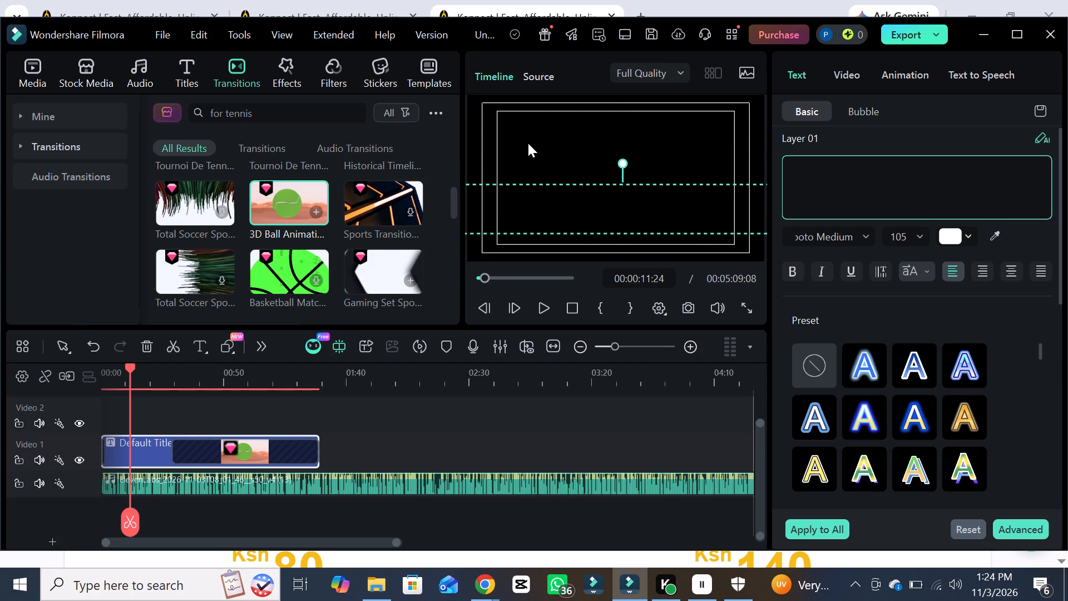
Retype the opening title's text from scratch, starting with T.
left_click_drag(503, 143, 615, 165)
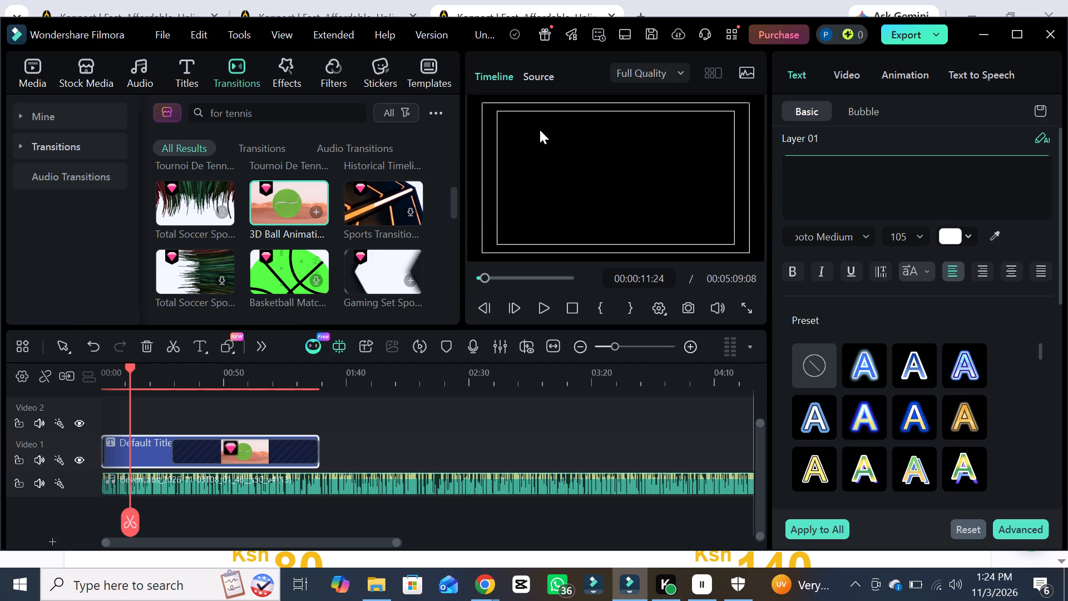
left_click_drag(538, 130, 814, 171)
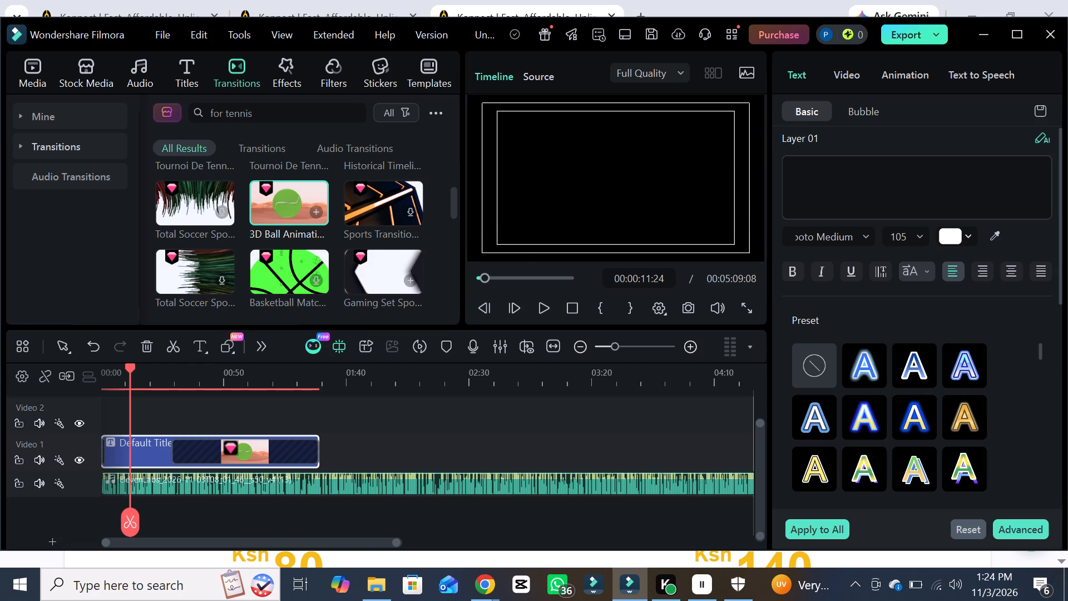
left_click(790, 166)
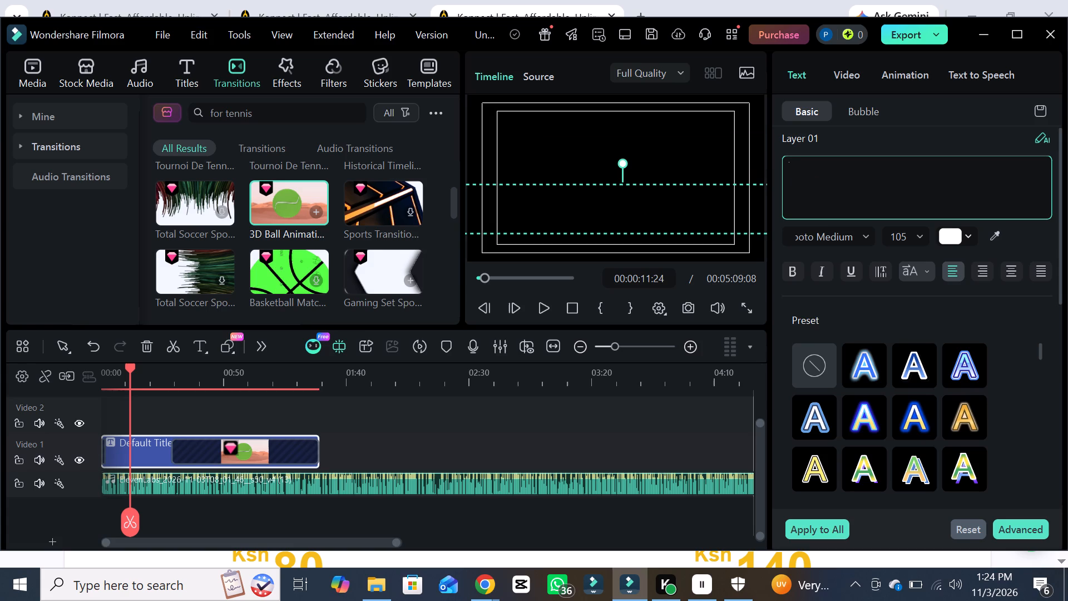
key("t")
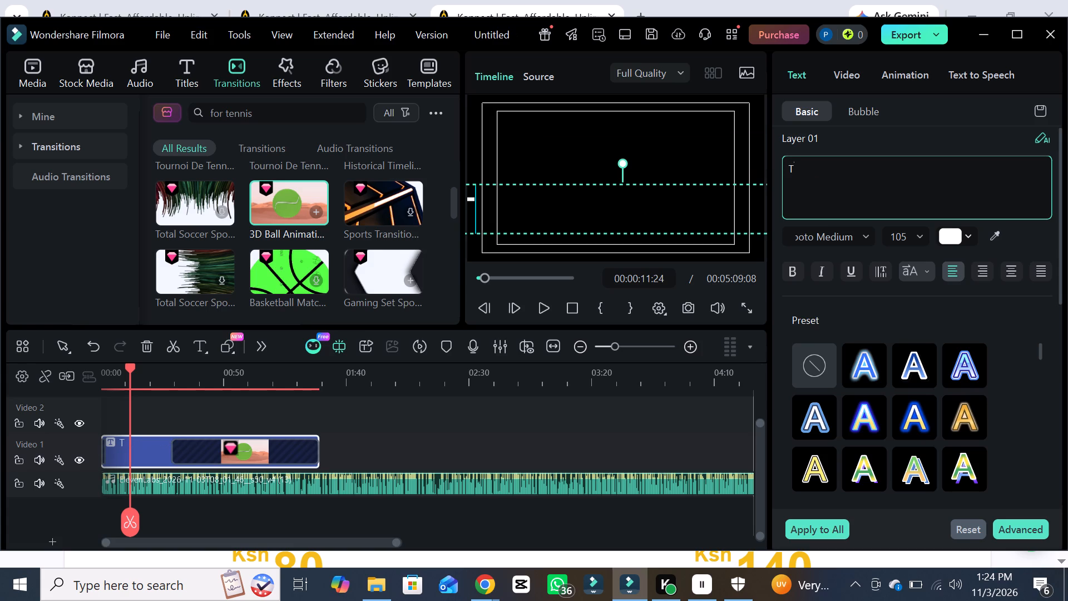
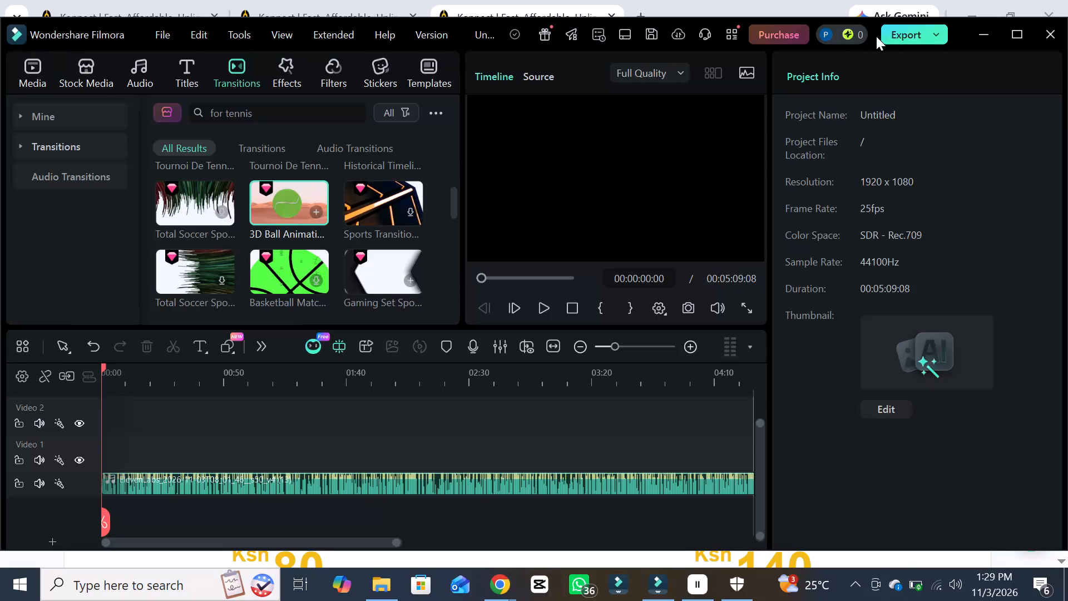
left_click(976, 37)
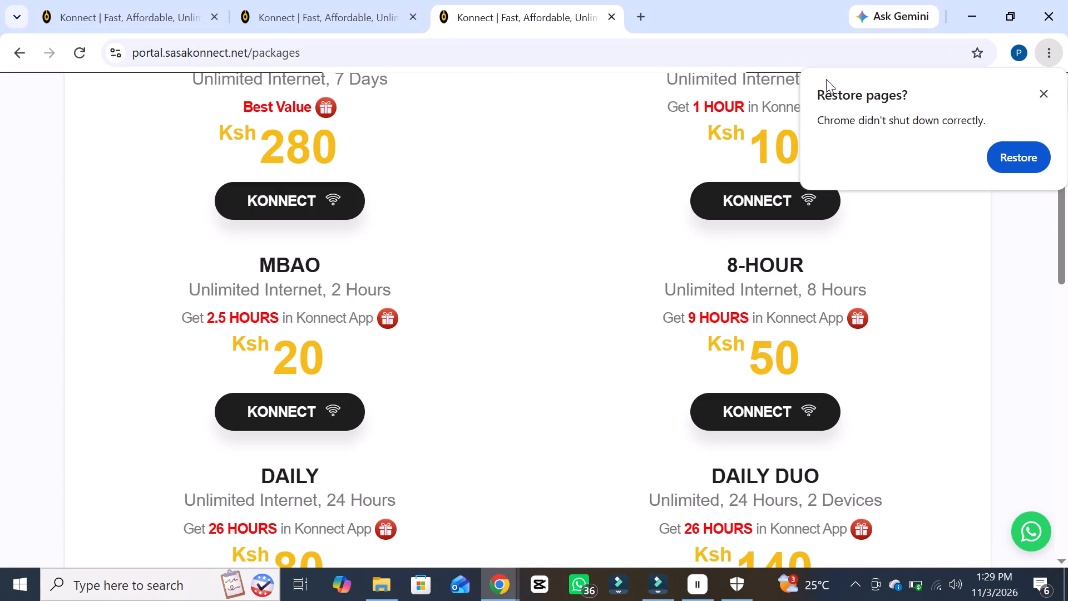
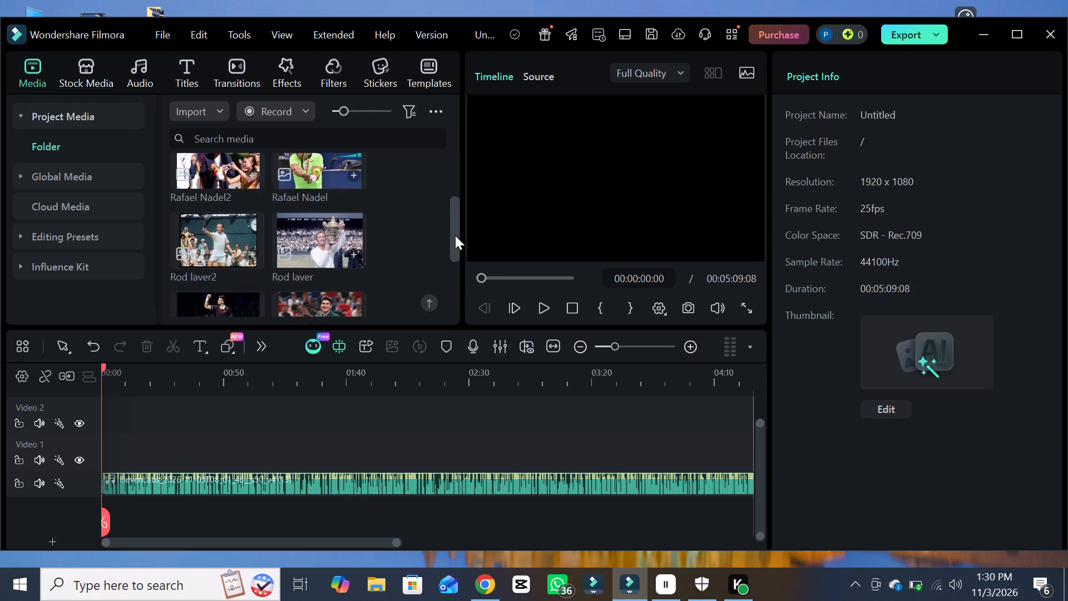
Play the imported ElevenLabs narration from the start of the timeline to review its opening.
left_click_drag(455, 235, 455, 234)
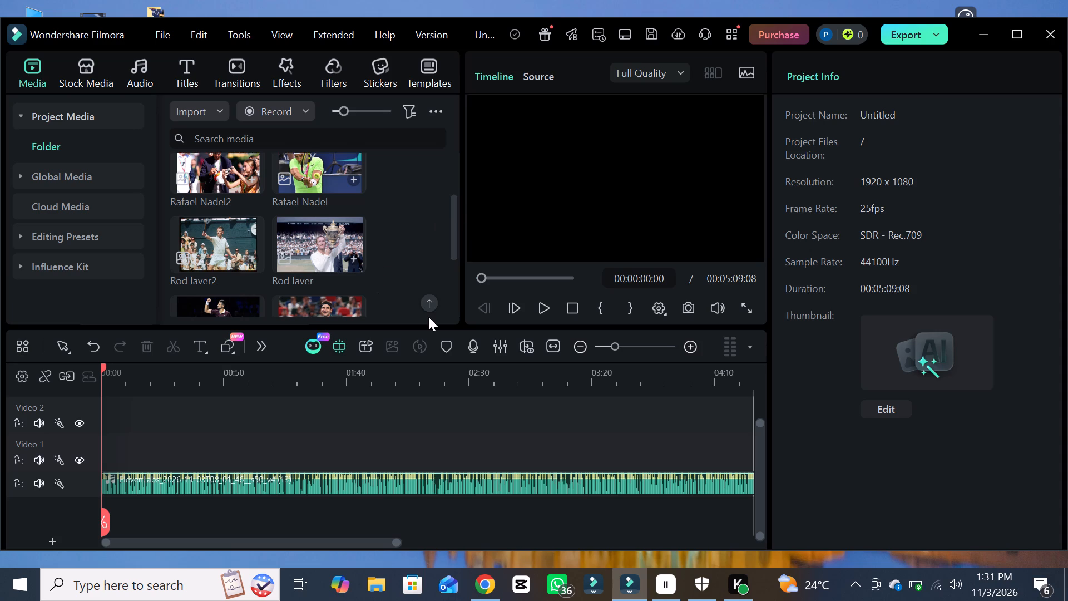
left_click(541, 309)
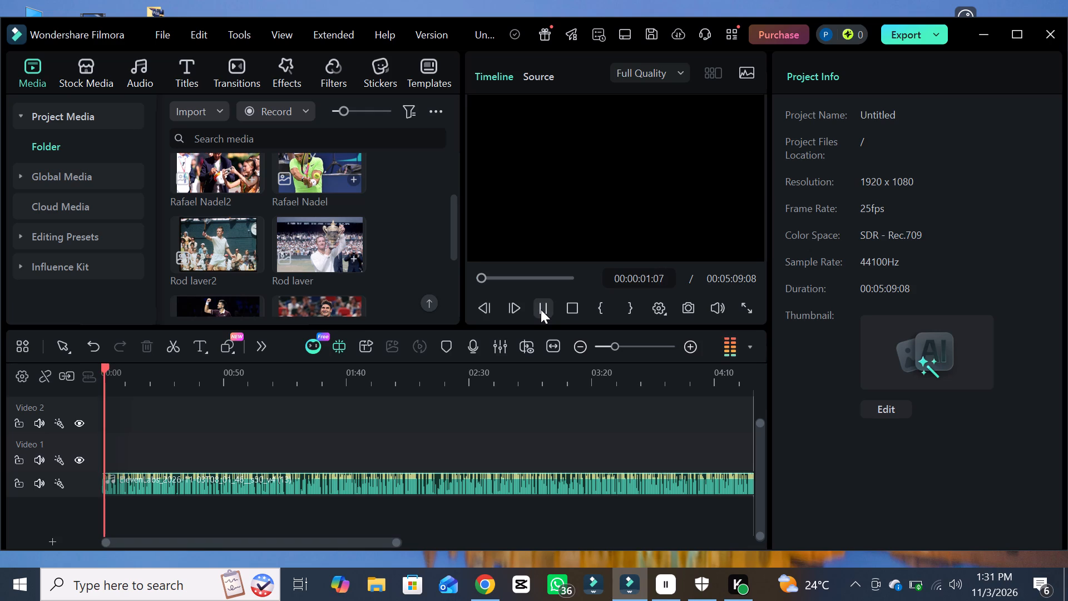
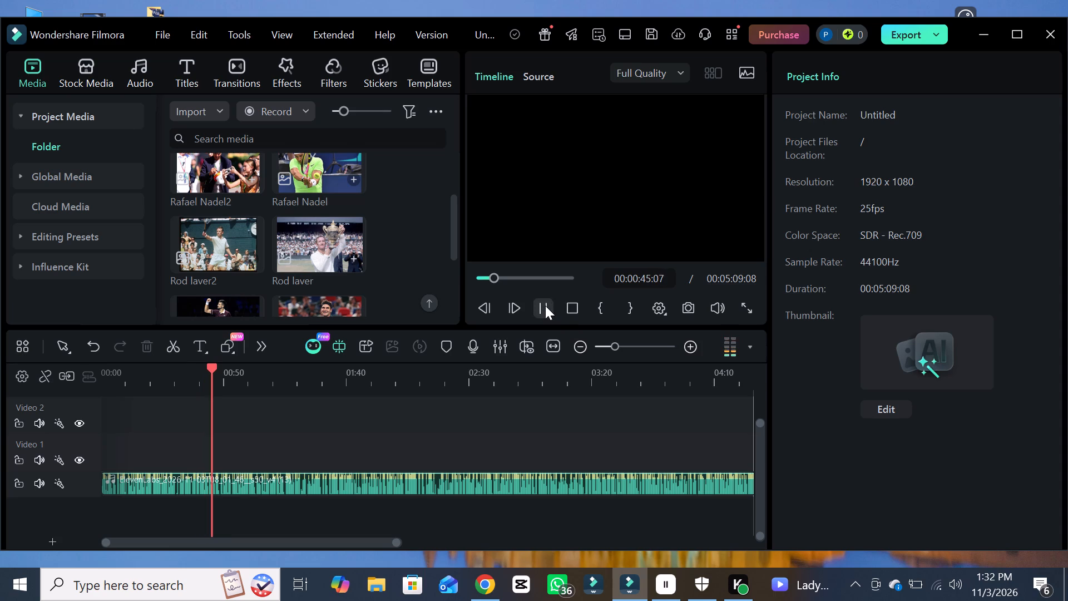
left_click(545, 306)
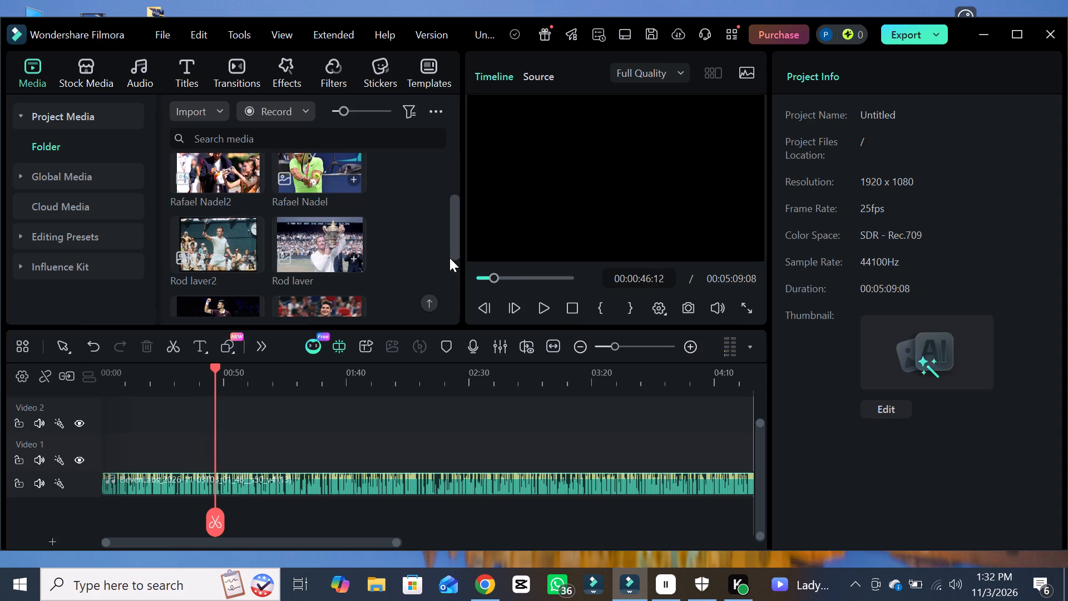
left_click_drag(350, 178, 299, 394)
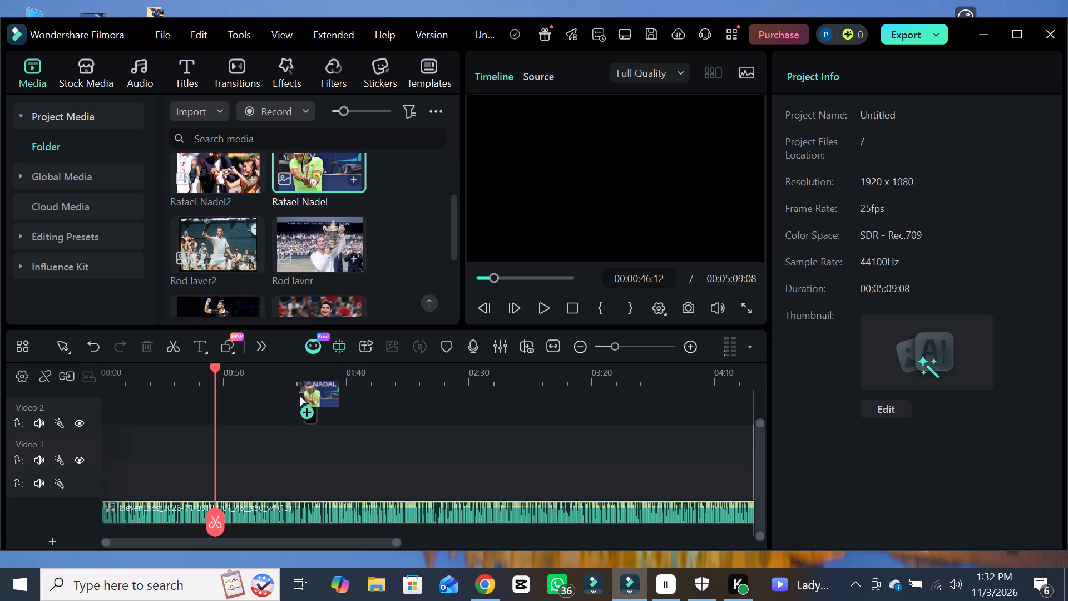
left_click_drag(299, 394, 263, 451)
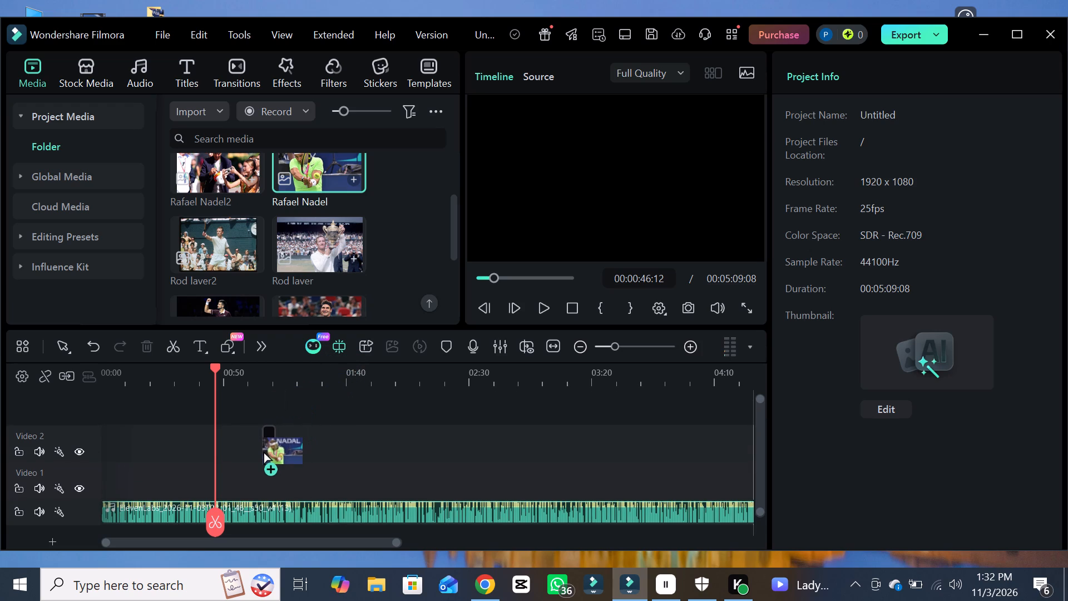
left_click_drag(263, 451, 227, 486)
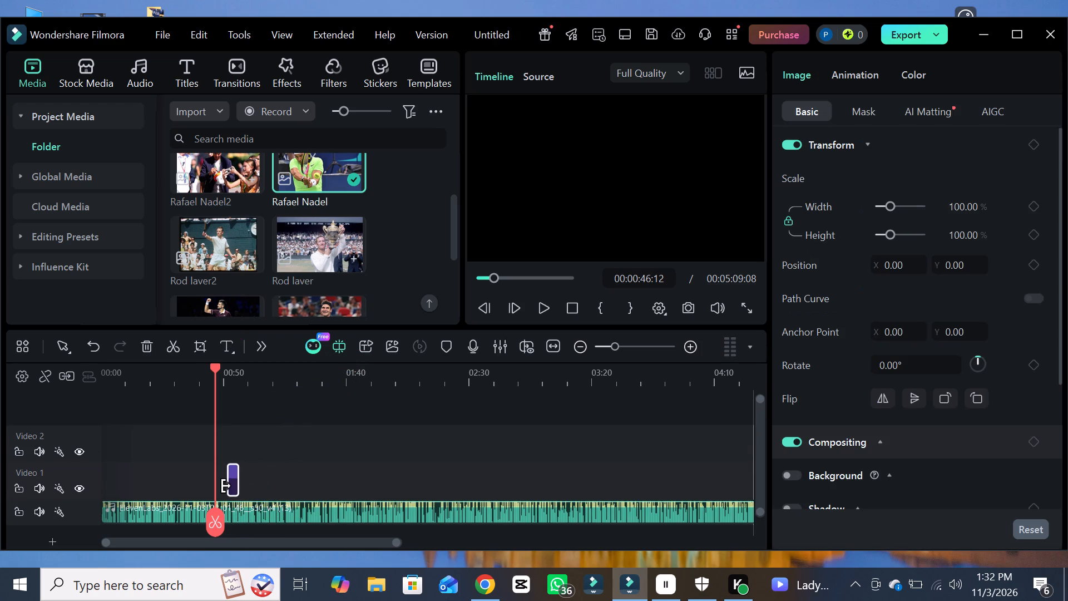
left_click_drag(239, 484, 312, 482)
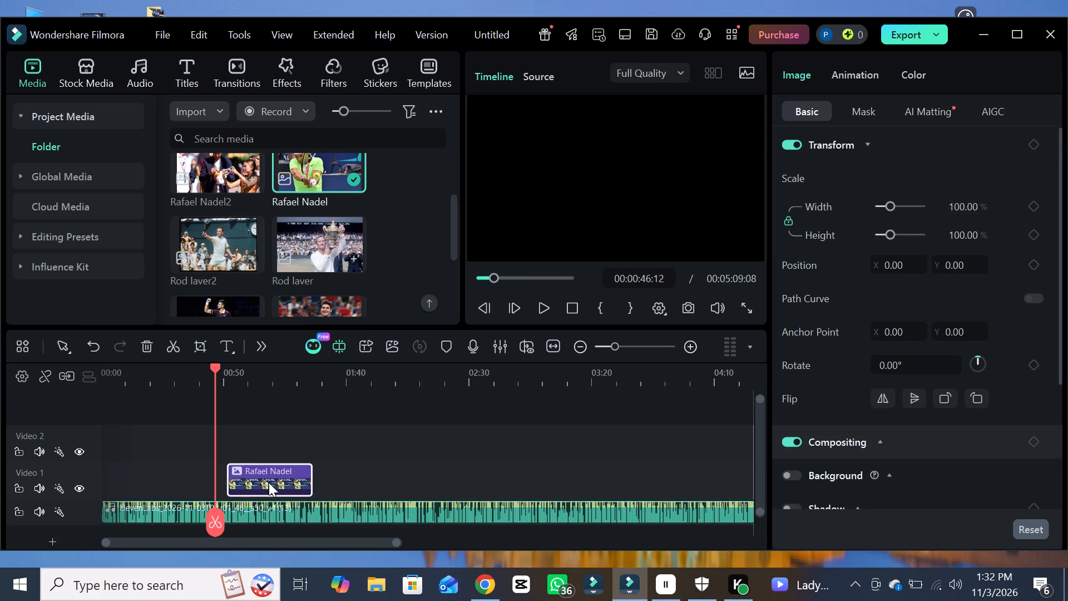
left_click(229, 480)
left_click_drag(230, 480, 219, 481)
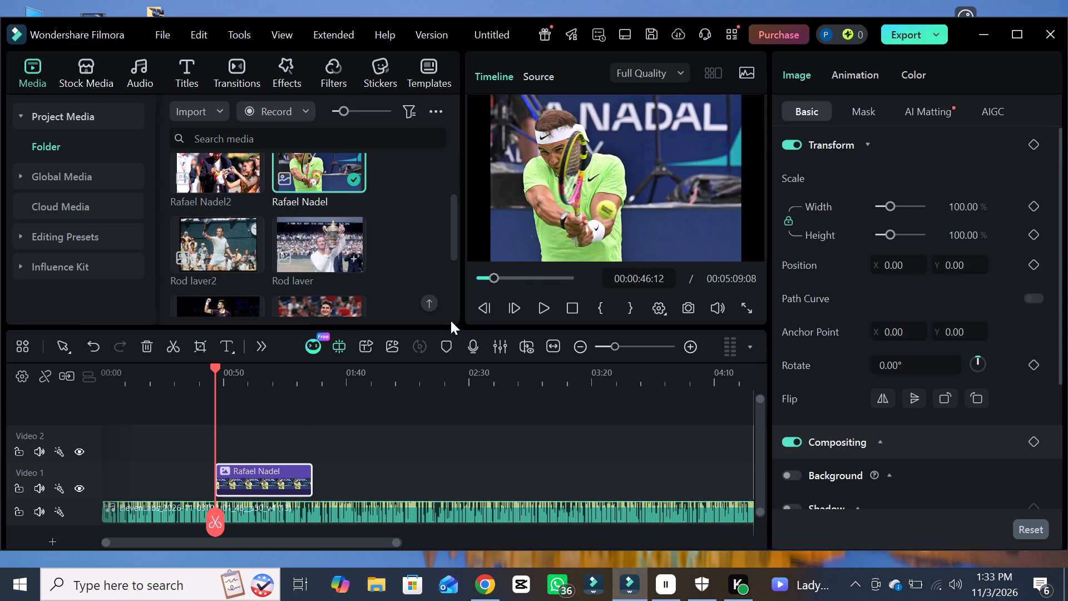
Fit the Rafael Nadel clip's end to its narration section, ending it at about 00:01:31:04, and replay that passage to check.
left_click(546, 307)
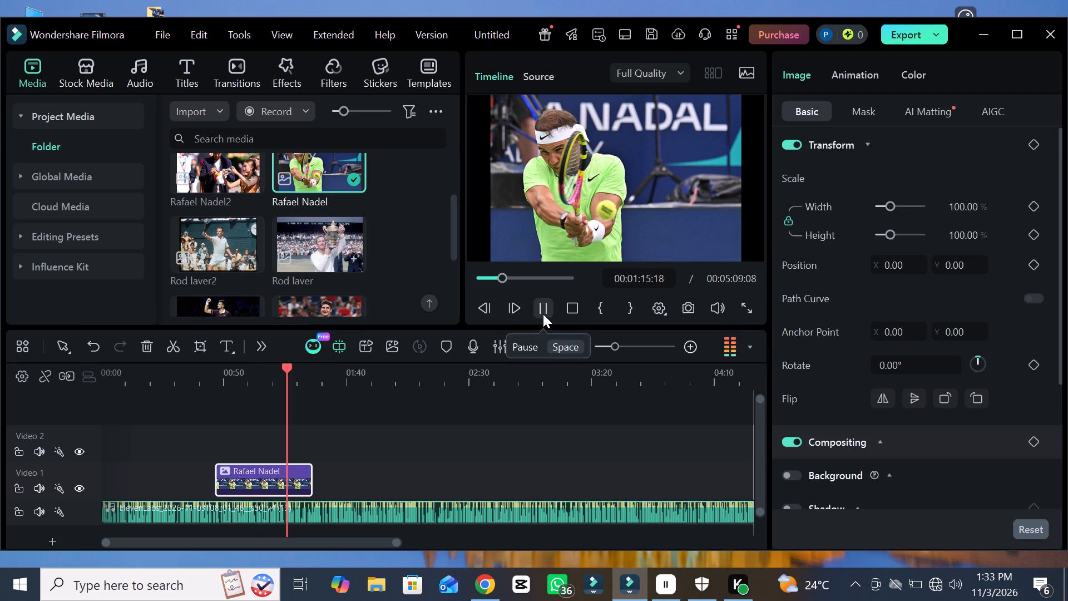
left_click(543, 314)
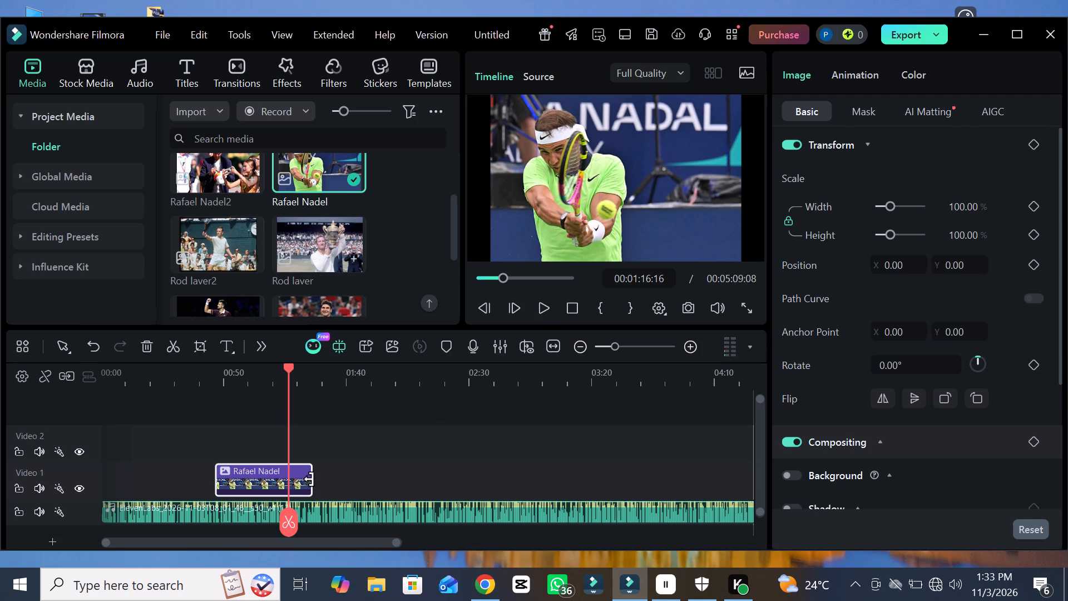
left_click_drag(309, 479, 353, 481)
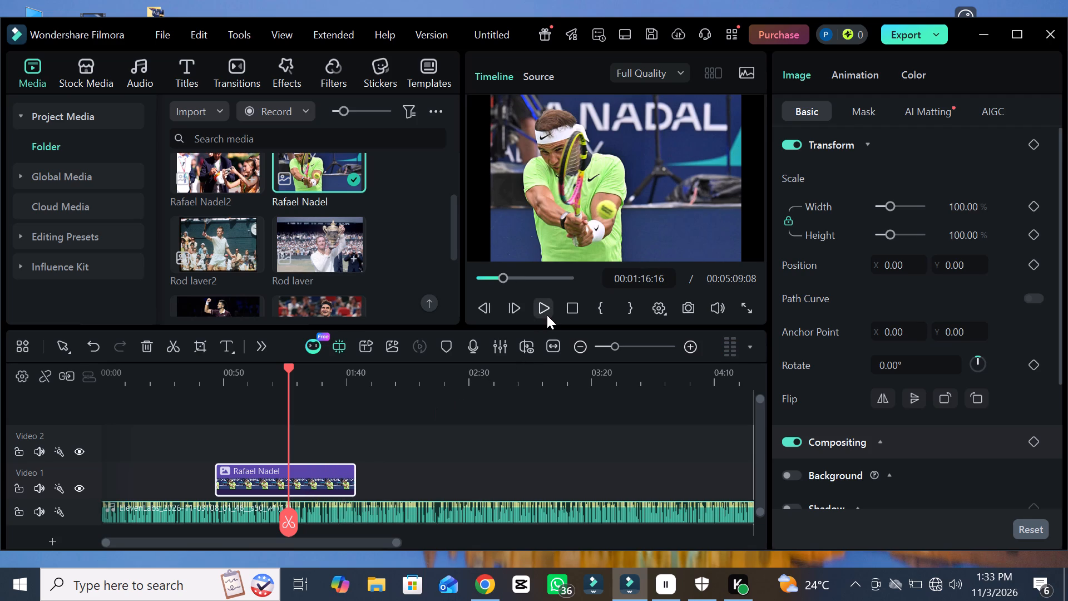
left_click(547, 315)
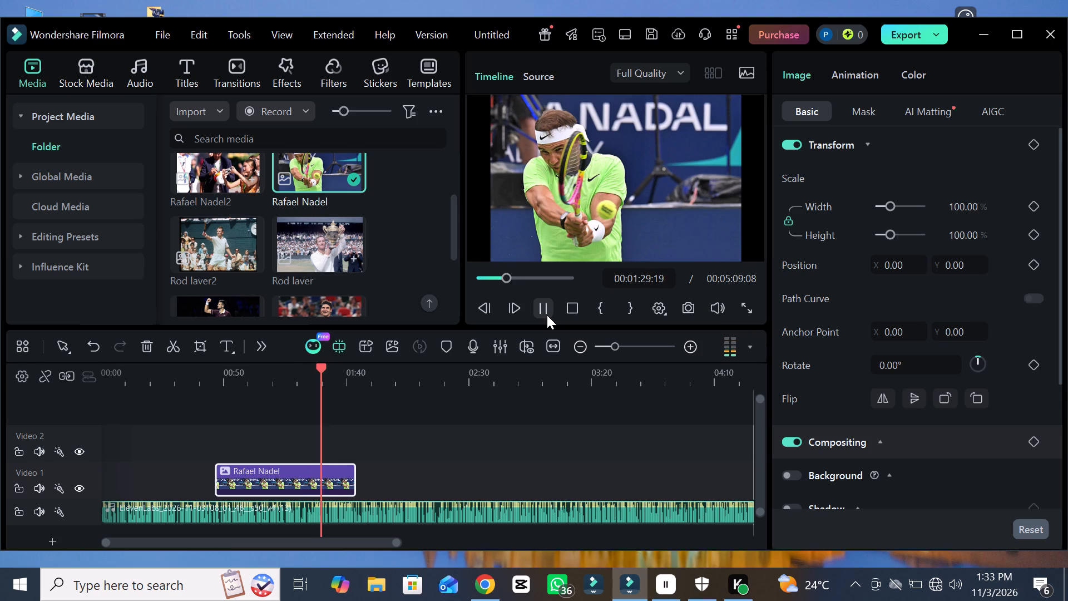
left_click(547, 315)
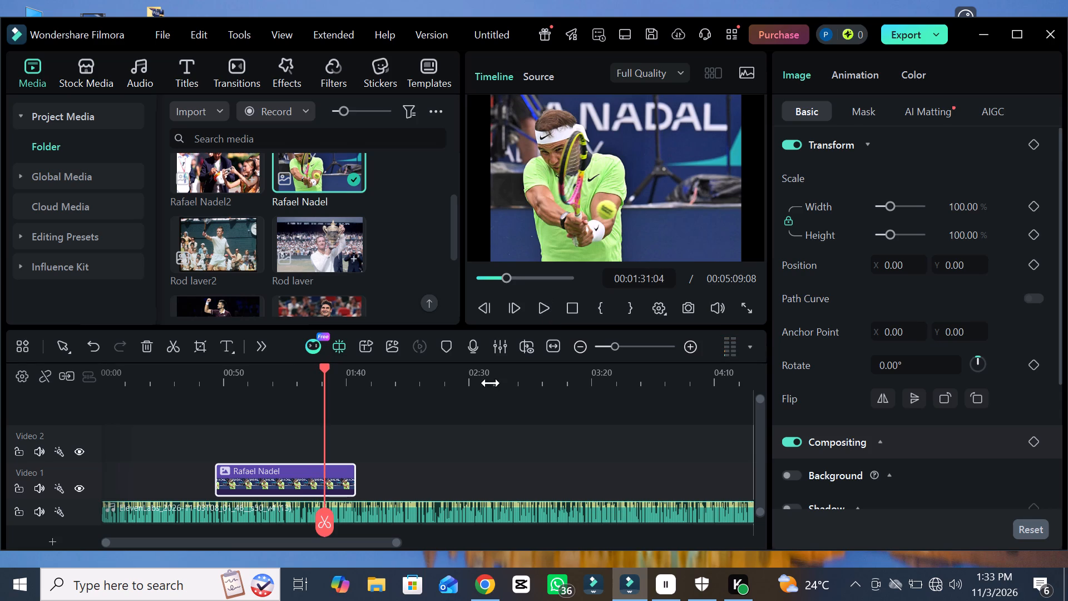
left_click_drag(353, 491, 342, 491)
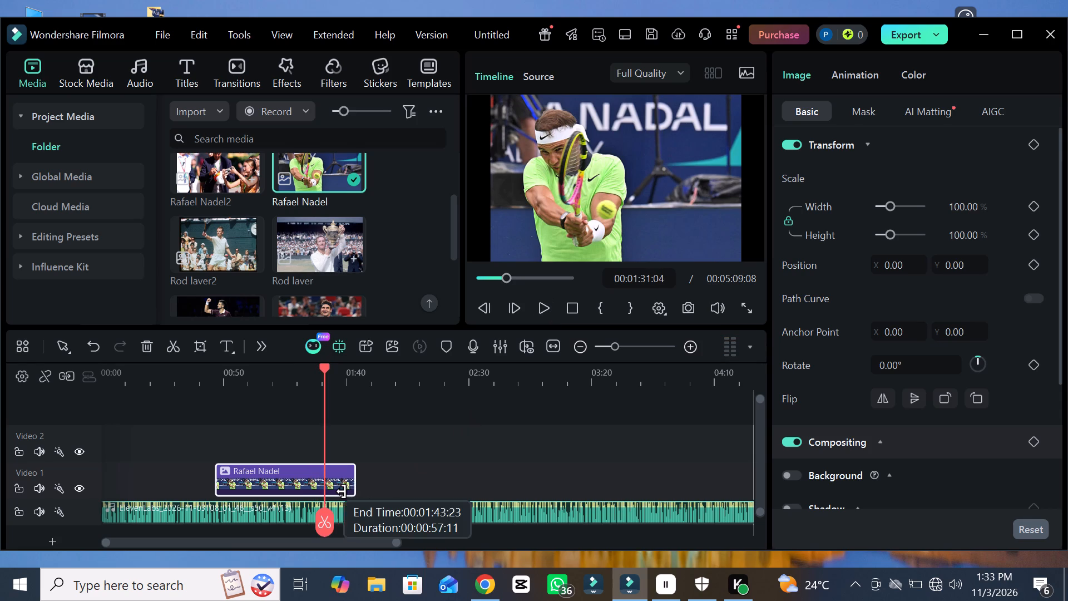
left_click_drag(342, 491, 326, 494)
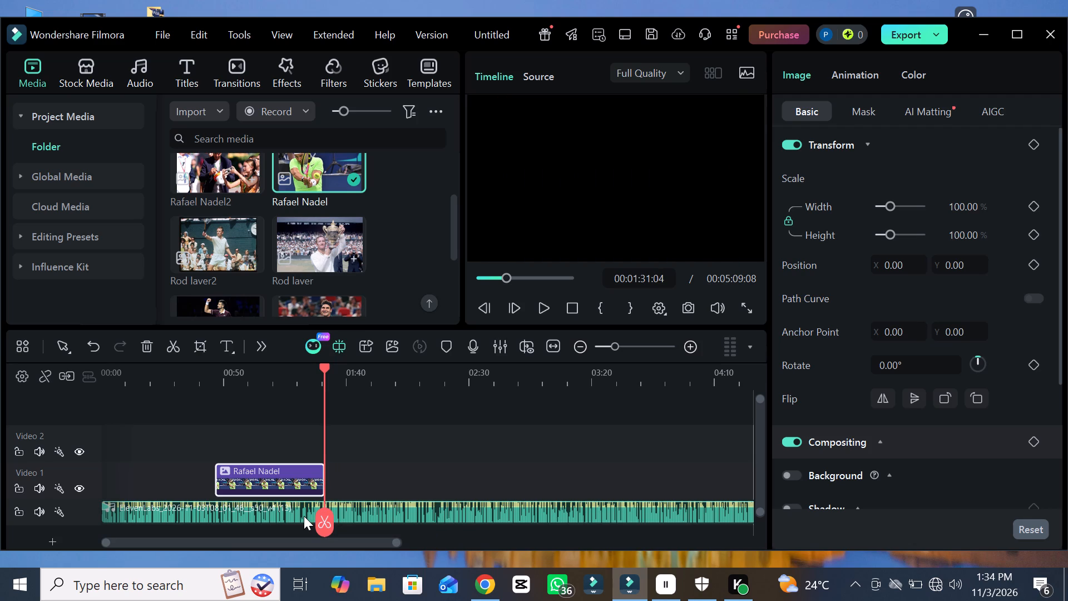
left_click_drag(317, 524, 304, 526)
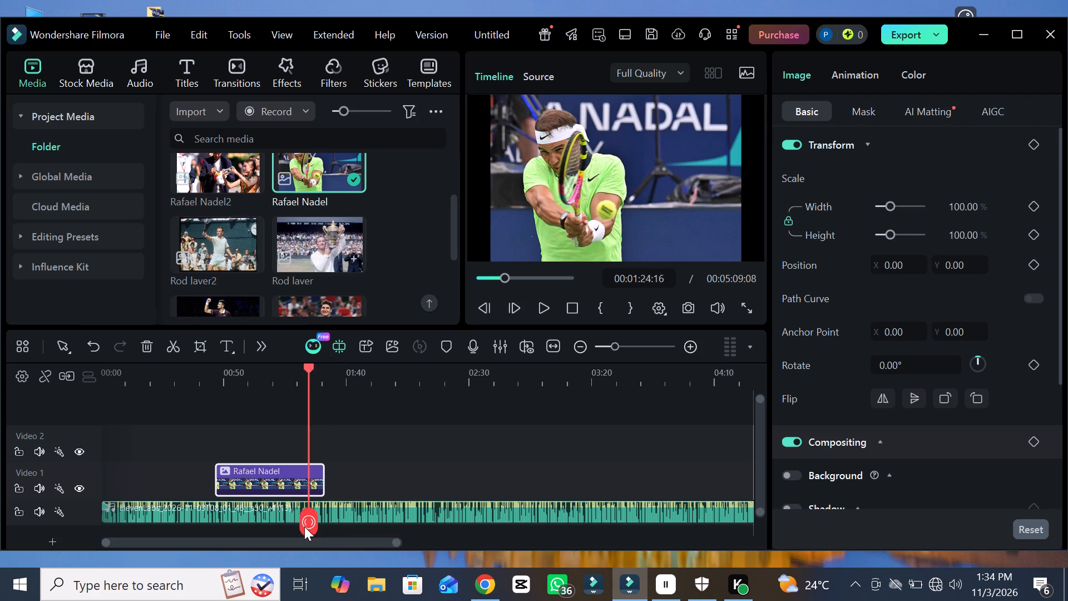
left_click_drag(304, 526, 301, 526)
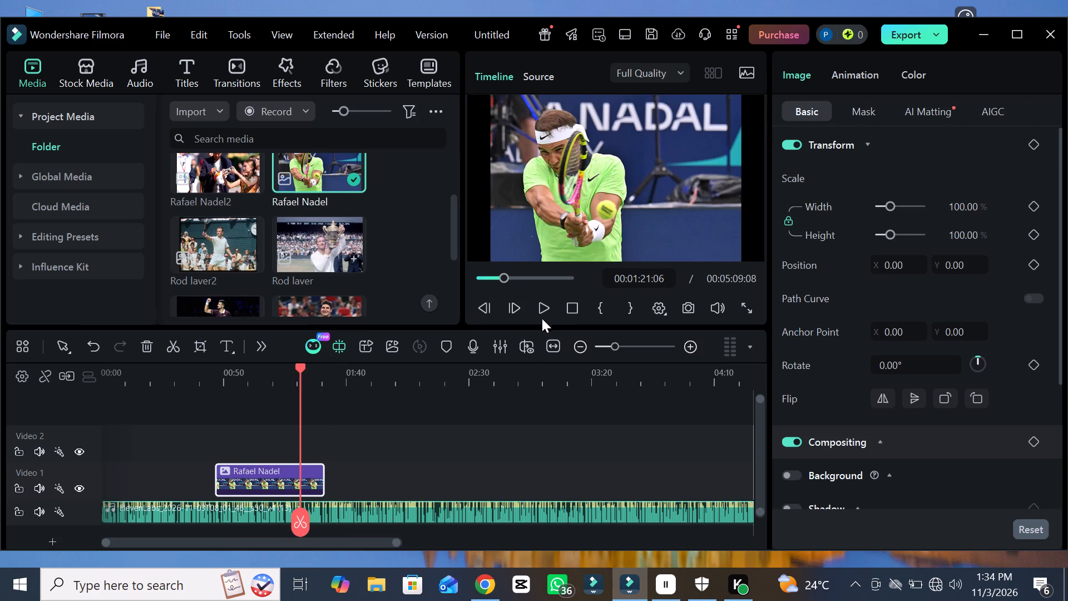
left_click(544, 315)
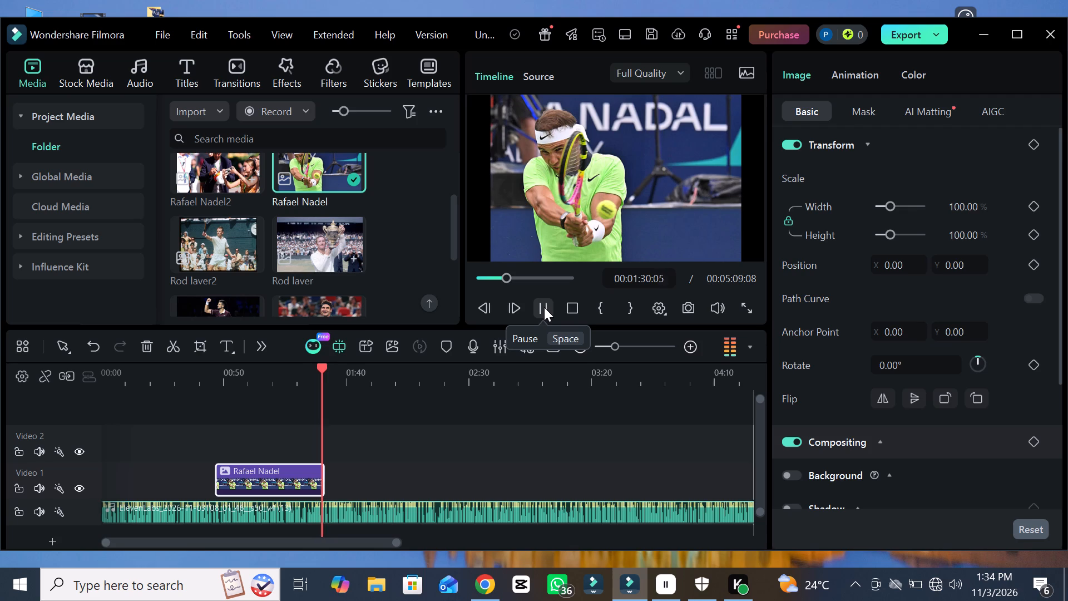
left_click(544, 307)
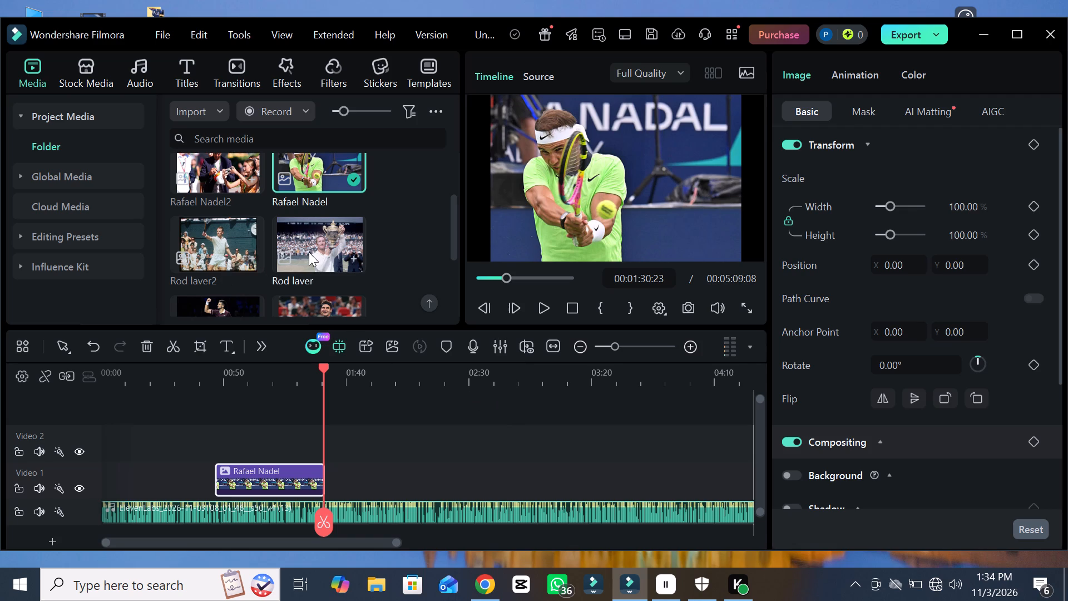
Place the Rod laver photo on Video 1 directly after the Rafael Nadel clip, extended to about 35 seconds.
left_click_drag(309, 252, 329, 472)
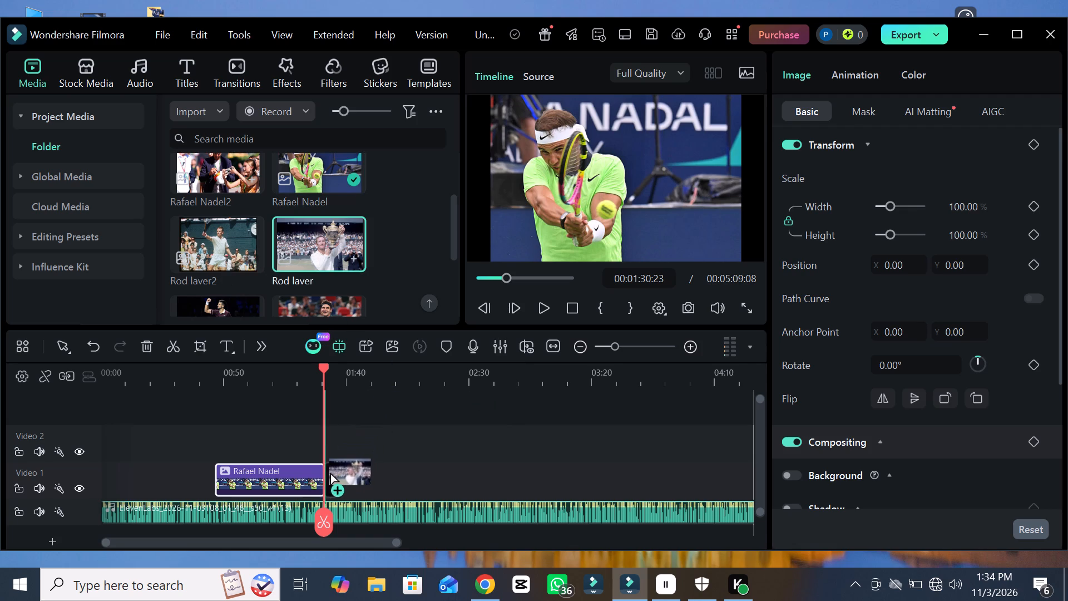
left_click_drag(329, 472, 328, 524)
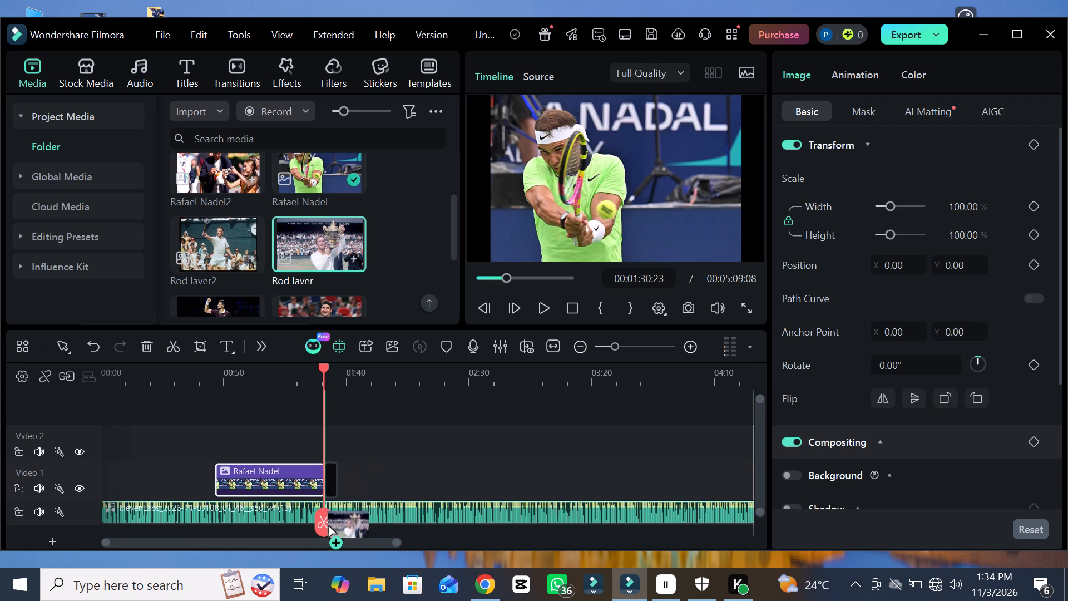
left_click_drag(328, 524, 329, 477)
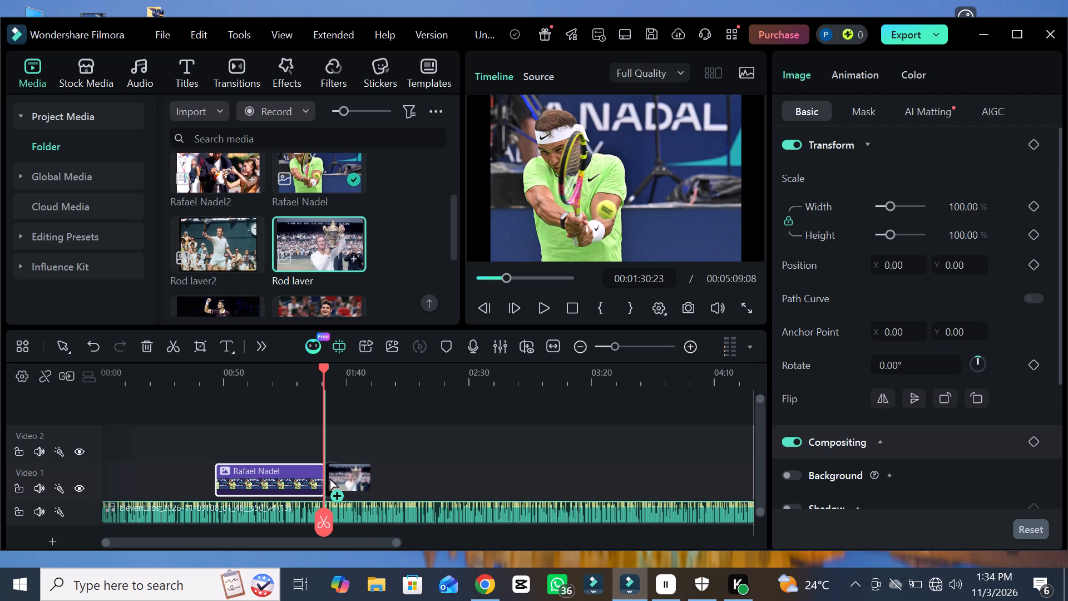
left_click_drag(329, 477, 328, 479)
left_click_drag(335, 481, 406, 485)
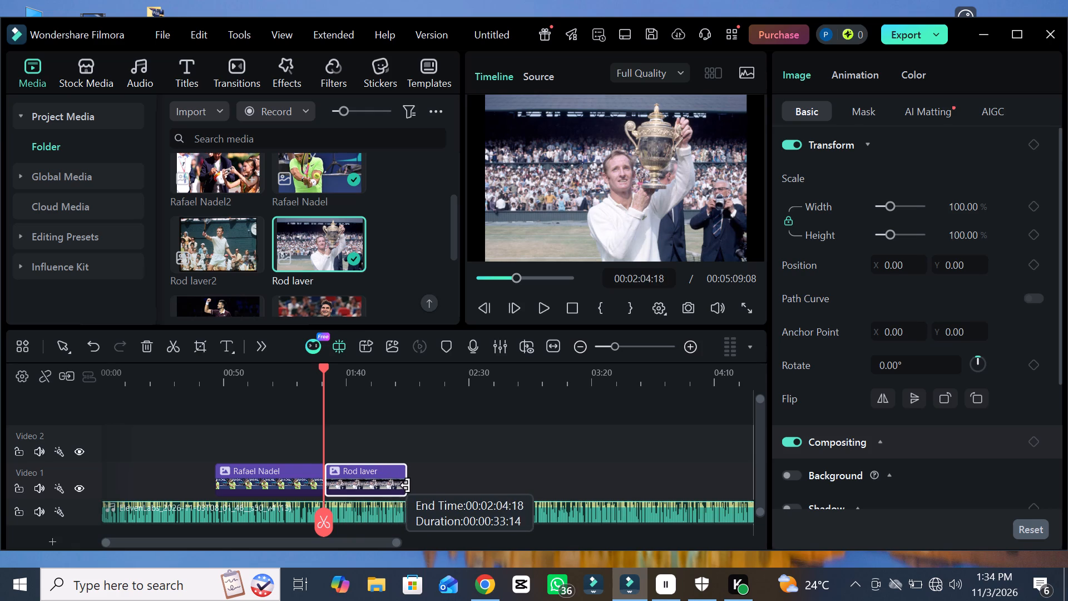
left_click_drag(406, 485, 408, 486)
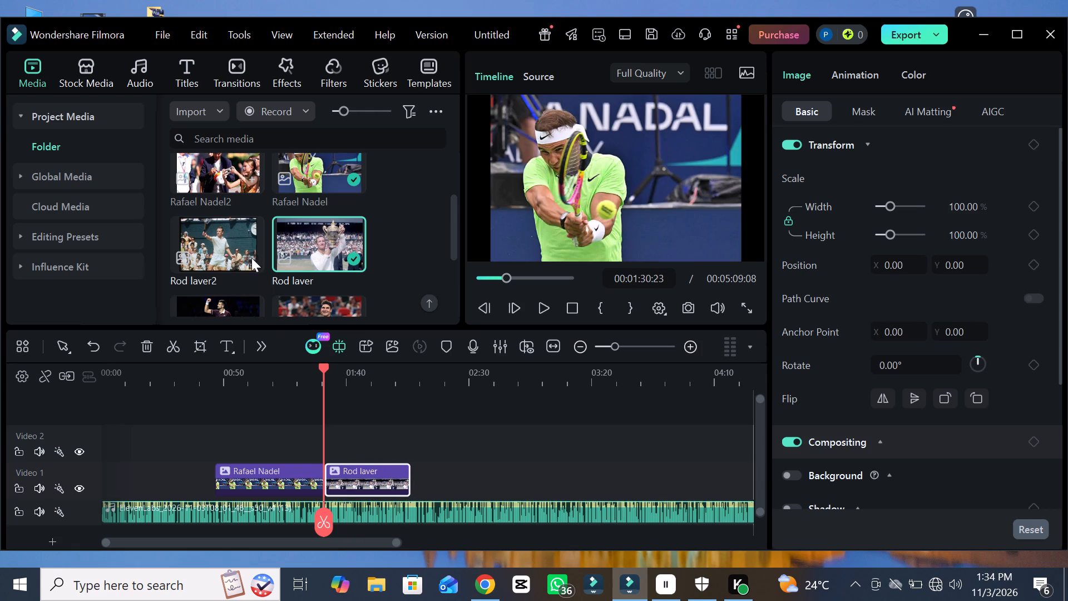
Place the Rod laver2 photo on Video 1 directly after the Rod laver clip, extended to about 30 seconds.
left_click_drag(240, 248, 241, 251)
left_click_drag(241, 251, 413, 487)
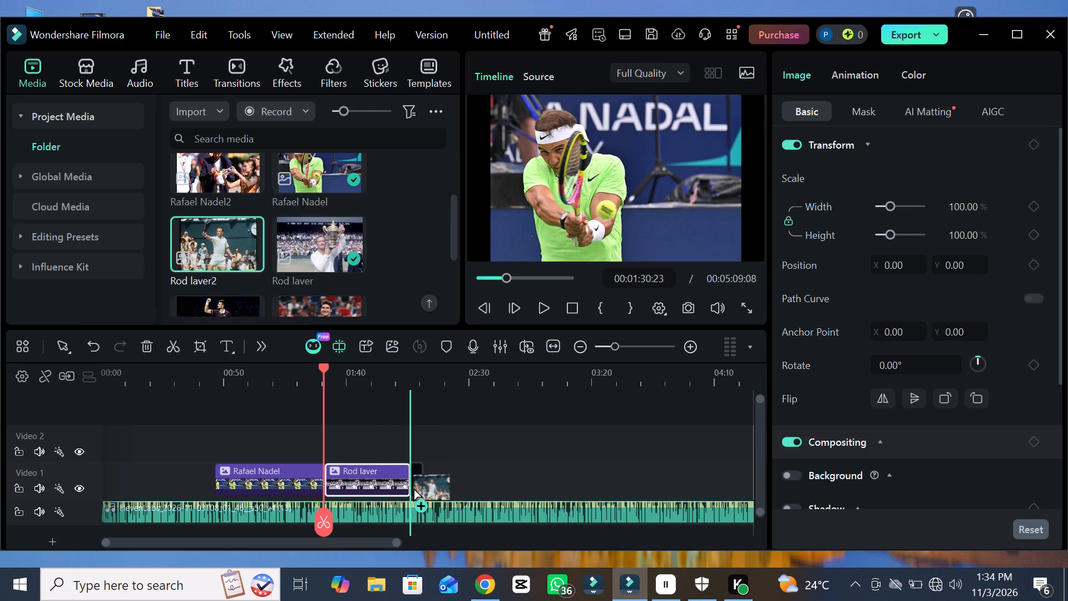
left_click_drag(413, 487, 409, 480)
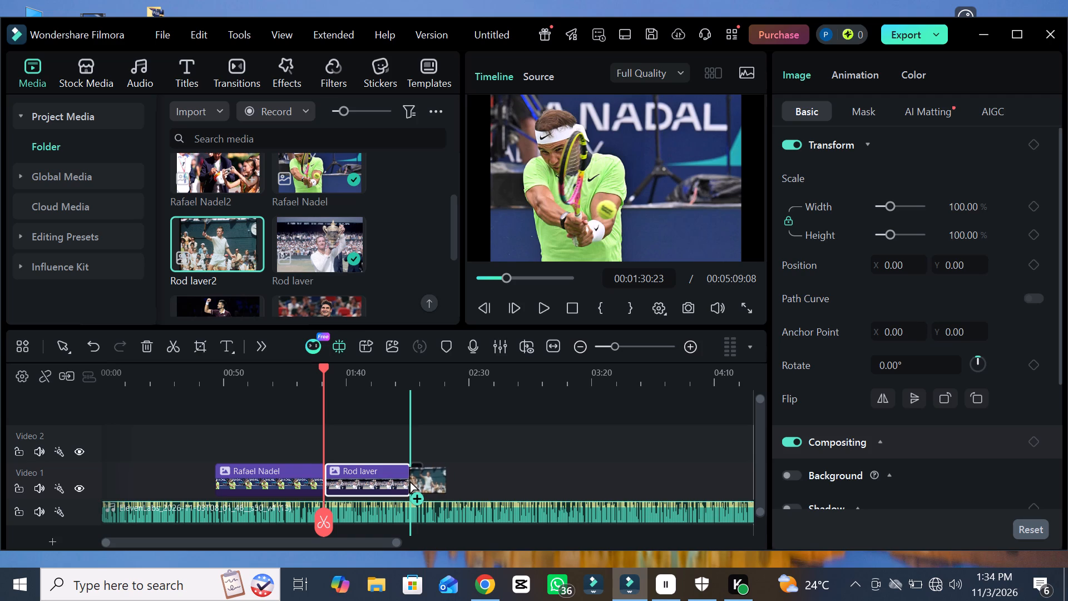
left_click_drag(409, 480, 411, 477)
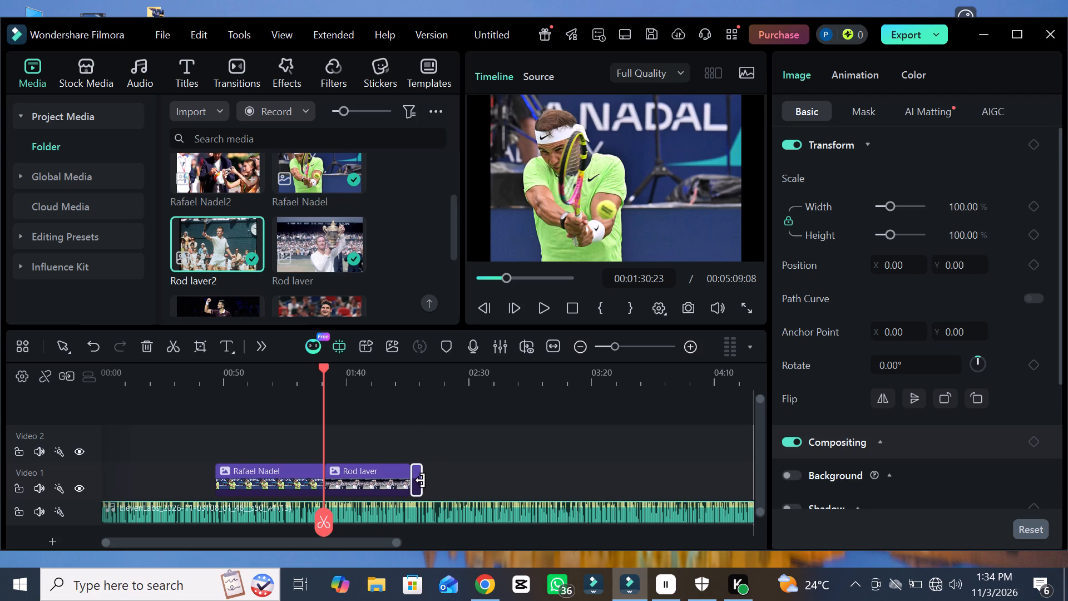
left_click_drag(421, 480, 483, 482)
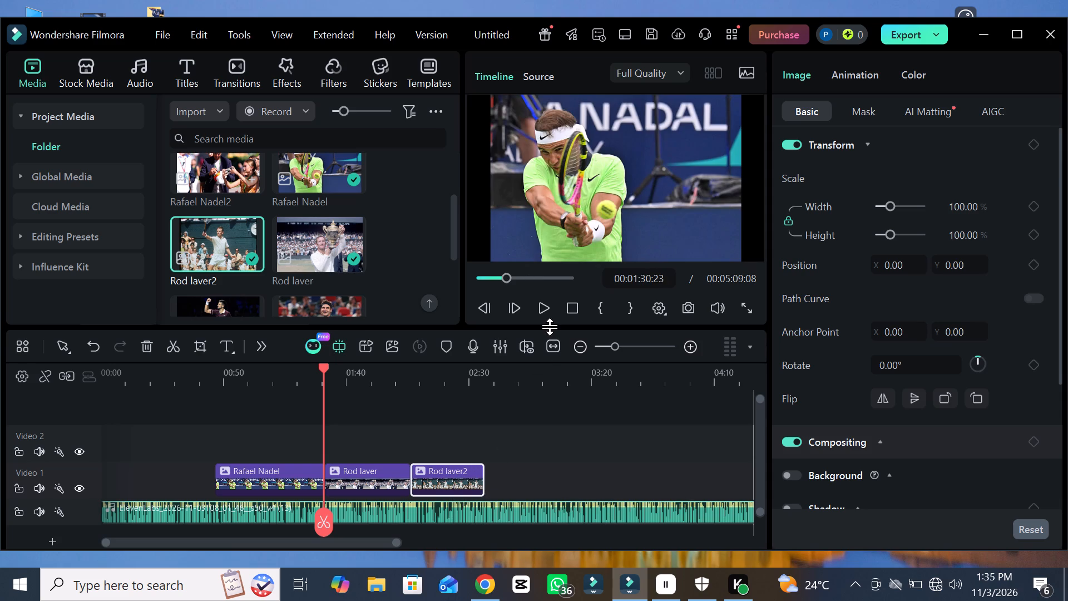
Play the narration from the start of the Rod laver clip to check its timing against the photos.
left_click(545, 312)
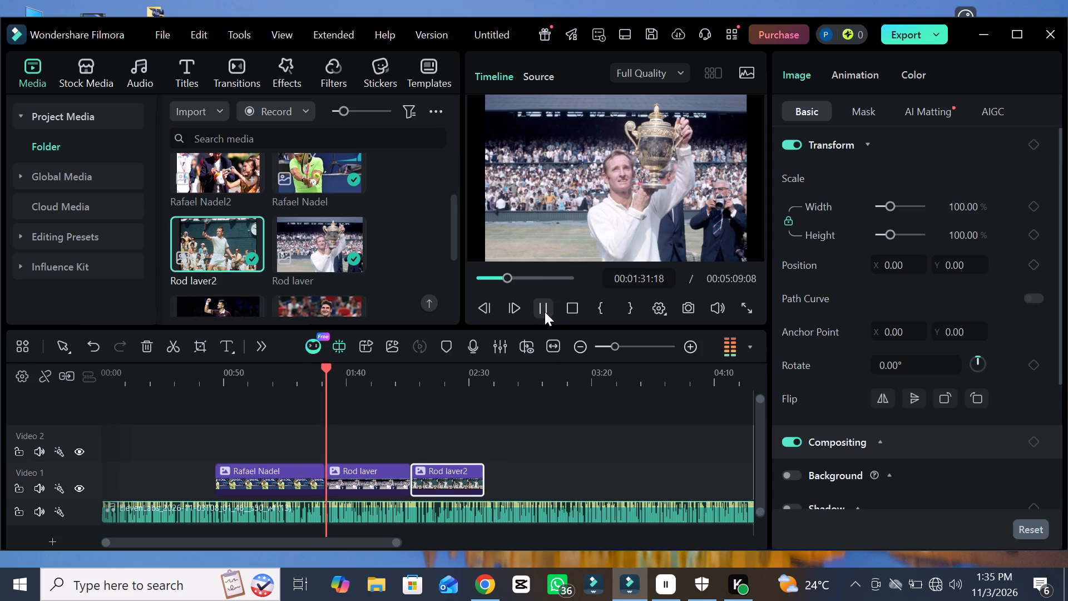
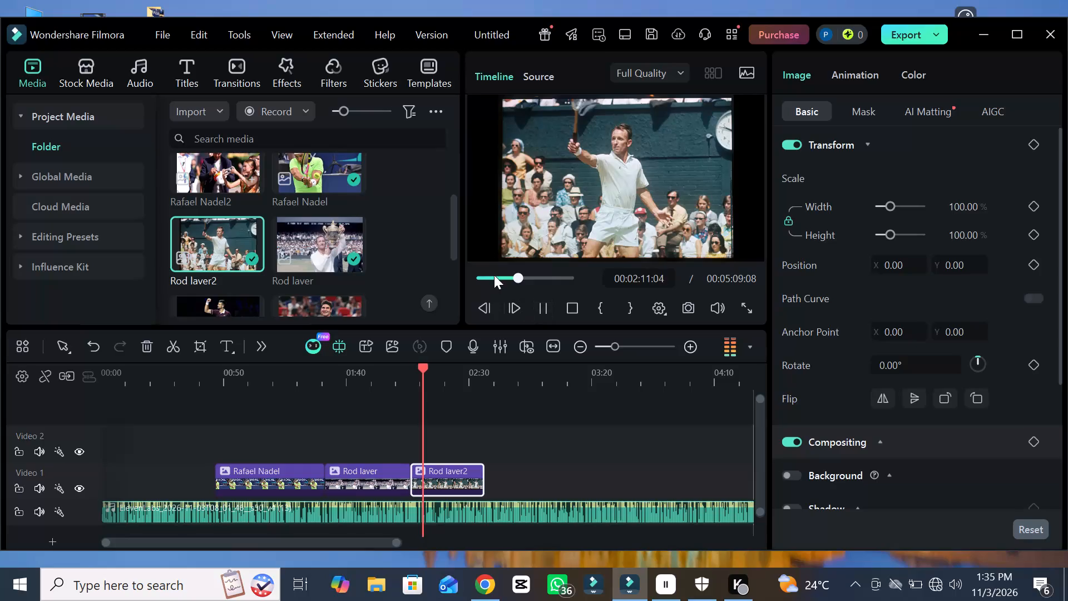
Shorten the Rod laver clip to about 26 seconds and bring the Rod laver2 clip's start forward to meet its new end.
left_click(553, 310)
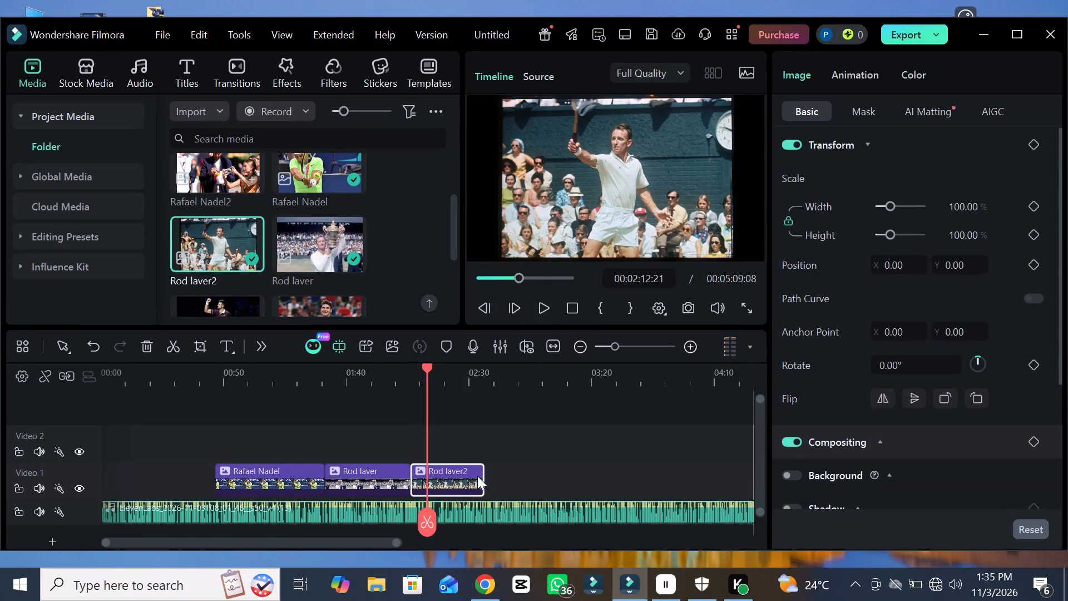
left_click_drag(484, 480, 456, 484)
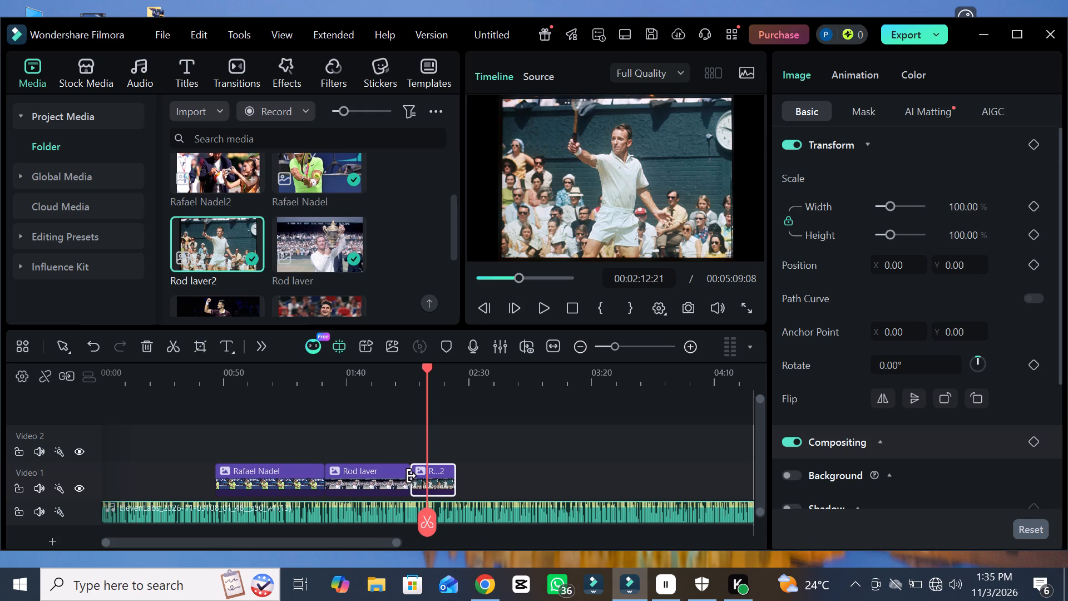
left_click_drag(412, 476, 404, 476)
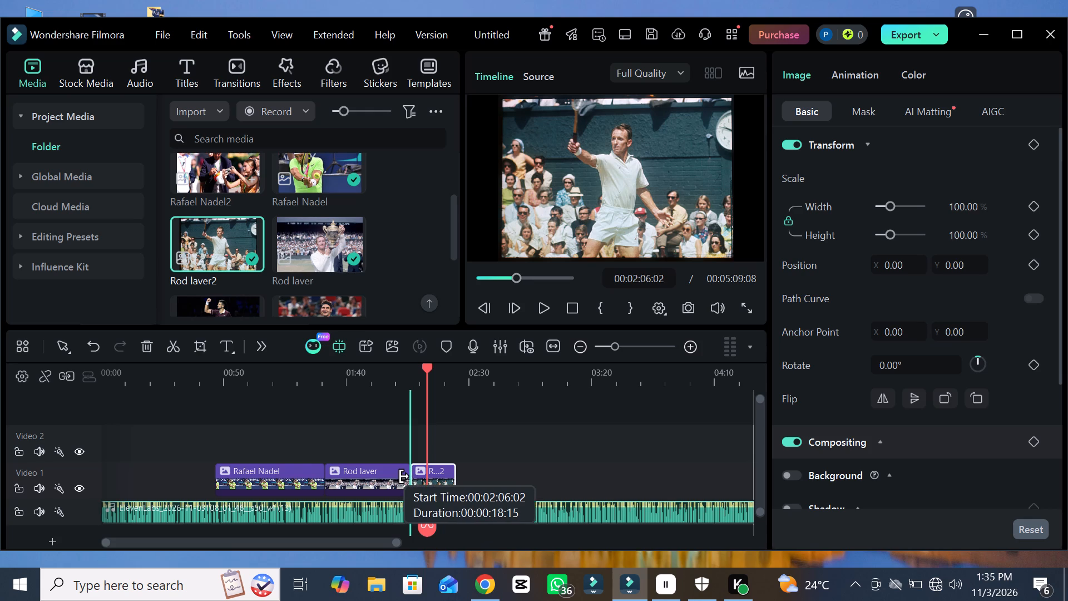
left_click_drag(404, 476, 425, 477)
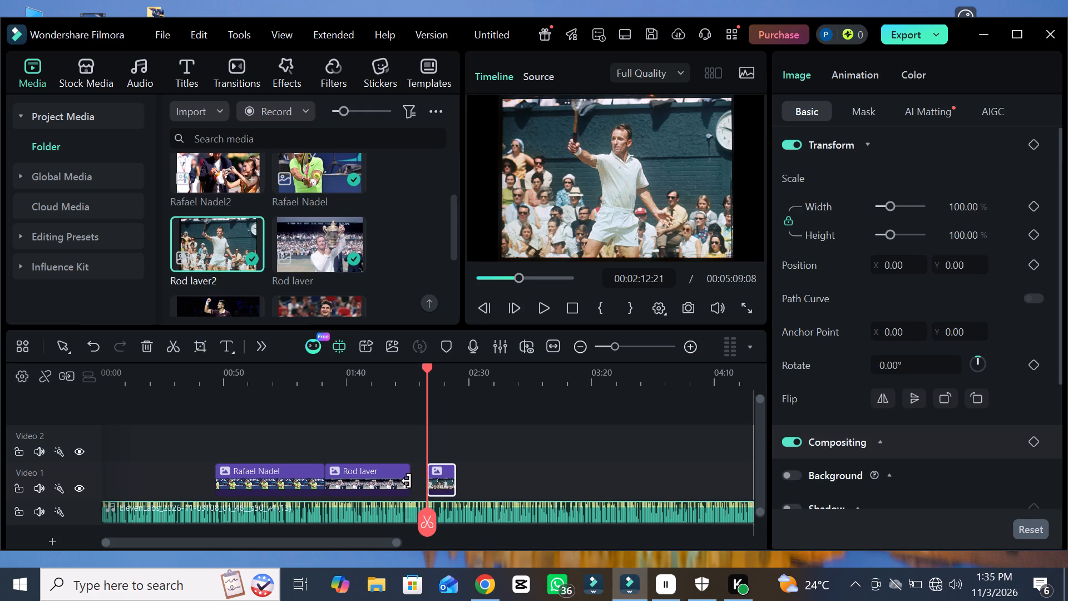
left_click_drag(407, 481, 386, 482)
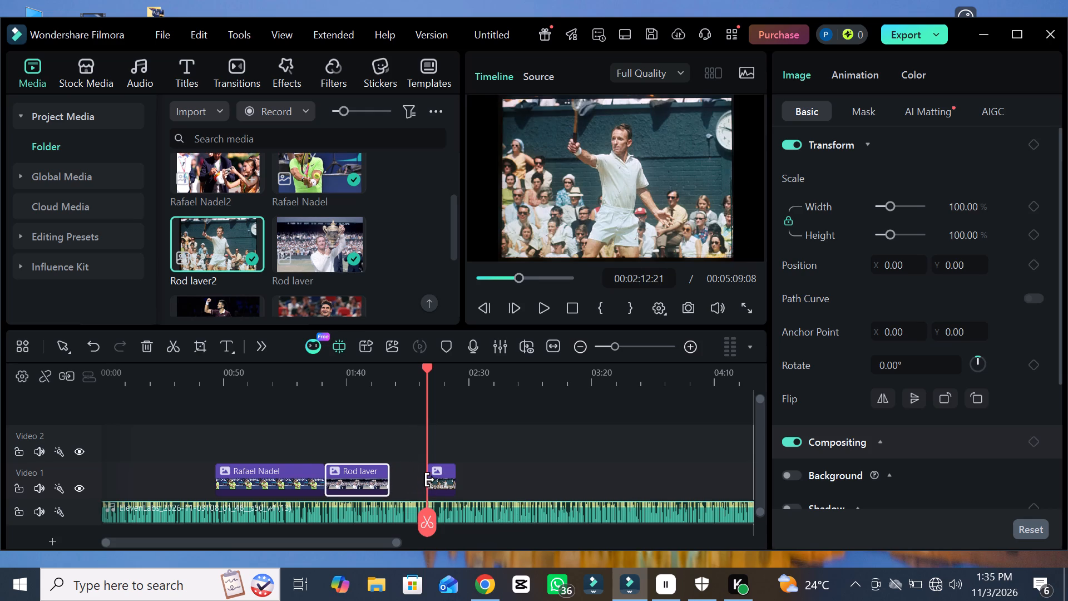
left_click_drag(432, 478, 407, 478)
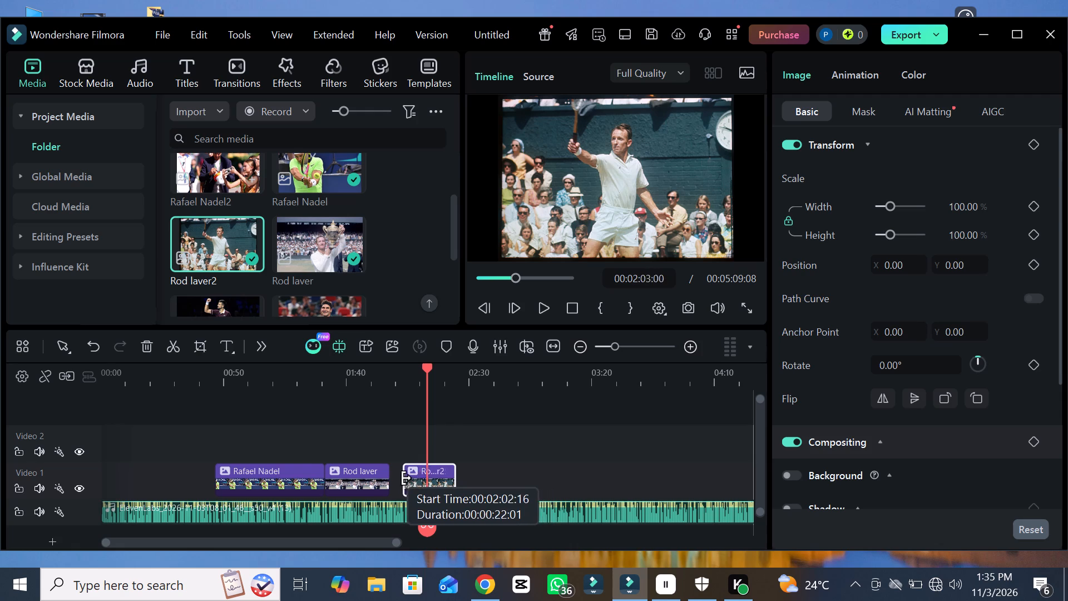
left_click_drag(407, 478, 388, 482)
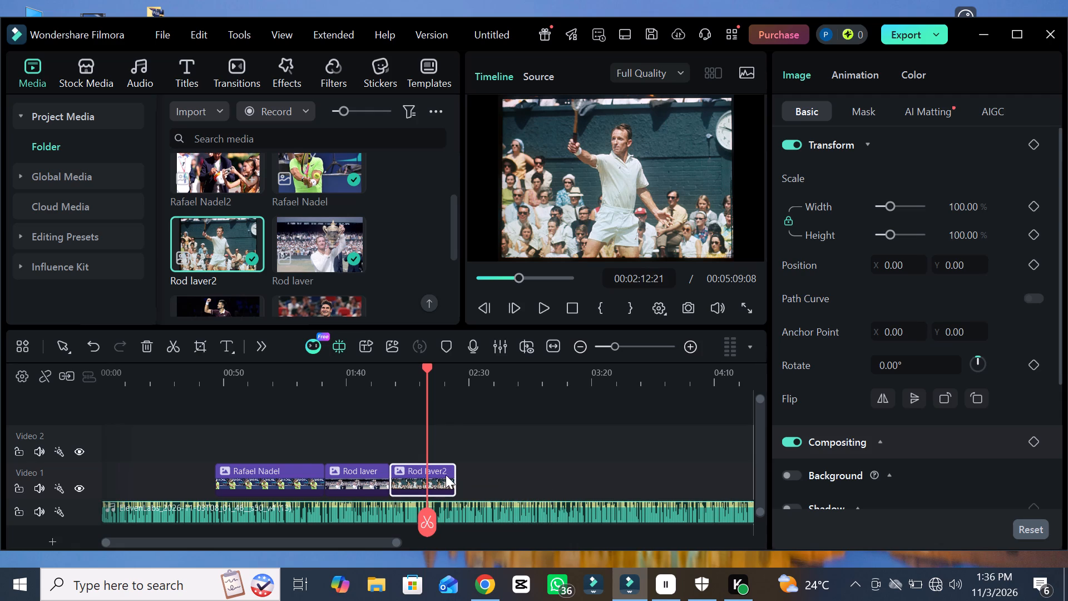
Shorten the Rod laver2 clip's end to the playhead at 00:02:12:21, making it about 15 seconds long.
left_click_drag(454, 475, 415, 476)
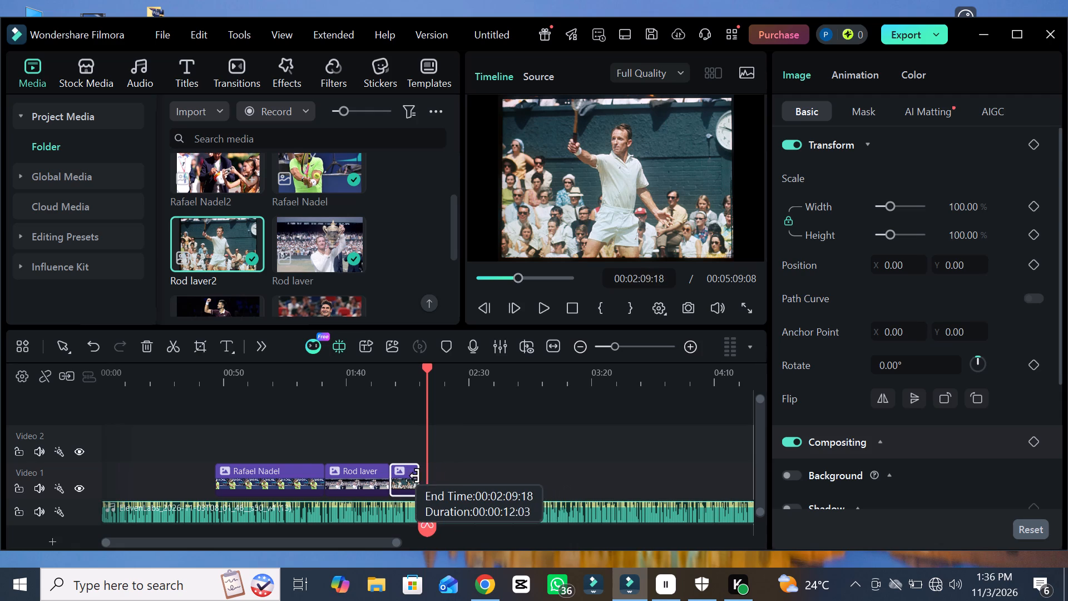
left_click_drag(415, 476, 421, 476)
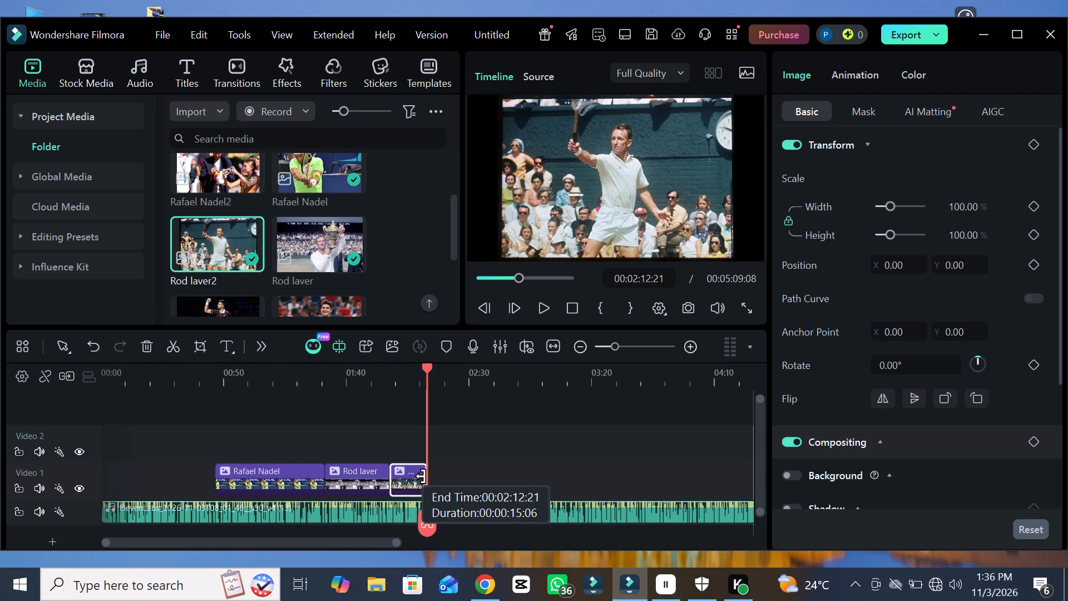
left_click_drag(421, 476, 422, 476)
Replay the narration from the start of the Rod laver clip into the Rod laver2 clip to check the photo change.
left_click_drag(426, 513, 327, 516)
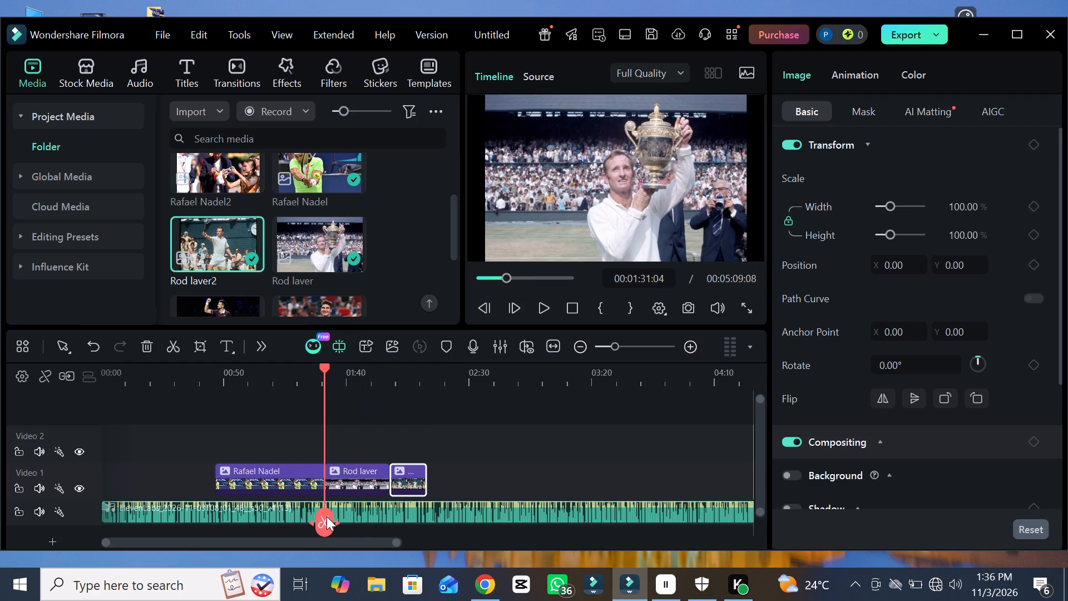
left_click(538, 310)
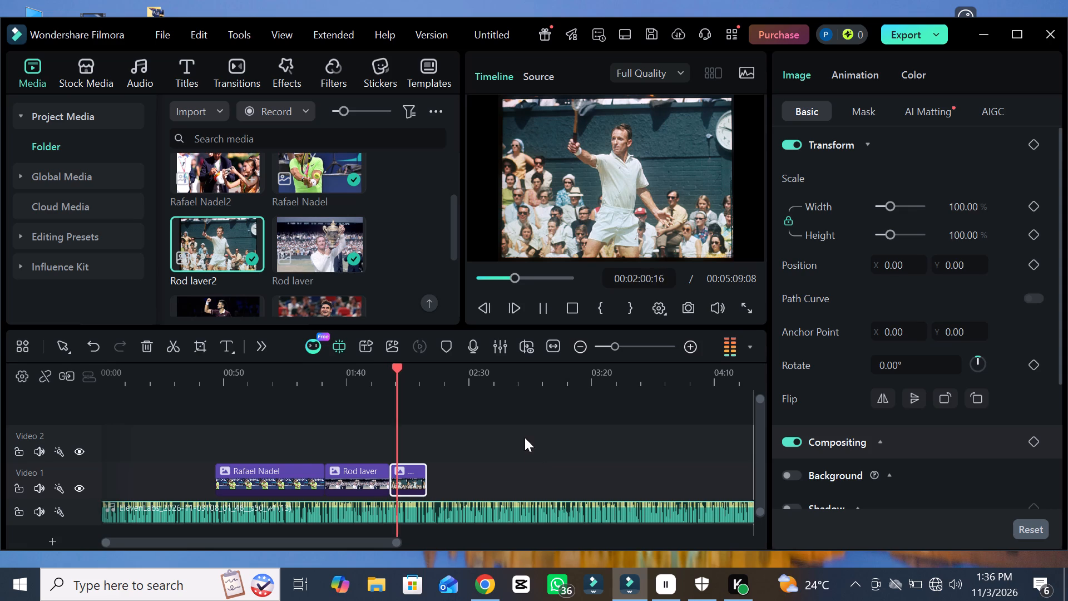
left_click(535, 311)
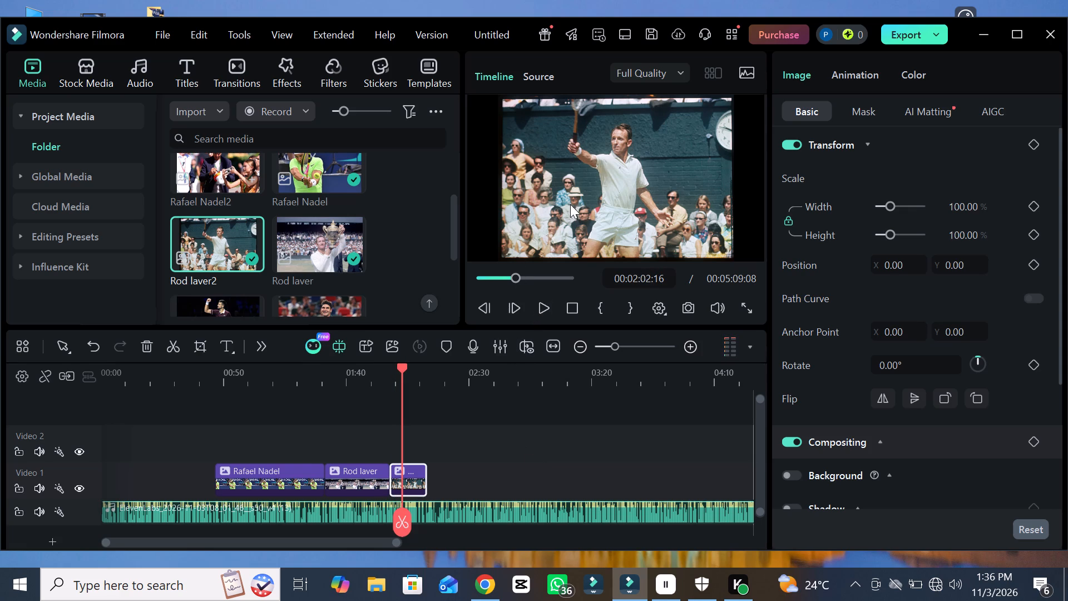
Enlarge the Rod laver2 photo in the preview to about 132.67% so it fills the frame.
left_click(582, 193)
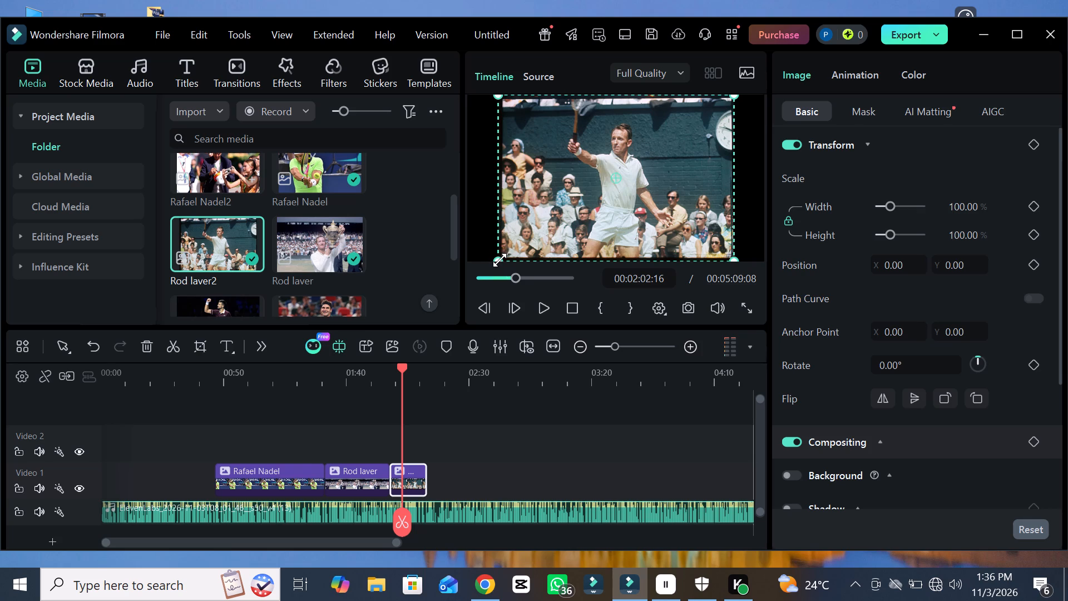
left_click_drag(500, 260, 462, 282)
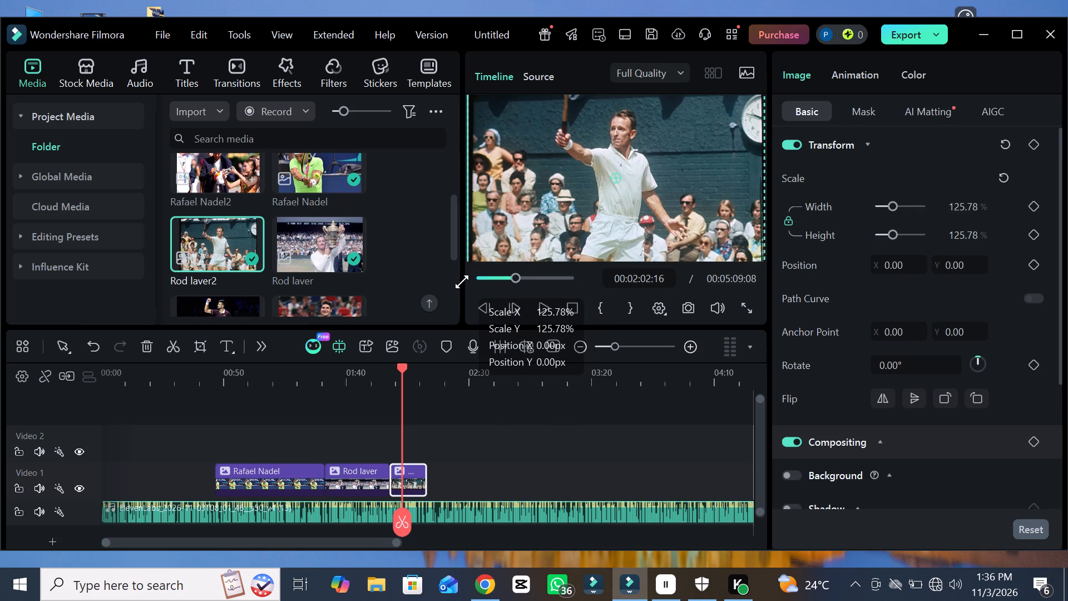
left_click_drag(462, 282, 458, 287)
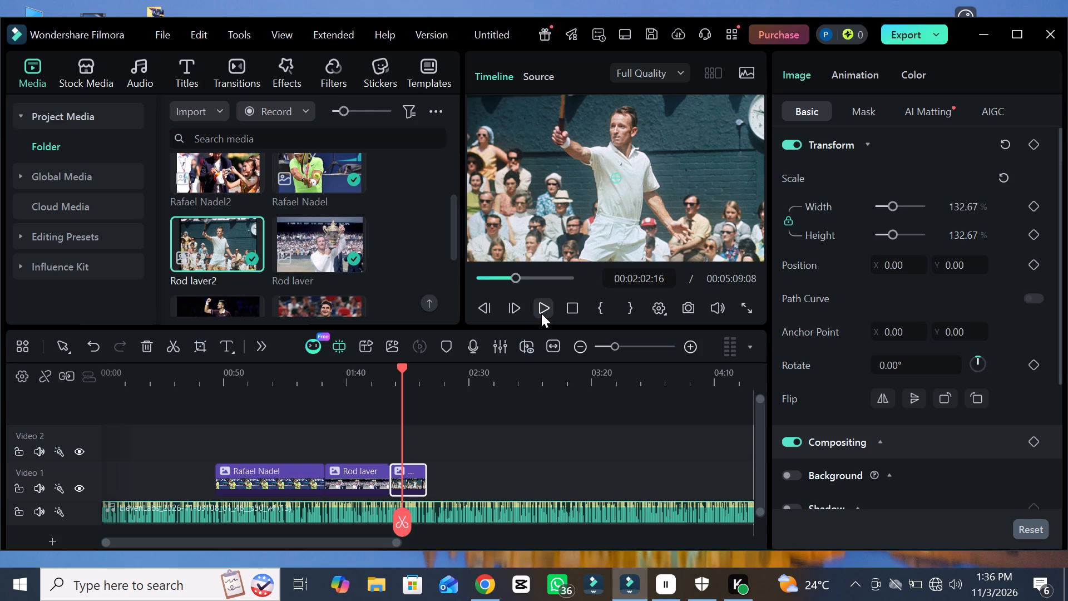
Play to the end of the Rod Laver narration section and trim the Rod laver2 clip's end to about 00:02:10:05.
left_click(541, 313)
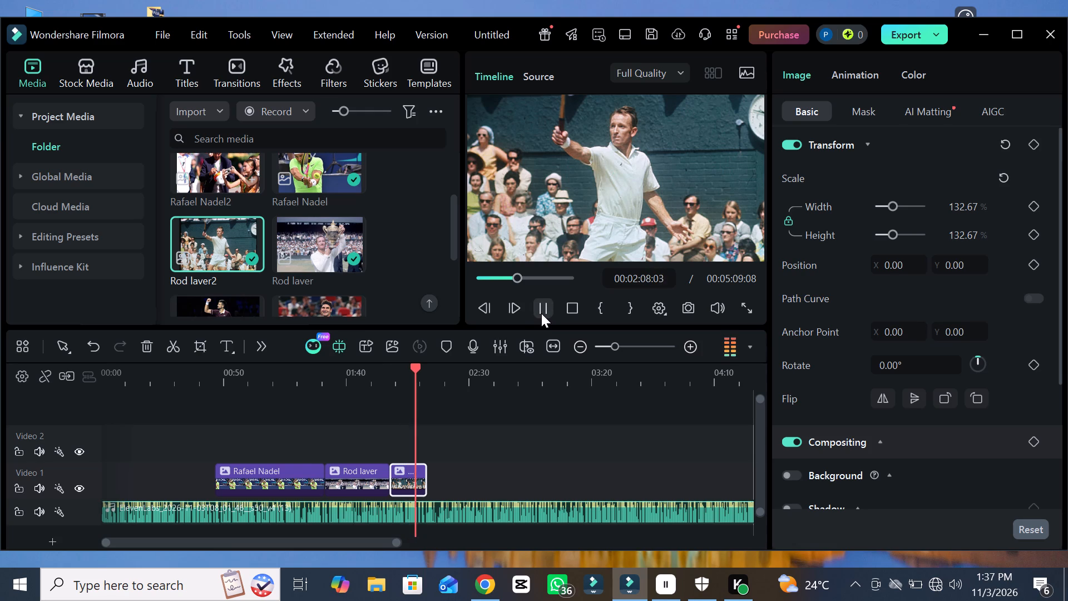
left_click(541, 313)
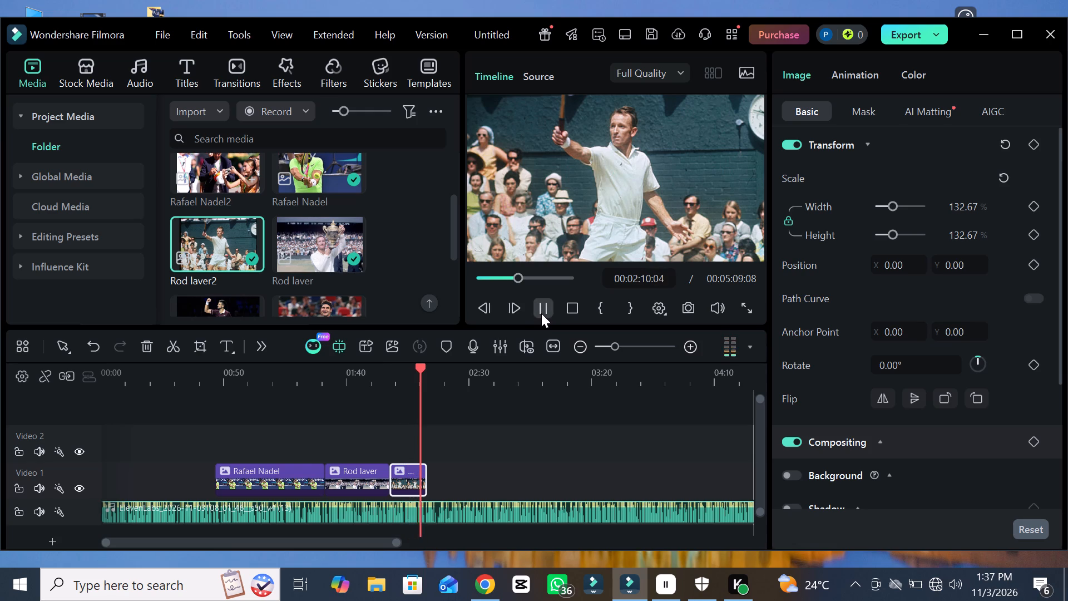
left_click_drag(427, 486, 422, 488)
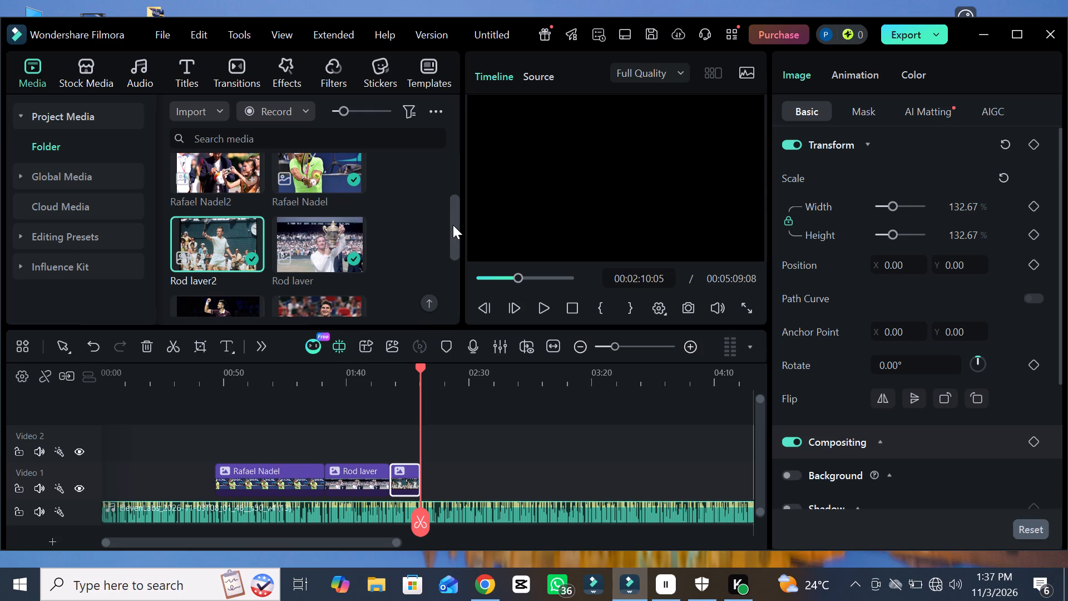
Place the Novak Djokovic photo on Video 1 directly after the Rod laver2 clip, extended to about 33 seconds.
left_click_drag(453, 225, 447, 219)
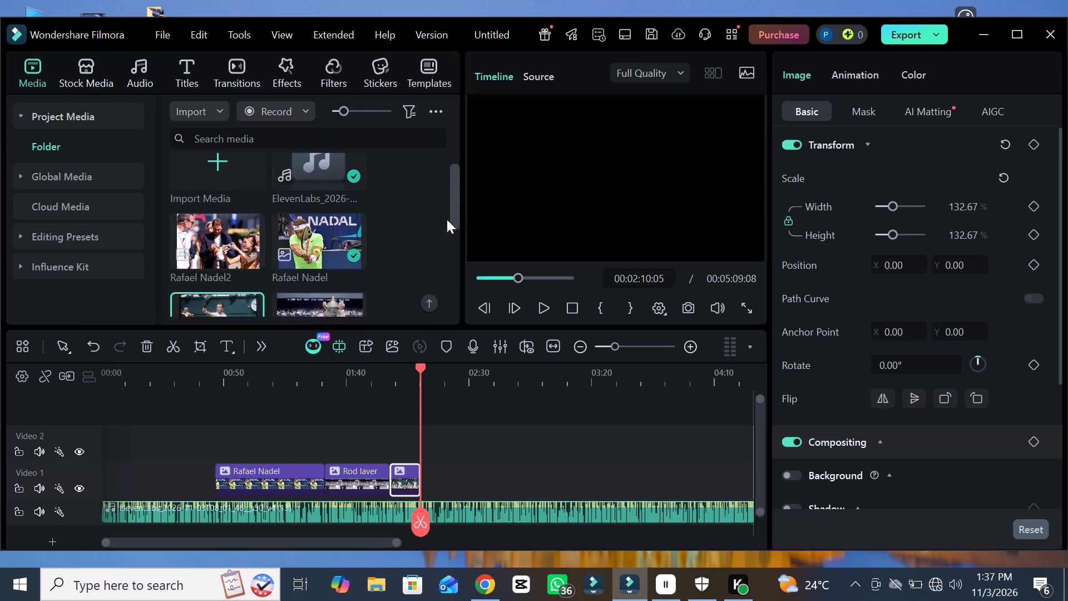
left_click_drag(447, 219, 440, 259)
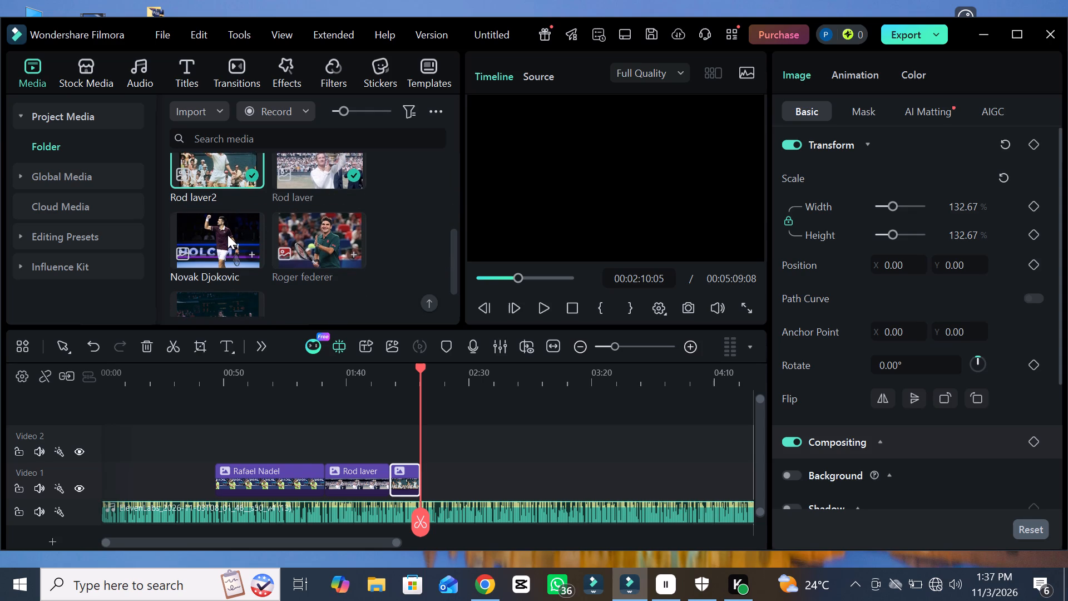
left_click_drag(228, 235, 305, 314)
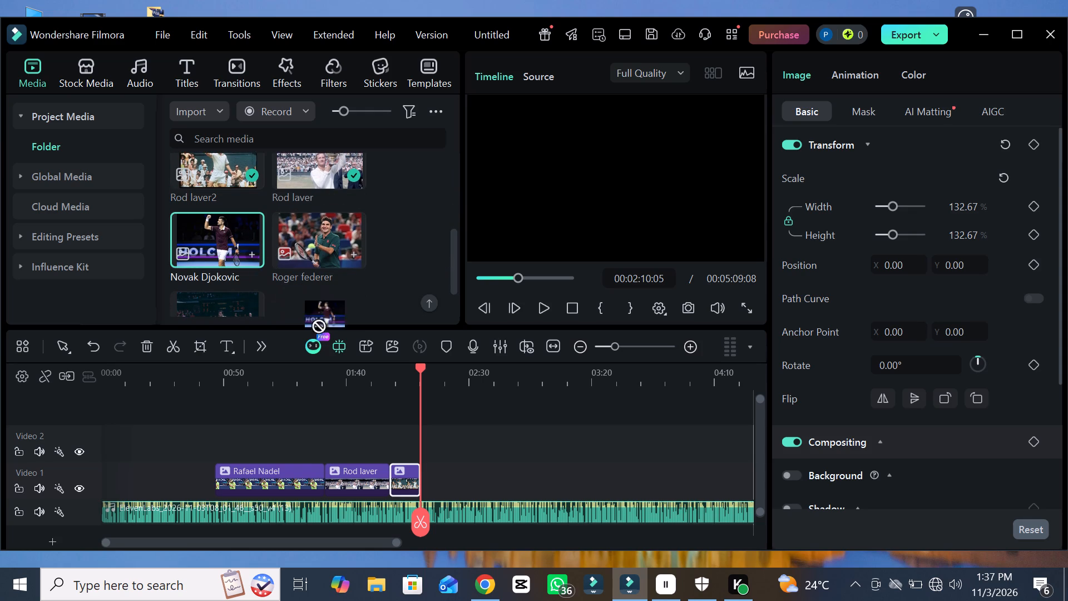
left_click_drag(305, 314, 427, 499)
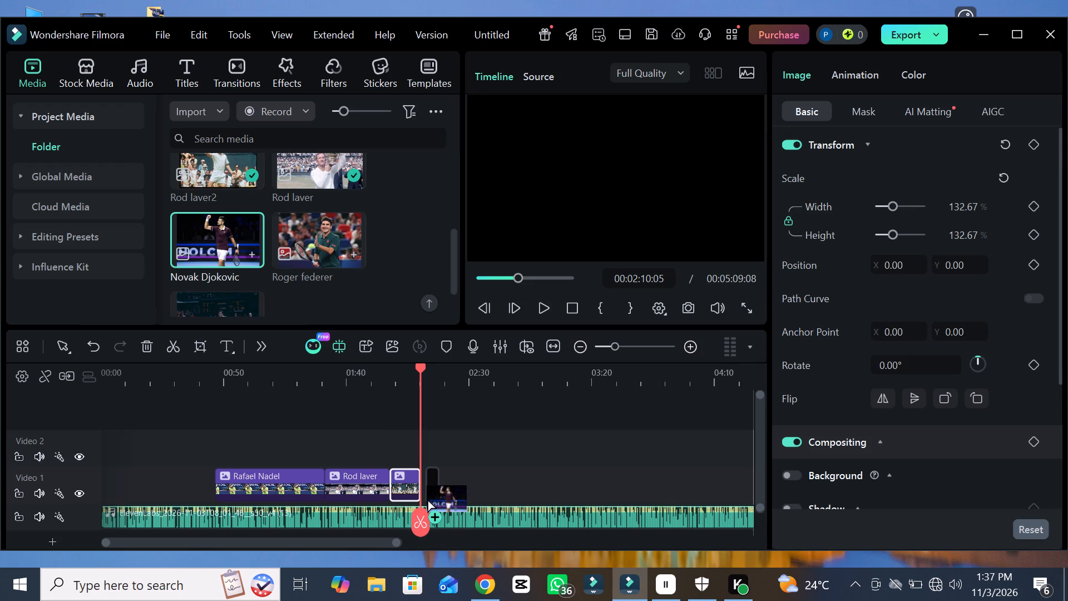
left_click_drag(427, 499, 424, 483)
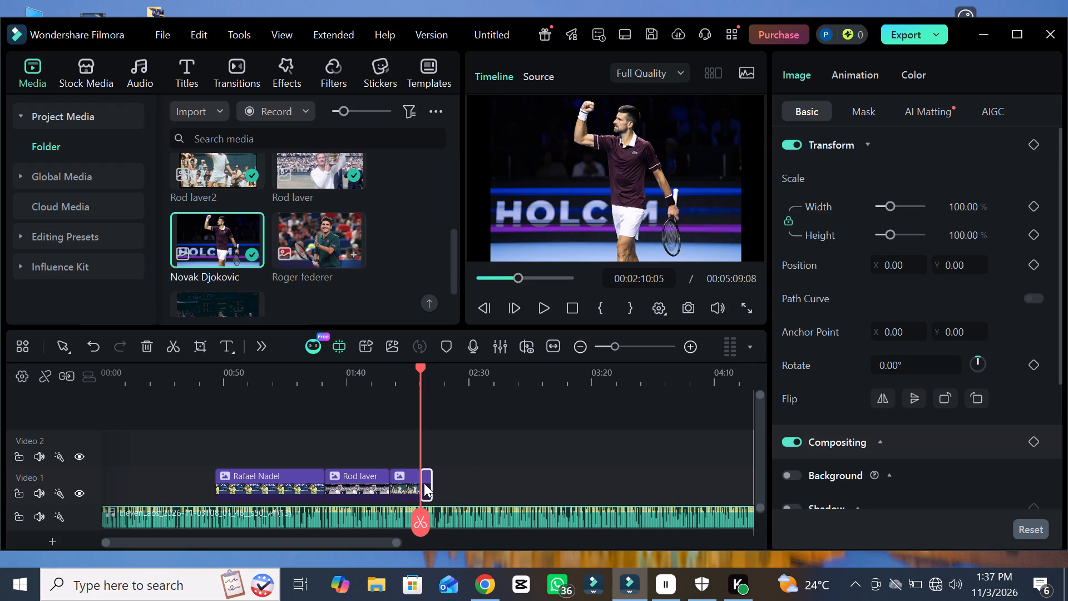
left_click_drag(431, 489, 501, 487)
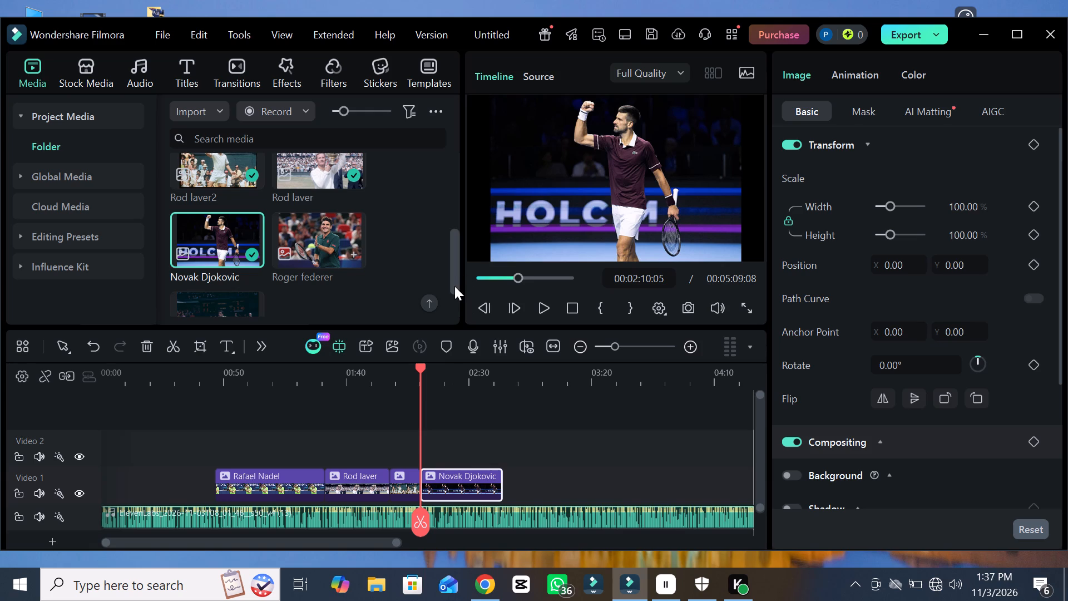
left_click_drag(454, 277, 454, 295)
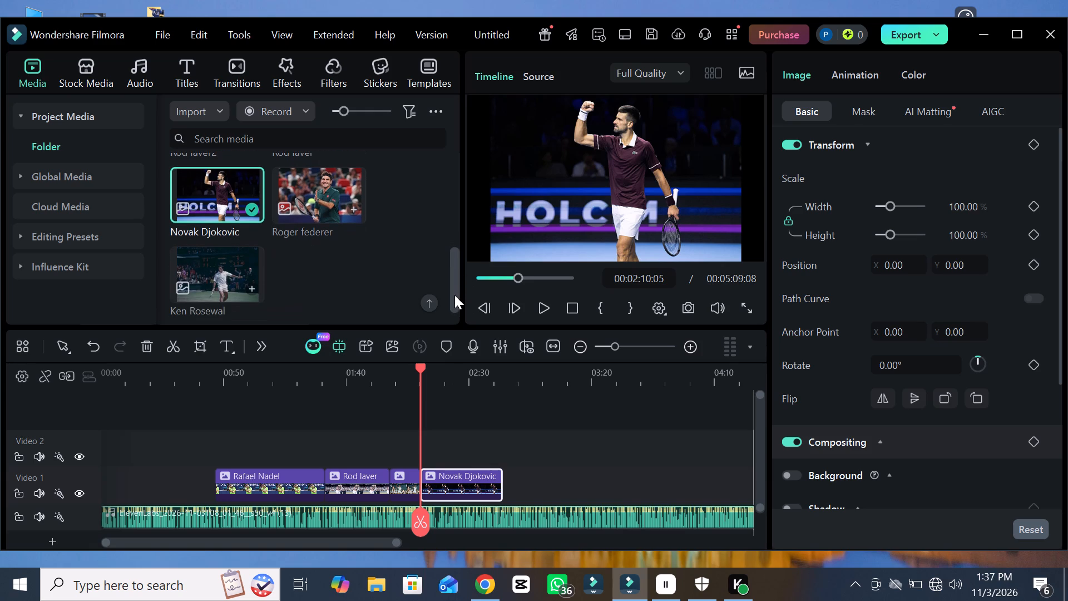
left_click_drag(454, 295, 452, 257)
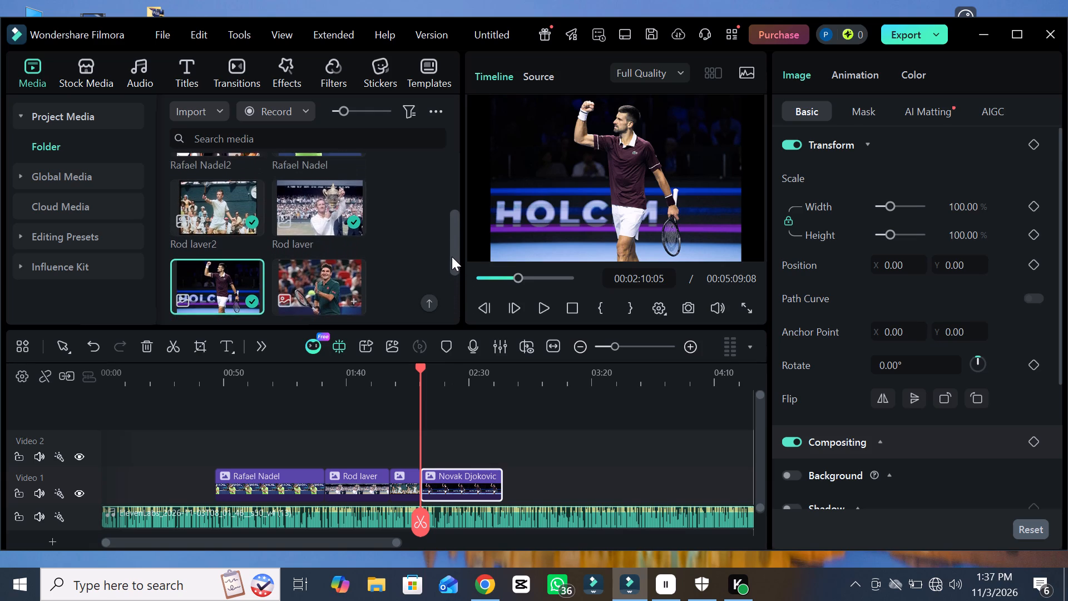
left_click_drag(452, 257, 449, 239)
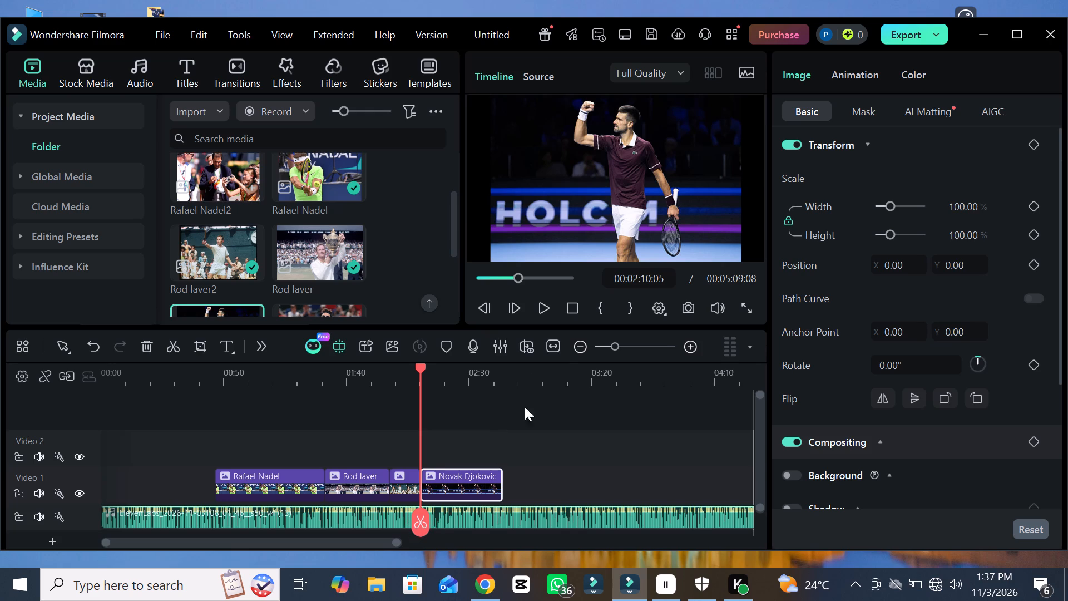
Enlarge the Novak Djokovic photo in the preview to about 122% so it fills the frame.
left_click(582, 196)
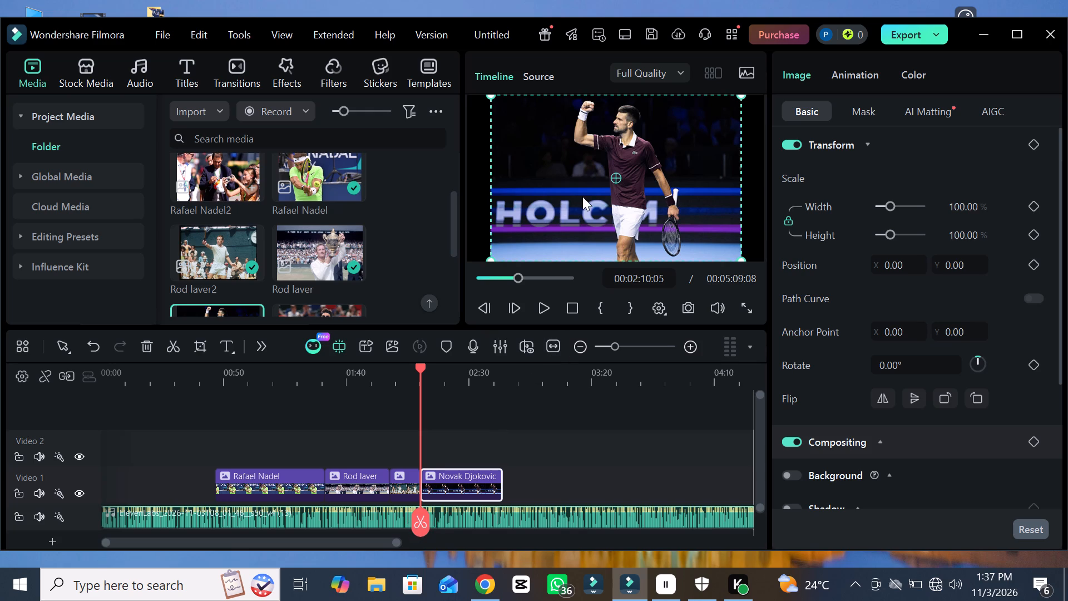
left_click(488, 93)
left_click_drag(741, 259, 767, 272)
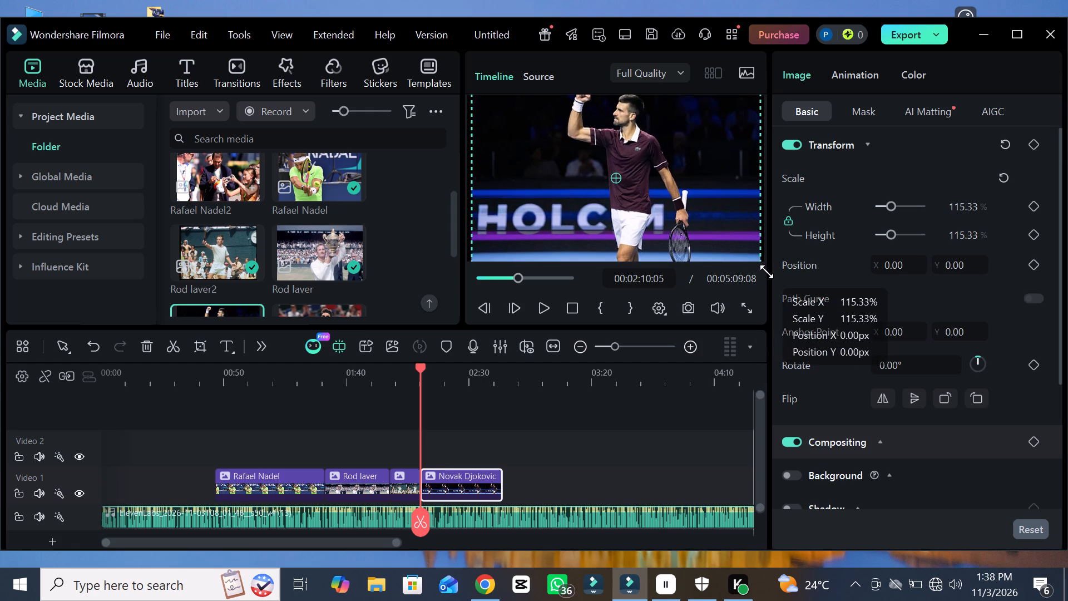
left_click_drag(767, 272, 772, 275)
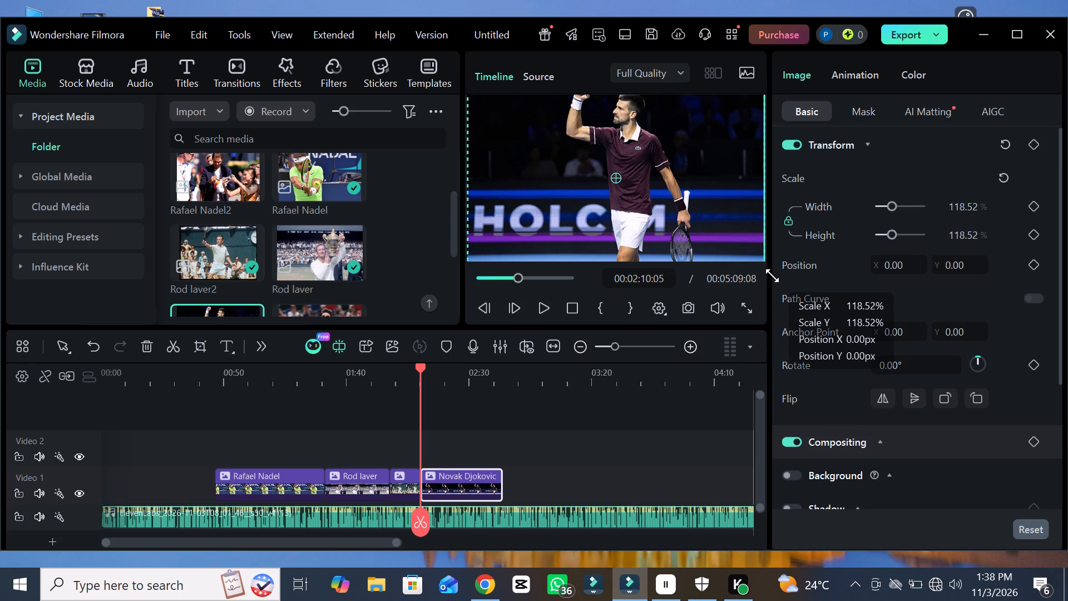
left_click_drag(772, 275, 772, 278)
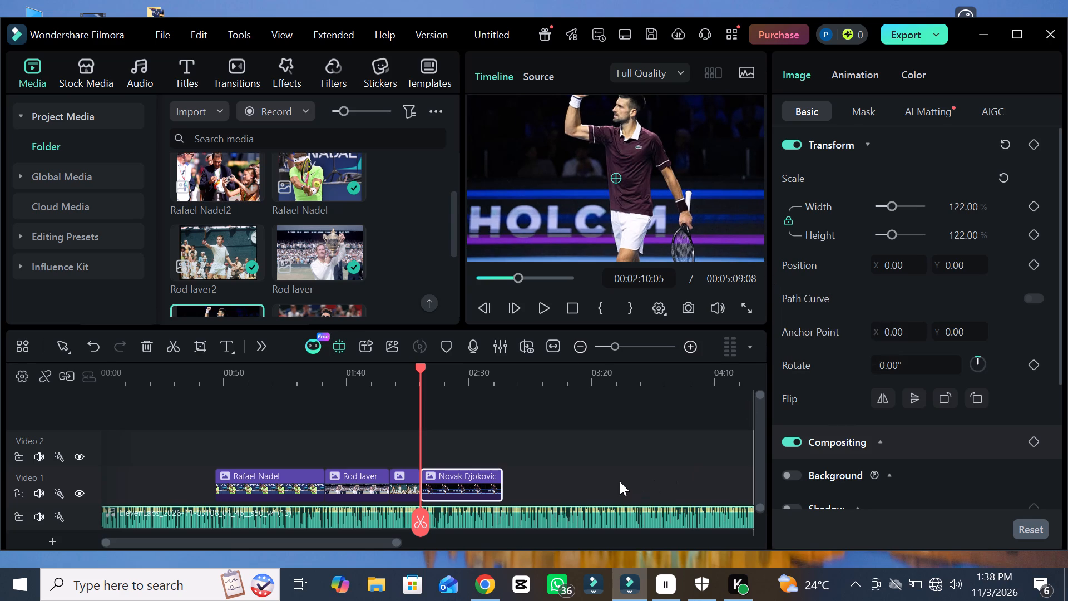
Play on through the Novak Djokovic narration and extend the Novak Djokovic clip's end in stages to about 3:10.
left_click(545, 301)
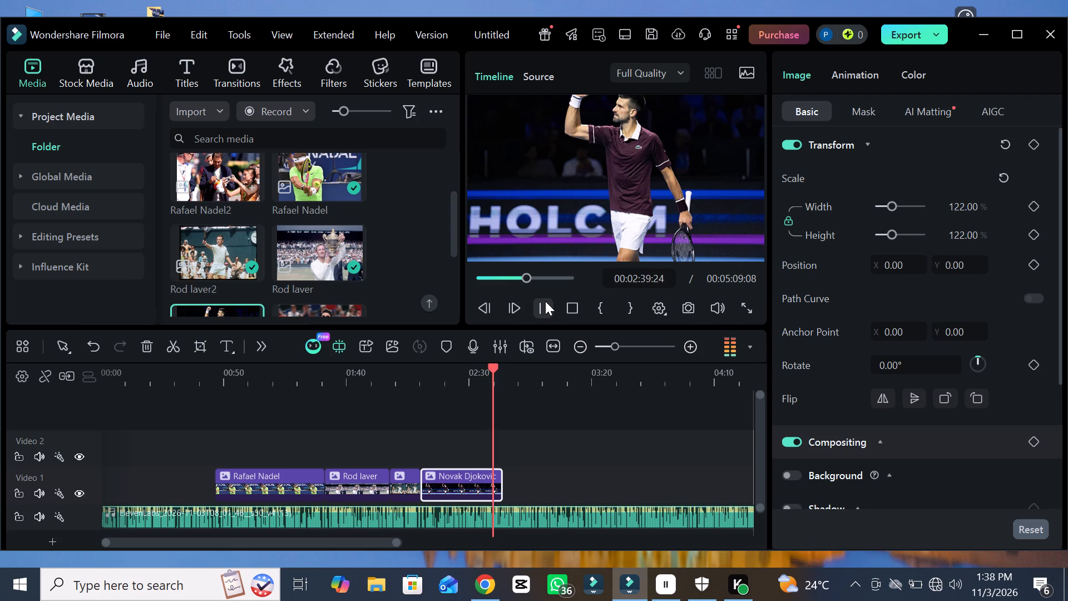
left_click(545, 301)
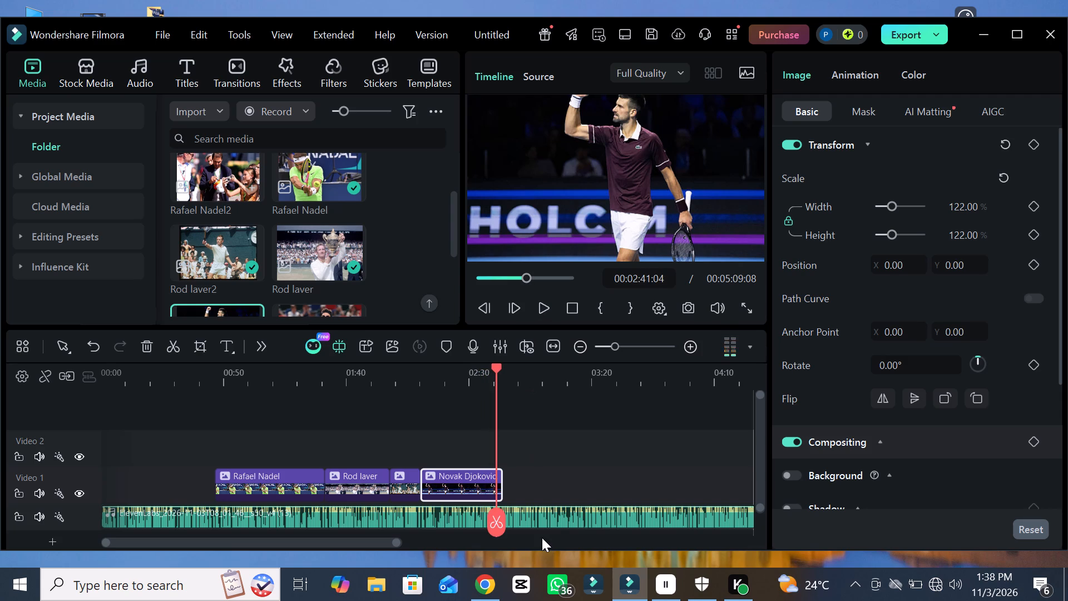
left_click_drag(499, 494, 516, 493)
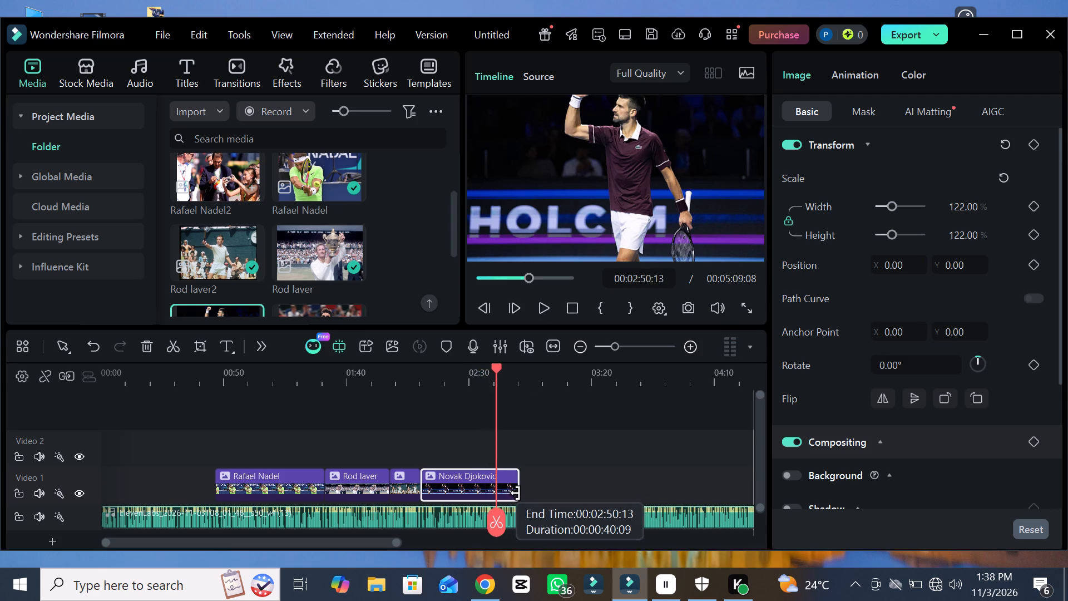
left_click_drag(516, 493, 531, 492)
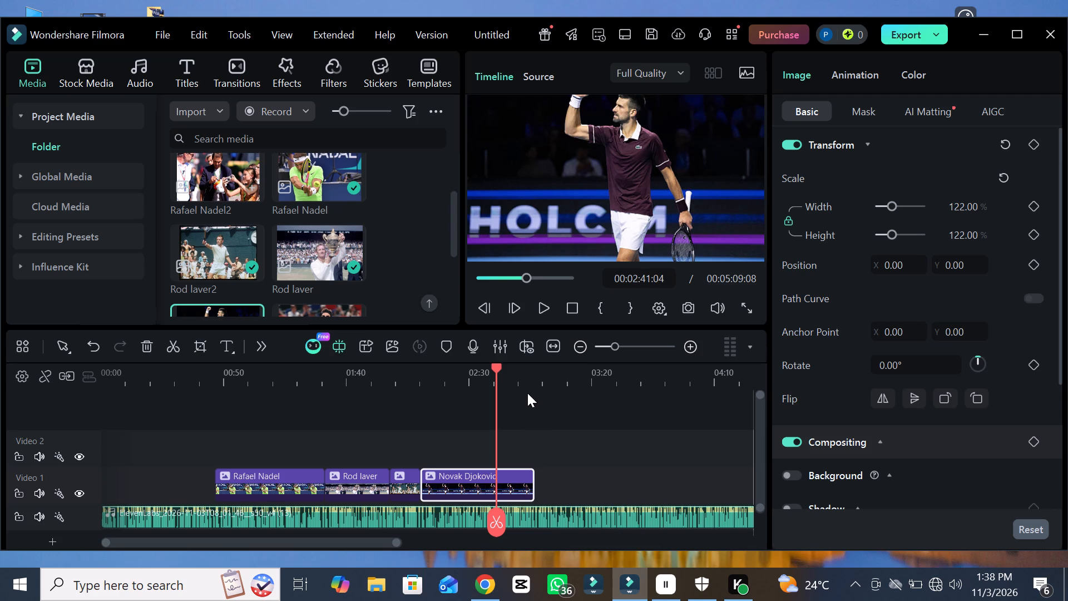
left_click(541, 301)
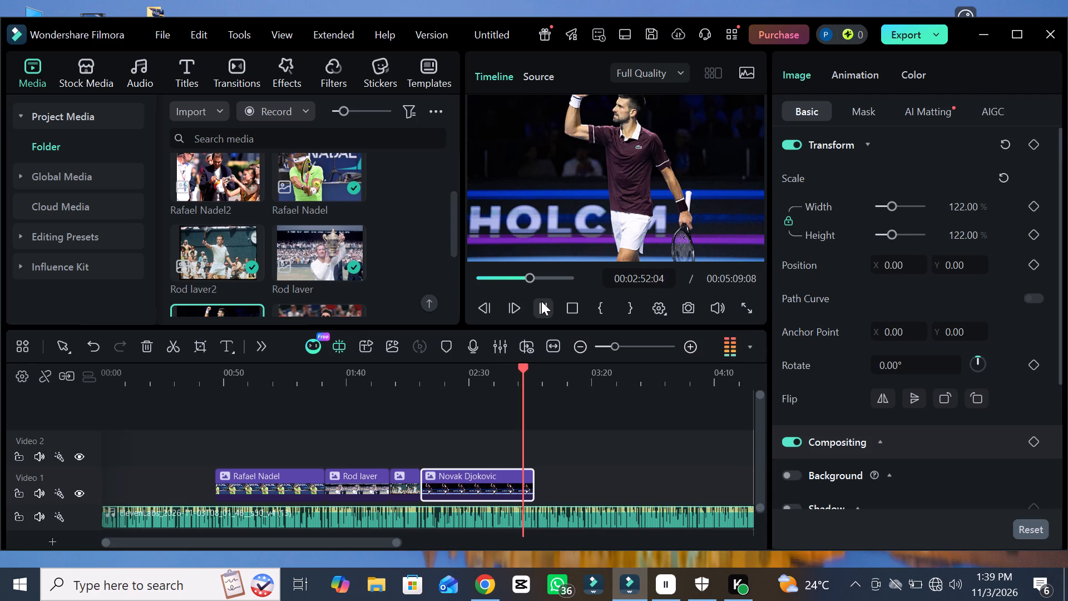
left_click(541, 301)
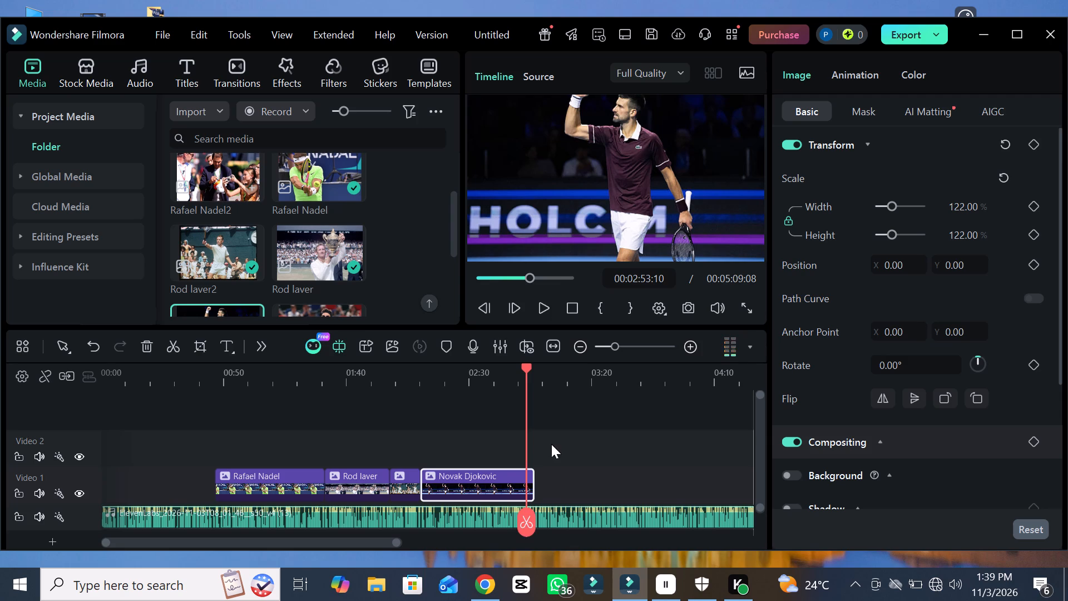
left_click_drag(534, 481, 546, 481)
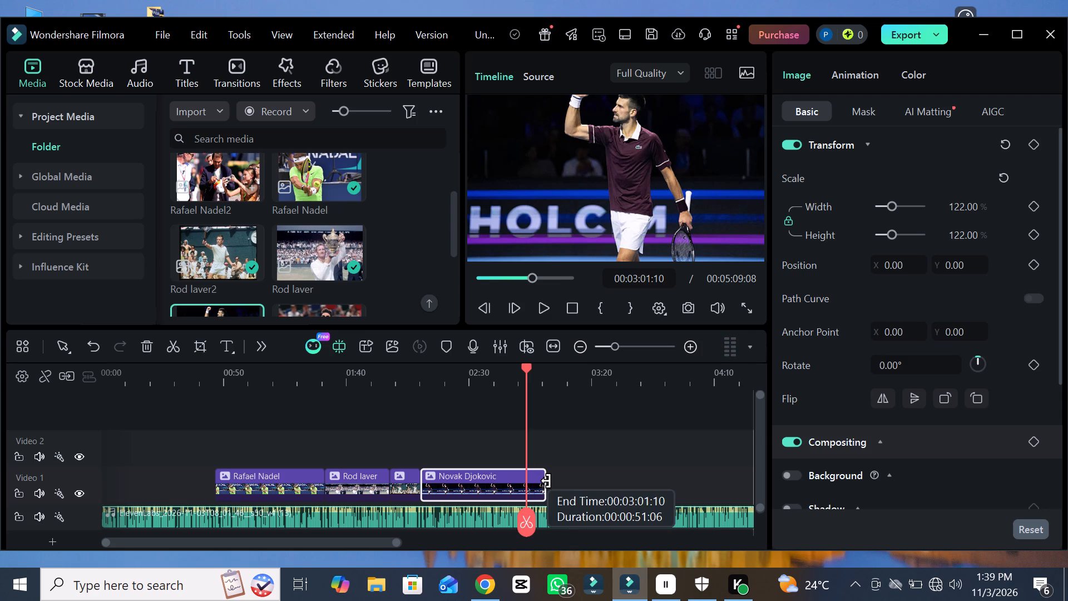
left_click_drag(546, 481, 567, 481)
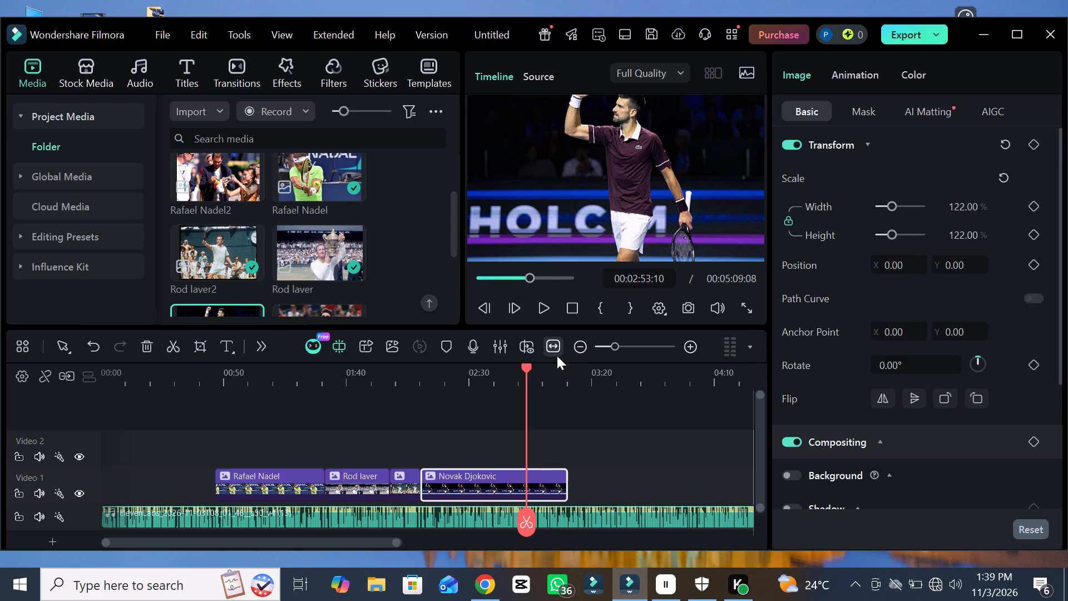
Play to the end of the Novak Djokovic narration section and trim the Novak Djokovic clip's end to about 00:02:56:11.
left_click(542, 304)
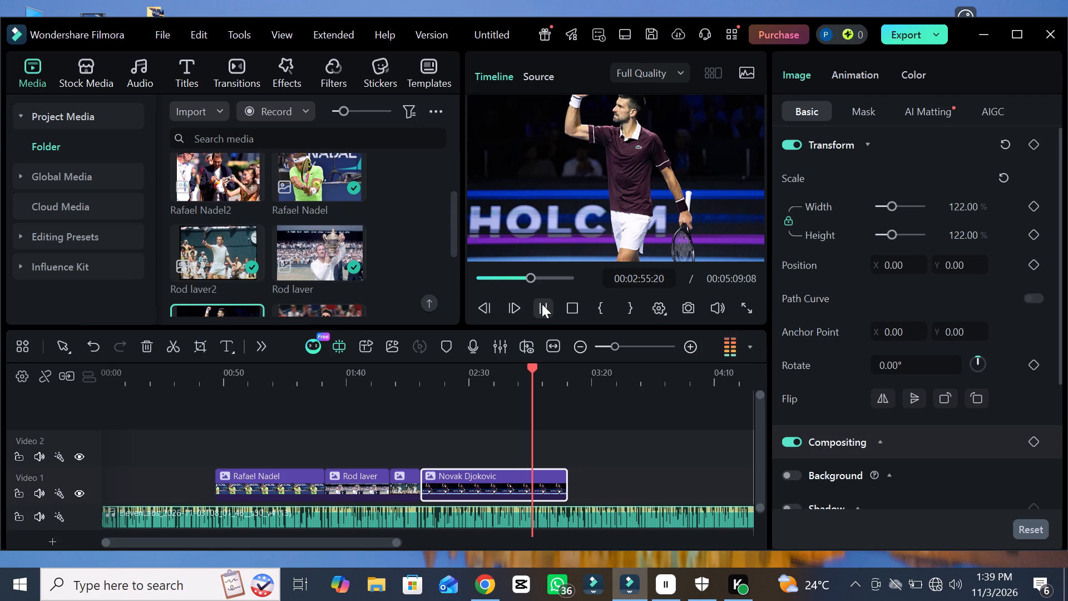
left_click(542, 304)
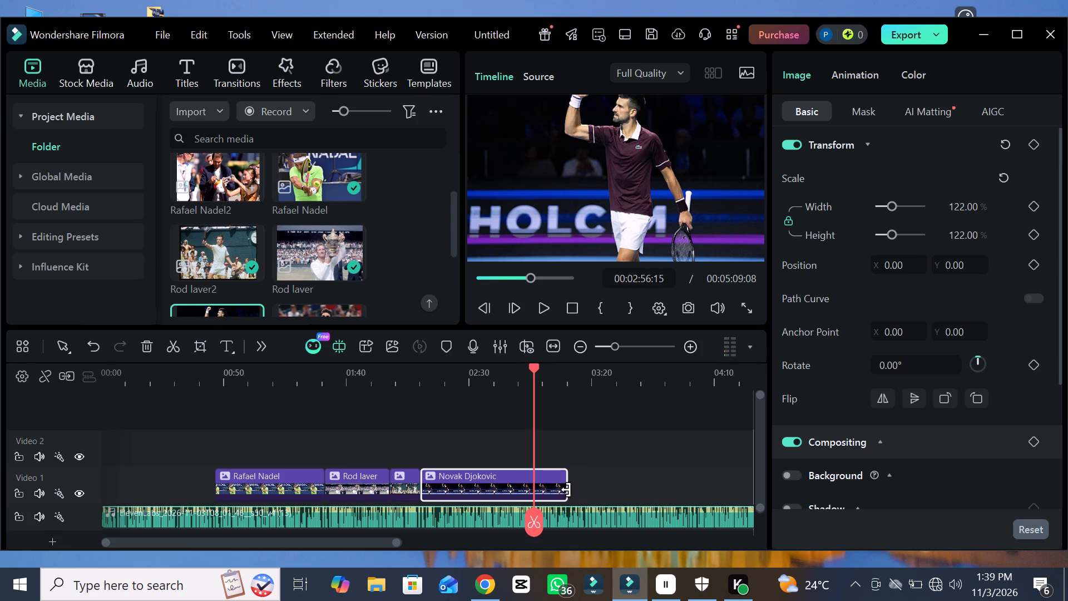
left_click_drag(566, 490, 536, 490)
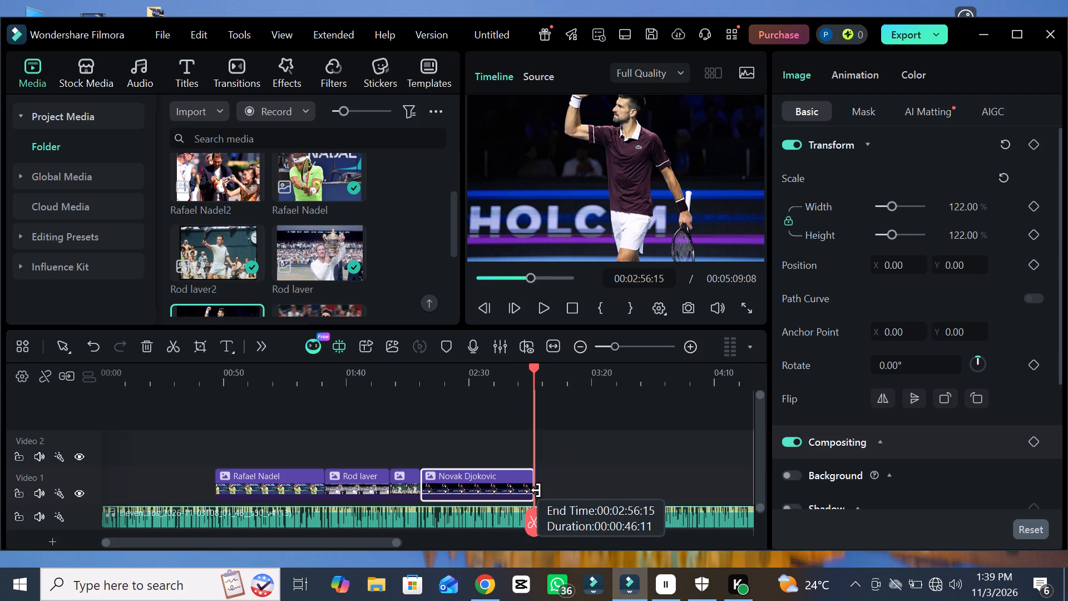
left_click_drag(536, 490, 537, 490)
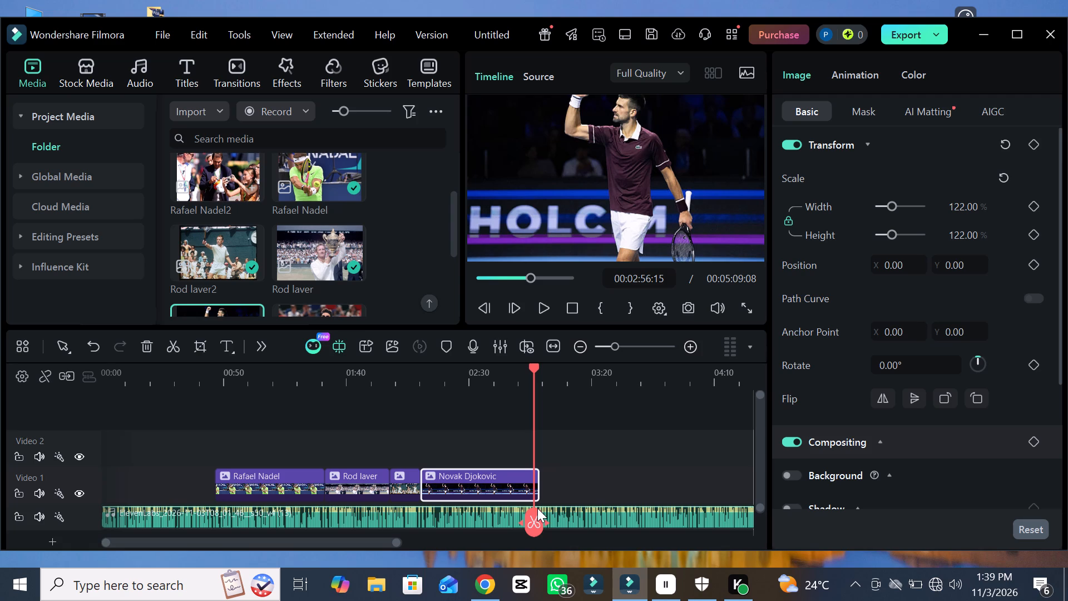
left_click_drag(536, 516, 526, 518)
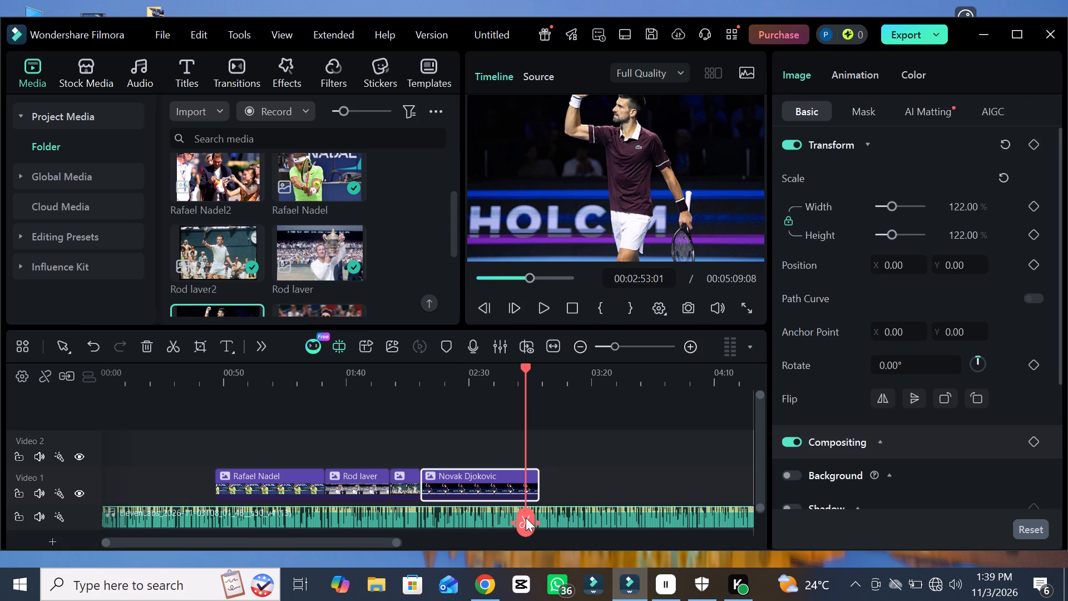
left_click(543, 303)
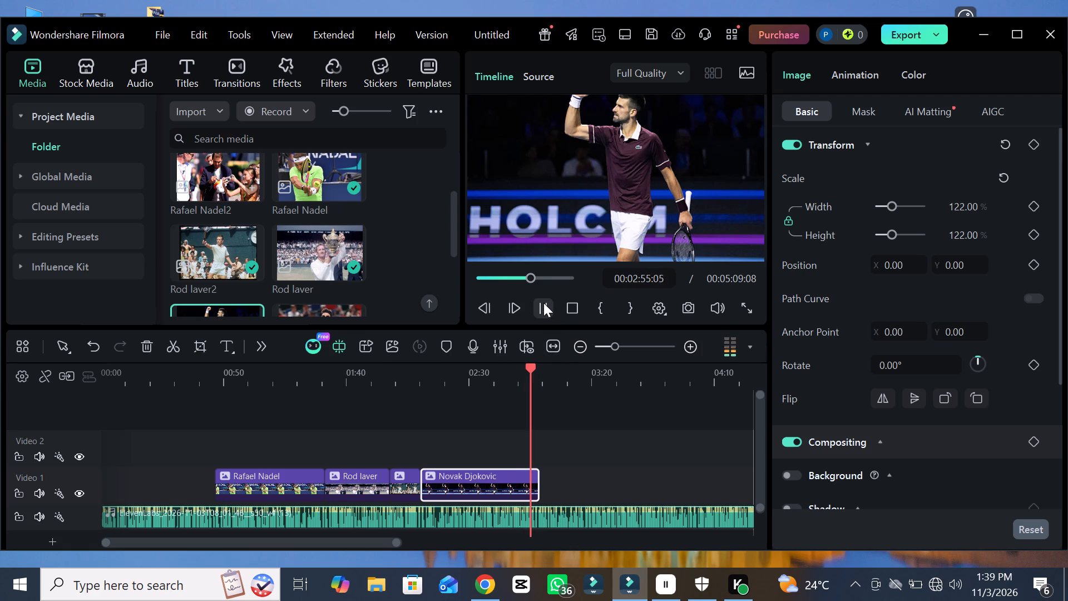
left_click(543, 303)
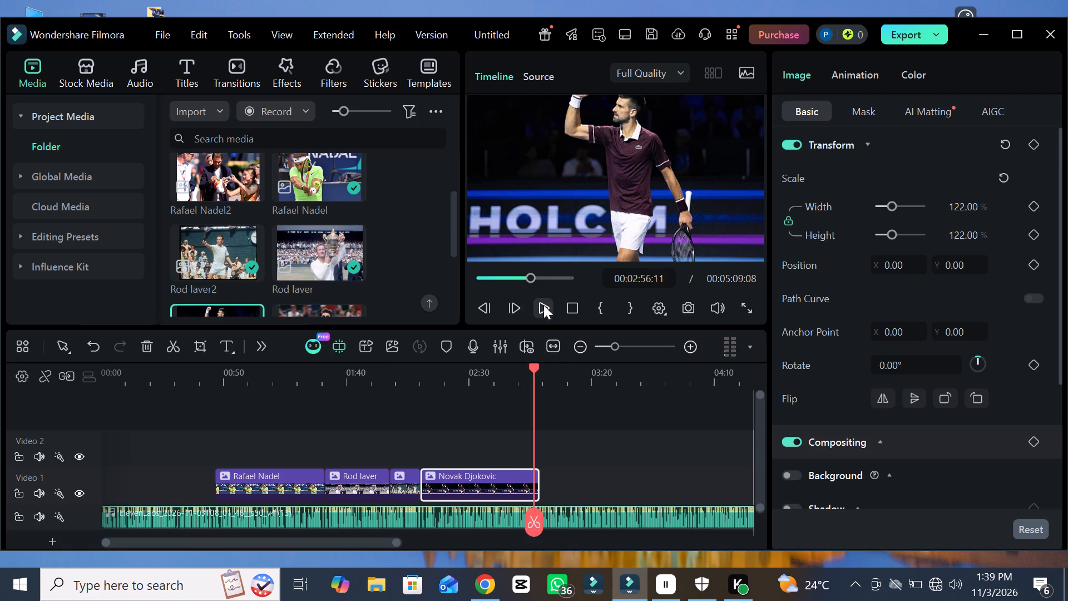
left_click(539, 477)
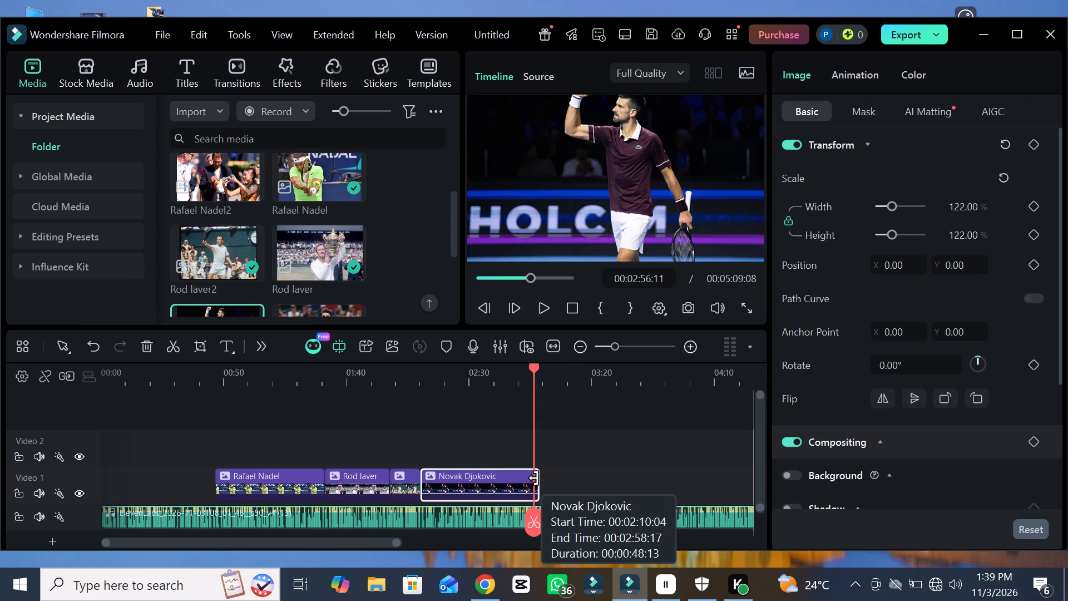
left_click_drag(538, 478, 533, 479)
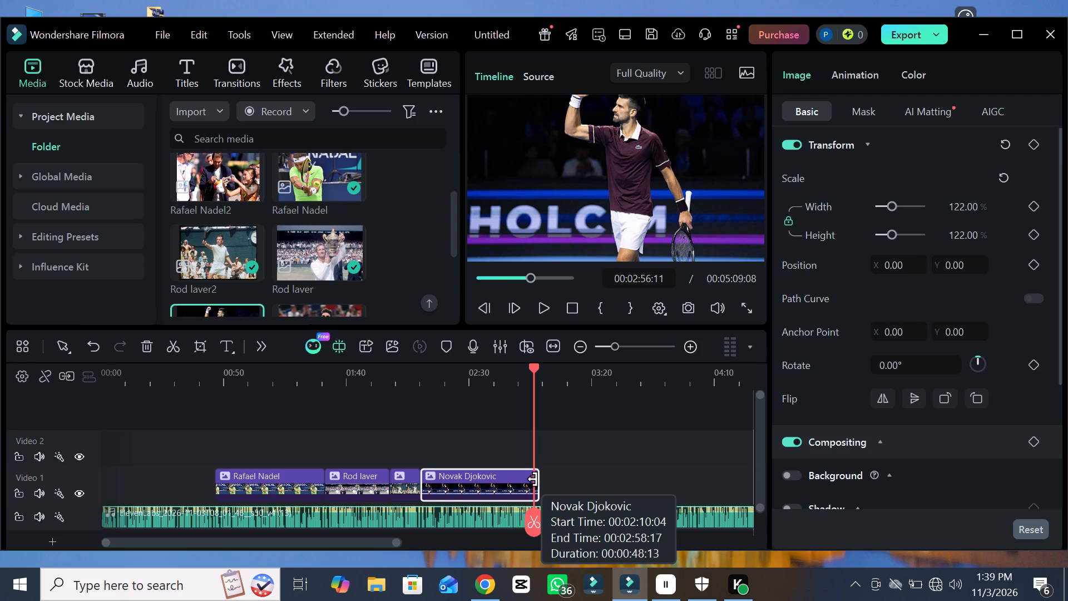
left_click_drag(533, 479, 546, 476)
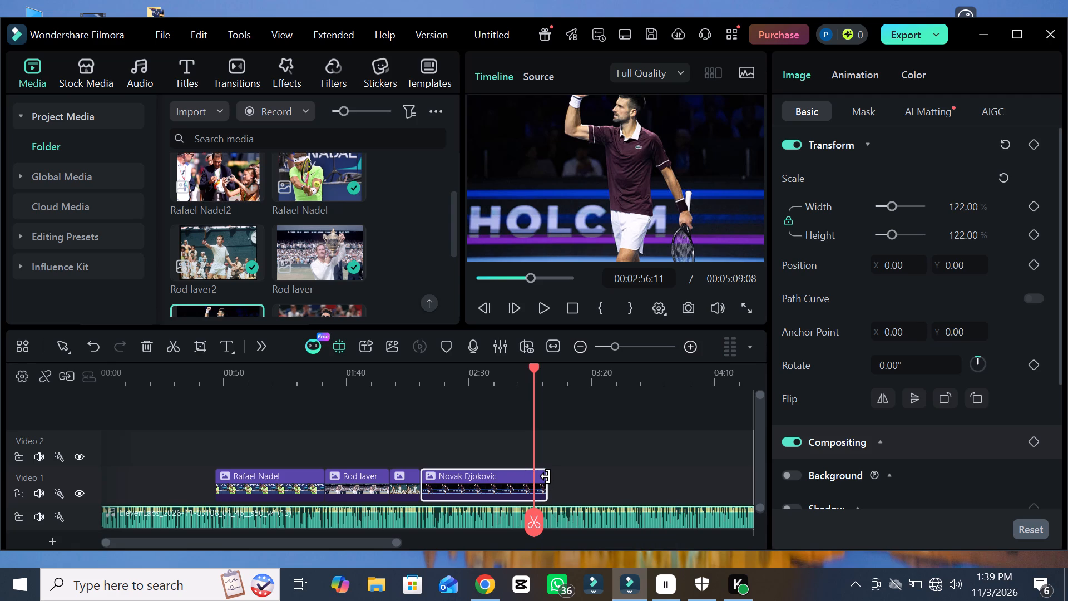
left_click_drag(546, 476, 532, 479)
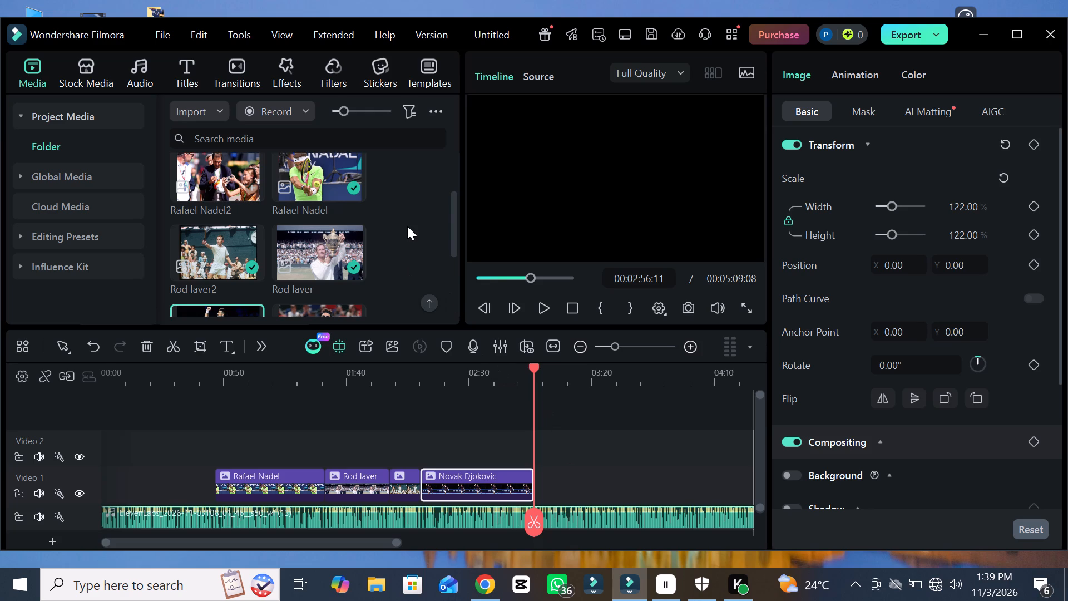
Place the Roger federer photo on Video 1 directly after the Novak Djokovic clip, extended to about 37 seconds.
left_click_drag(455, 229, 452, 191)
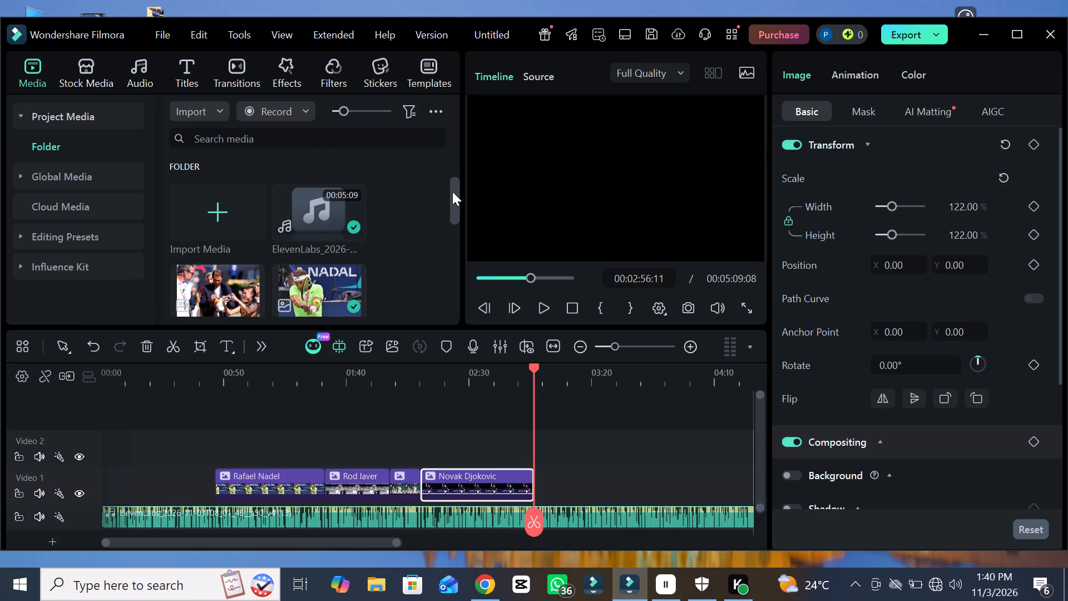
left_click_drag(452, 191, 433, 282)
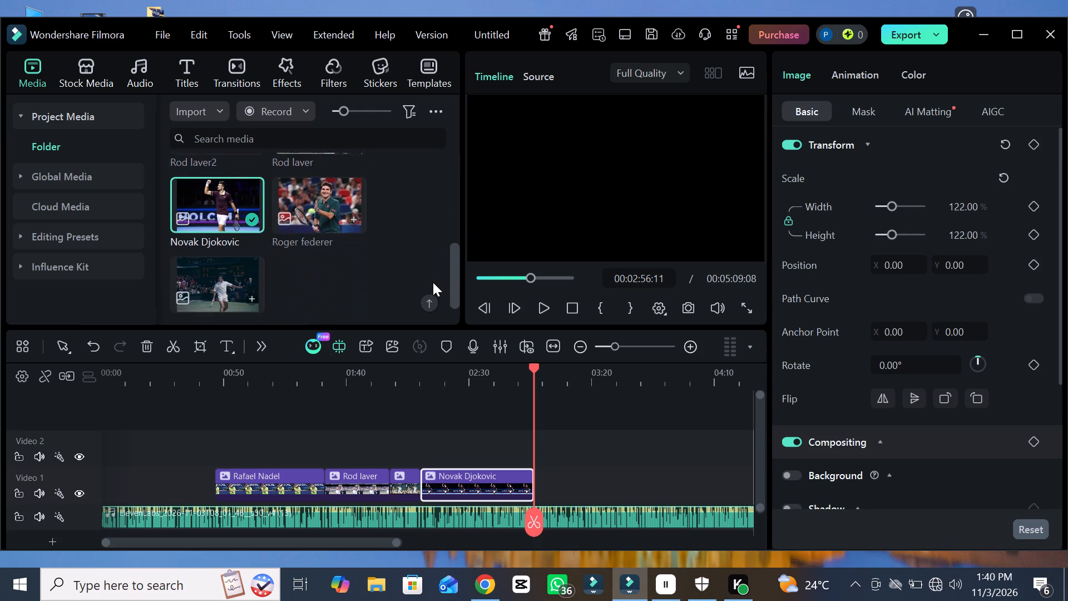
left_click_drag(433, 282, 432, 287)
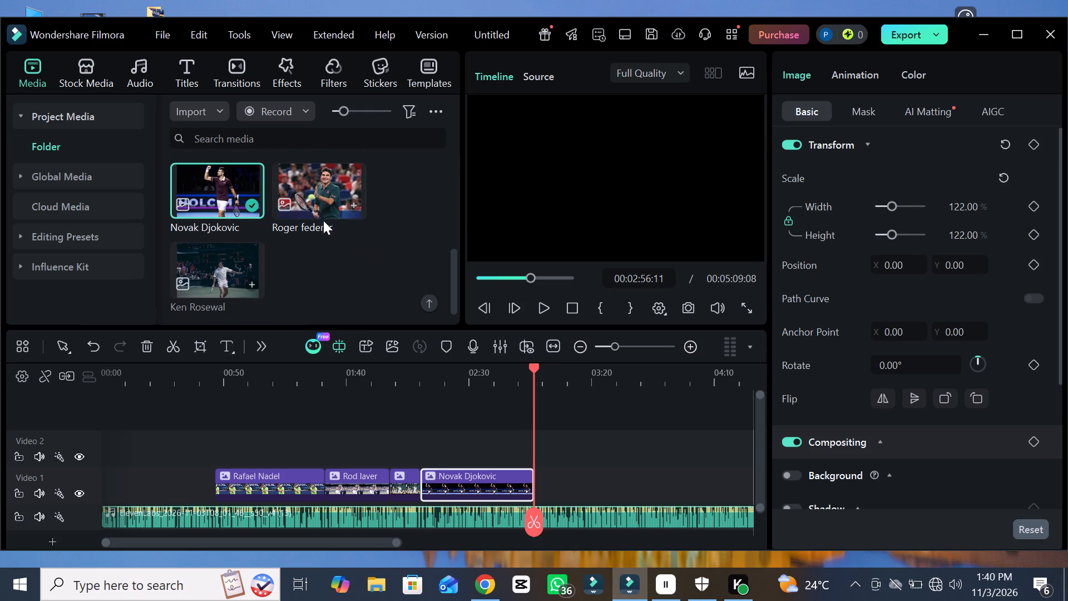
left_click_drag(328, 203, 377, 275)
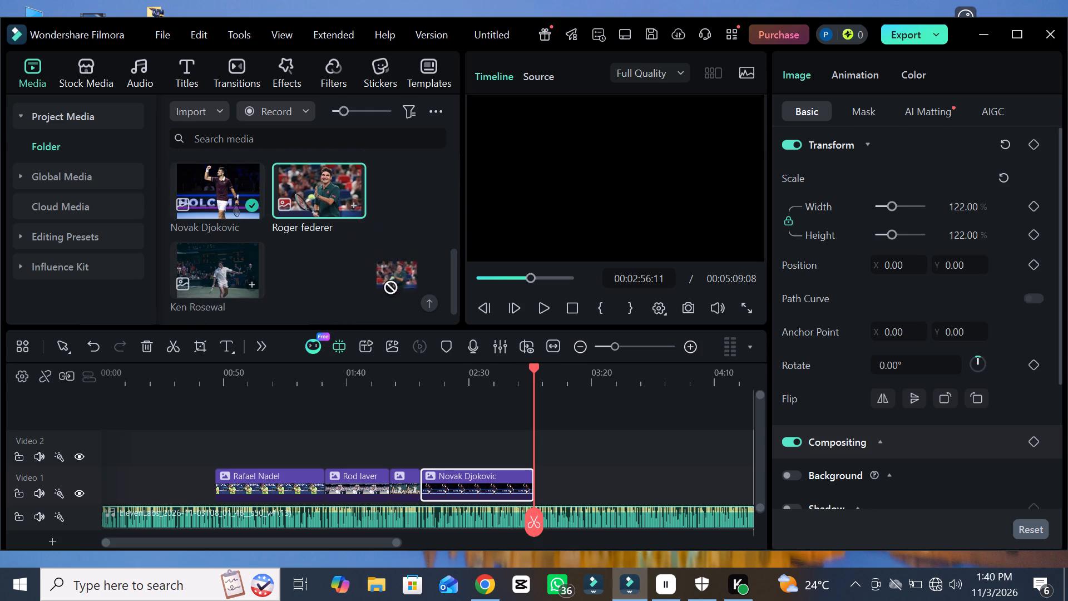
left_click_drag(377, 275, 536, 479)
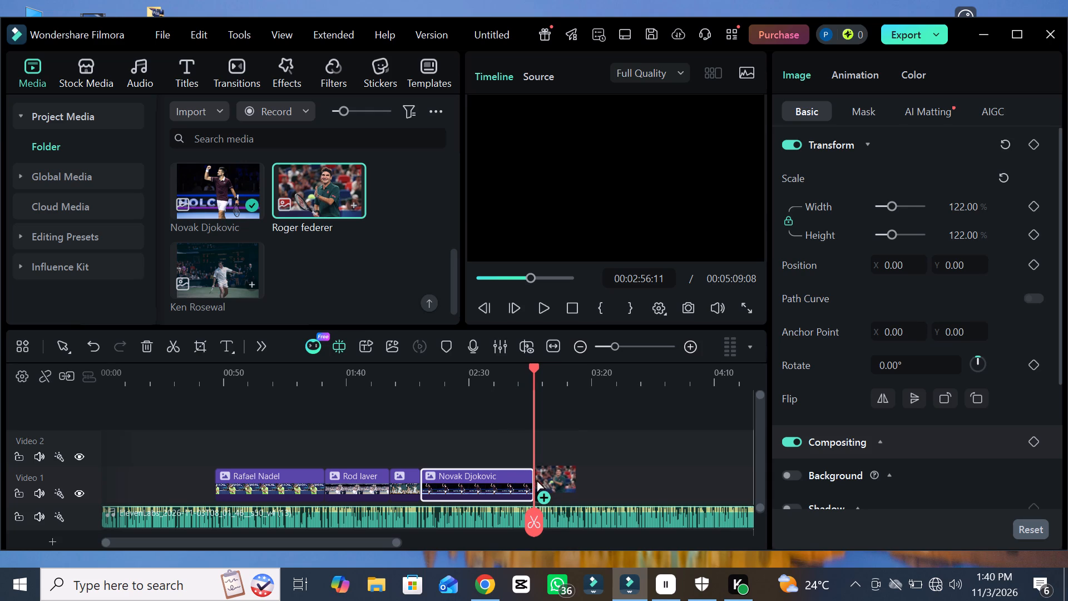
left_click_drag(536, 479, 536, 481)
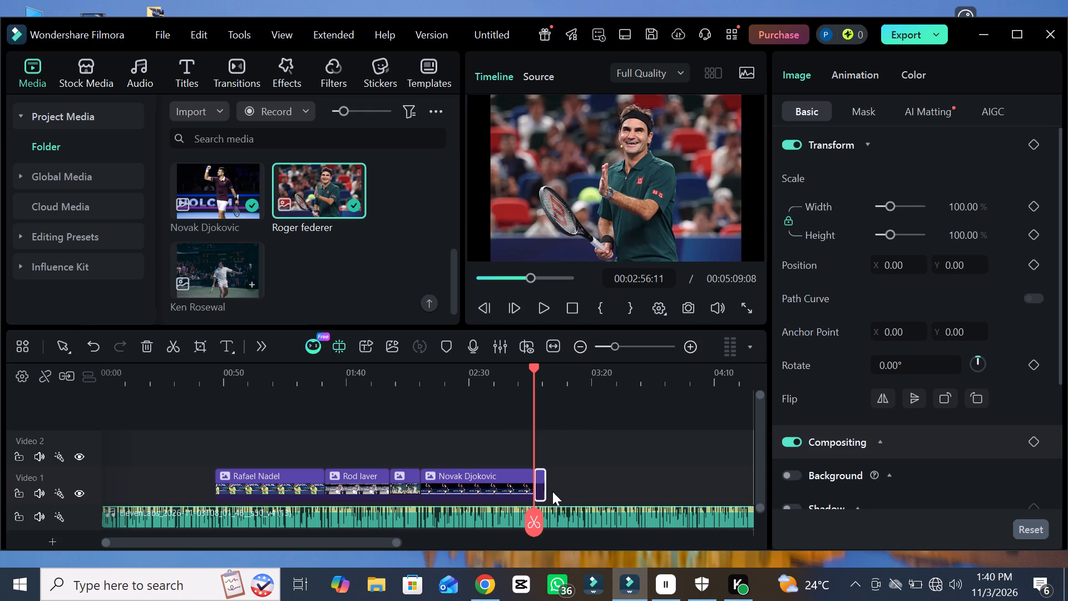
left_click_drag(546, 490, 588, 492)
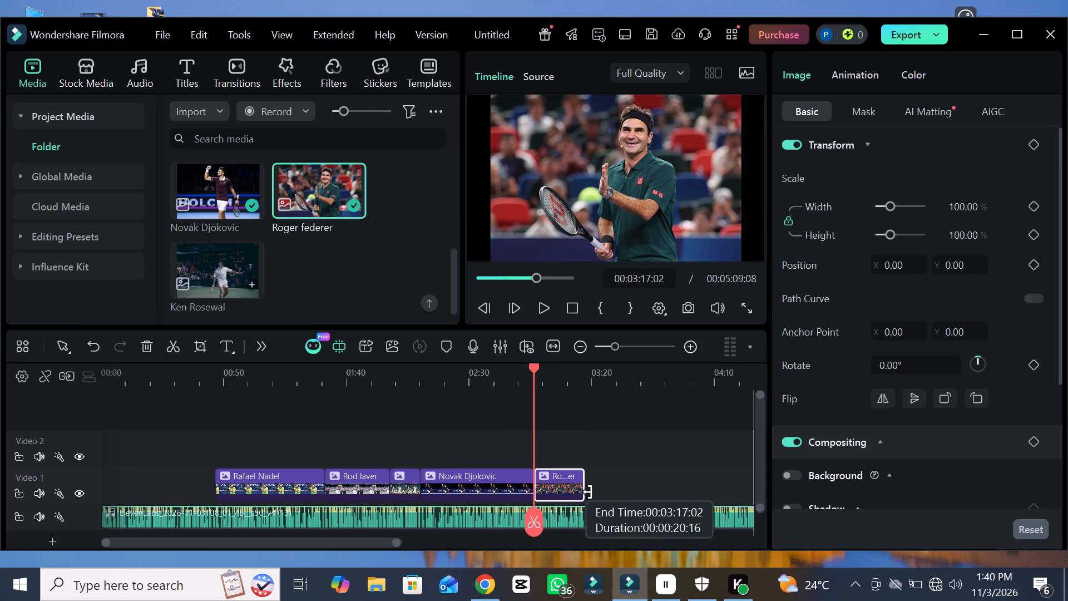
left_click_drag(588, 492, 625, 492)
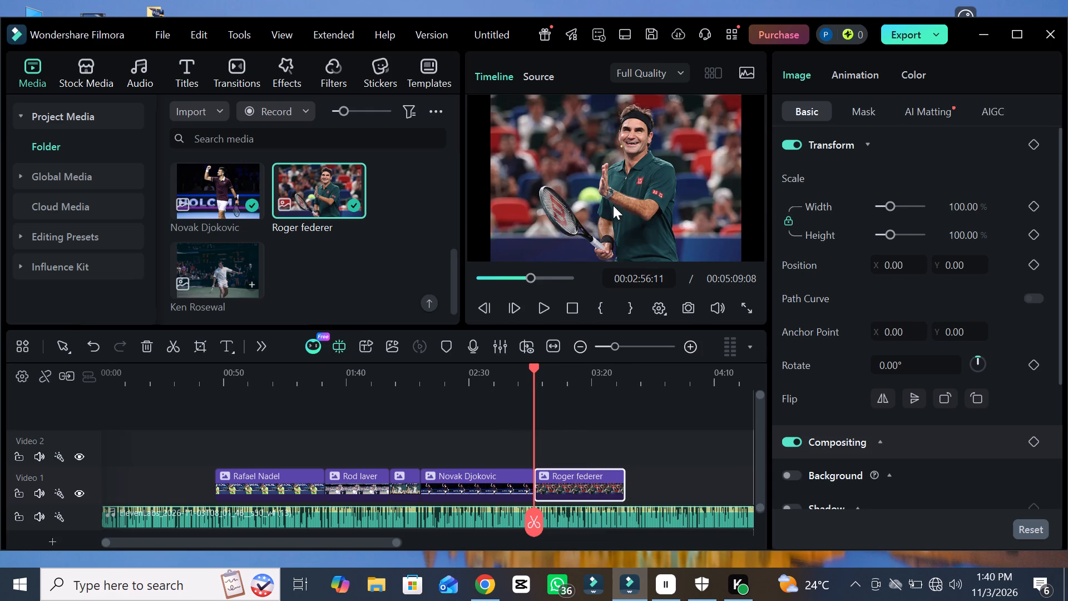
Enlarge the Roger federer photo in the preview to about 125.33% so it fills the frame.
left_click(604, 195)
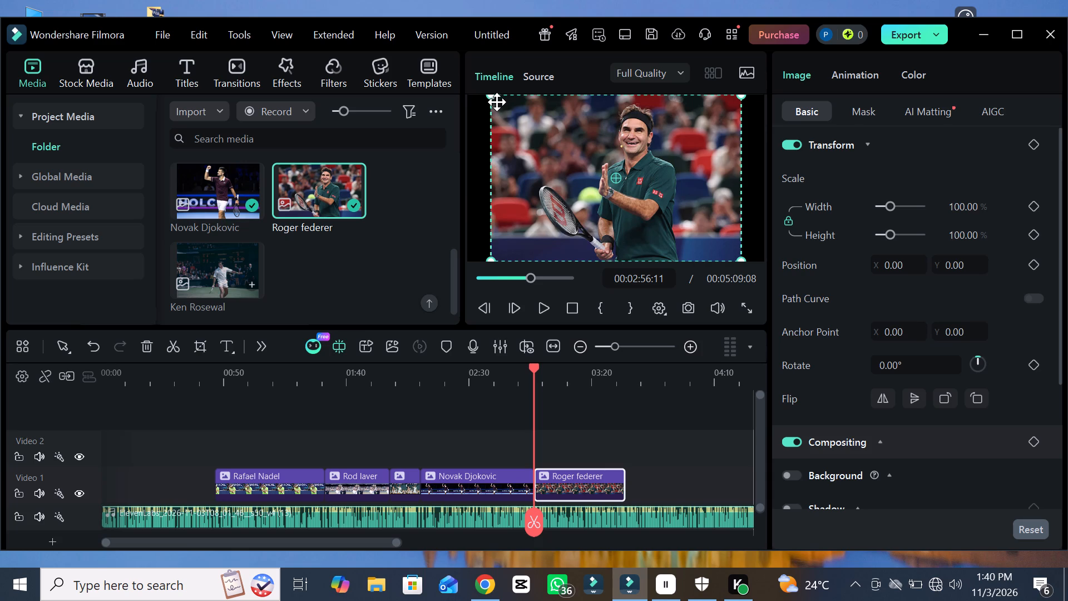
left_click_drag(487, 95, 464, 80)
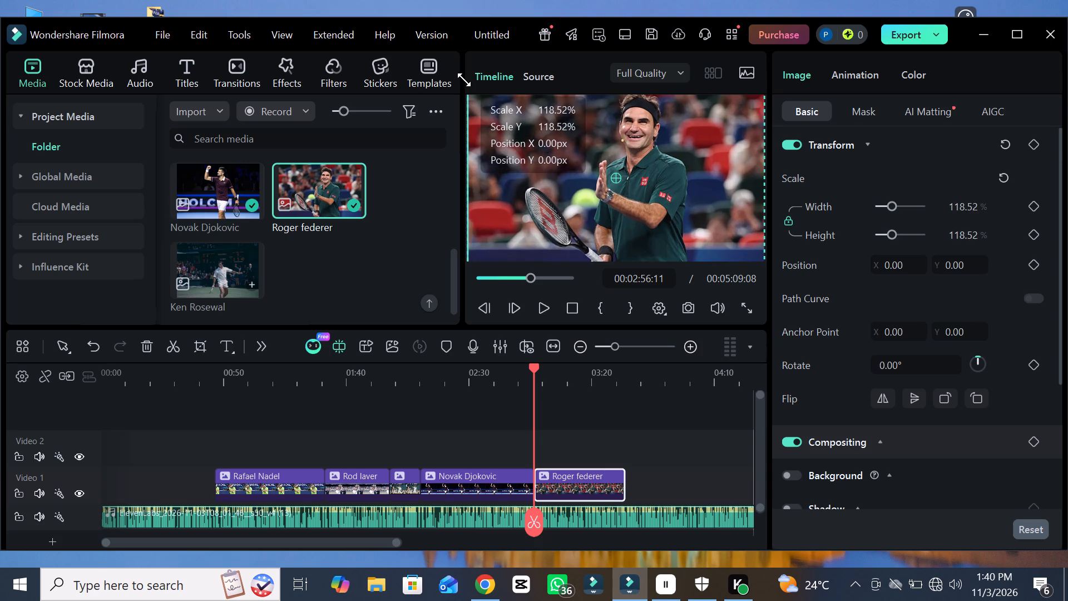
left_click_drag(464, 80, 455, 74)
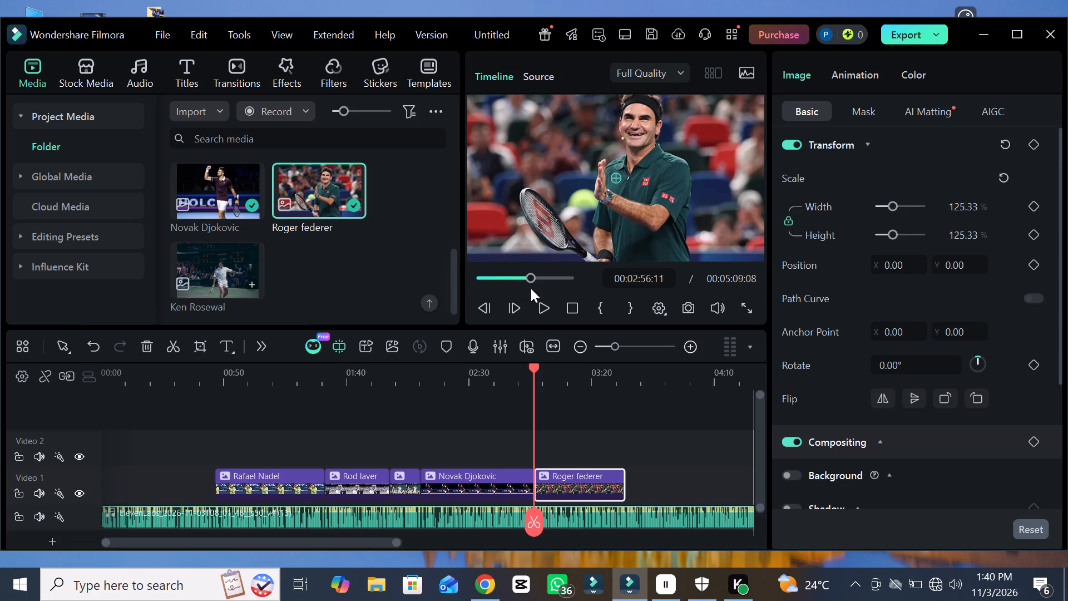
Play the narration from the start of the Roger federer clip to find where that section ends.
left_click(542, 301)
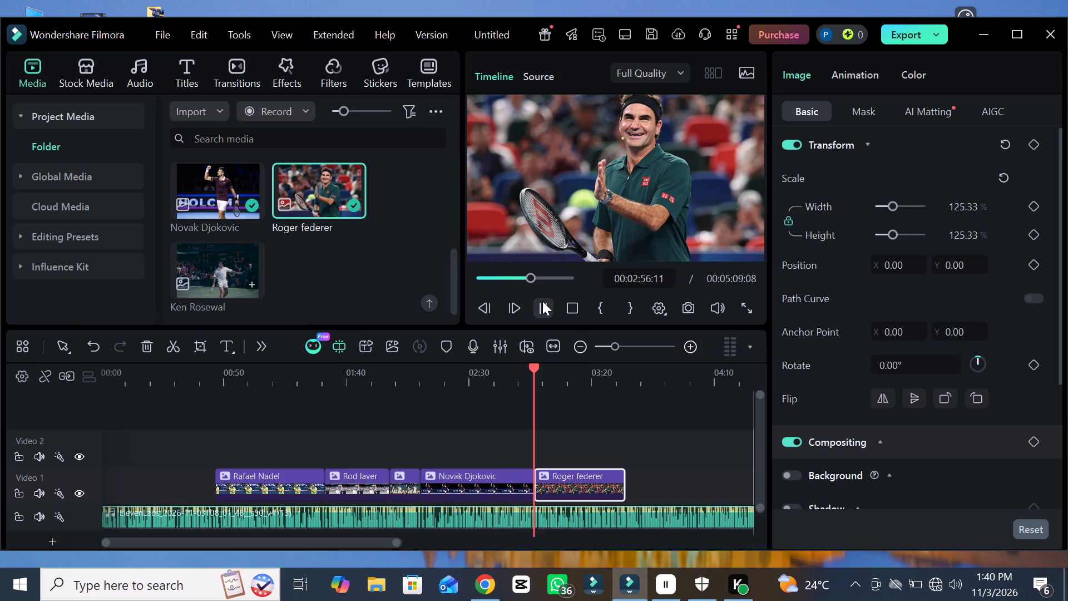
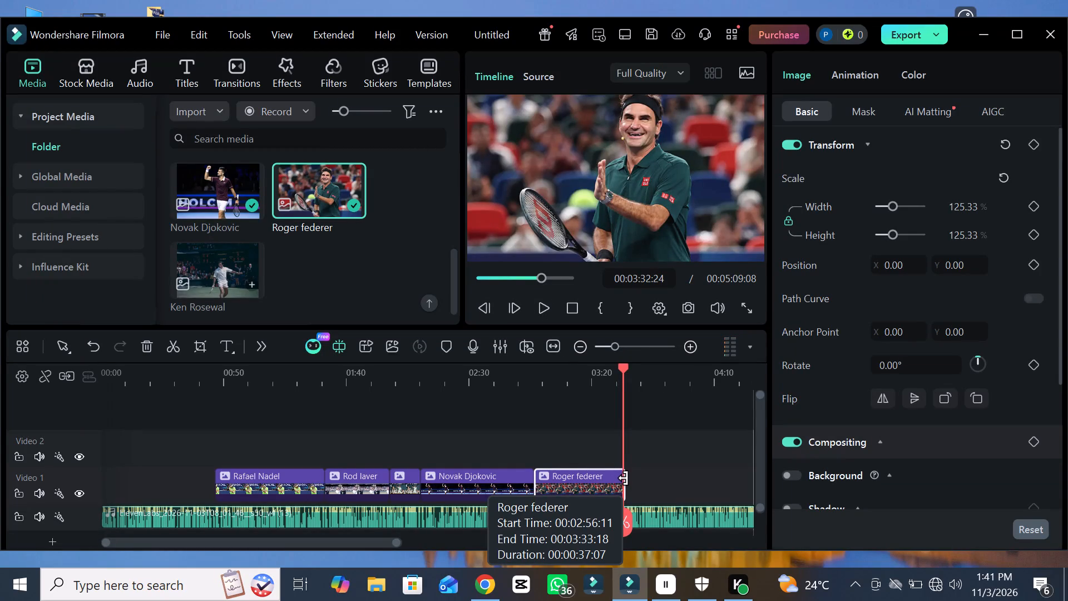
Play on to the end of the Roger federer narration section and set the Roger federer clip's end to about 00:03:40:04.
left_click_drag(624, 478, 644, 479)
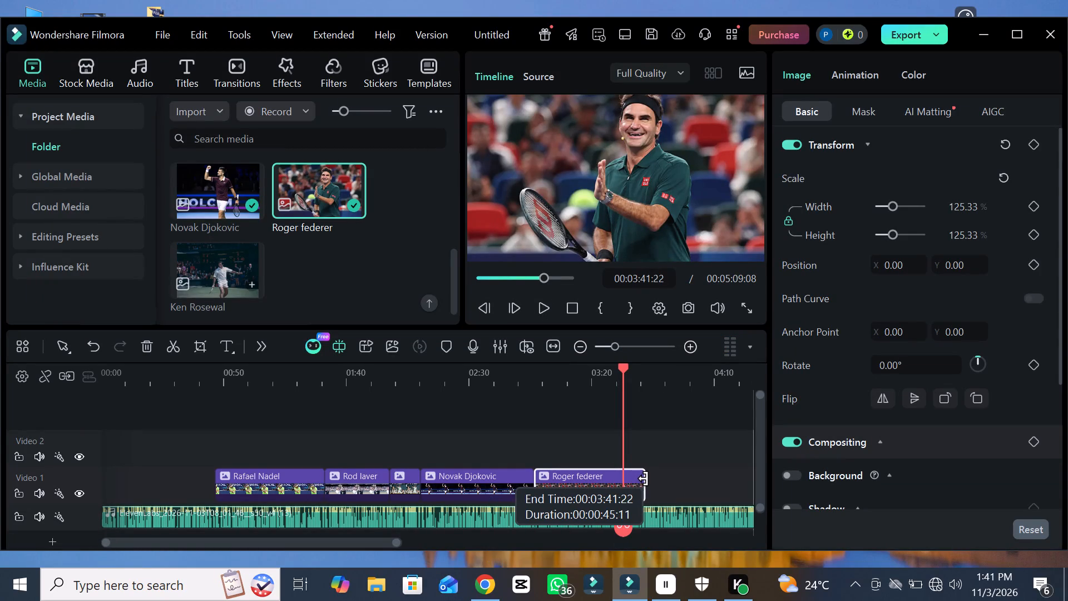
left_click_drag(644, 479, 648, 479)
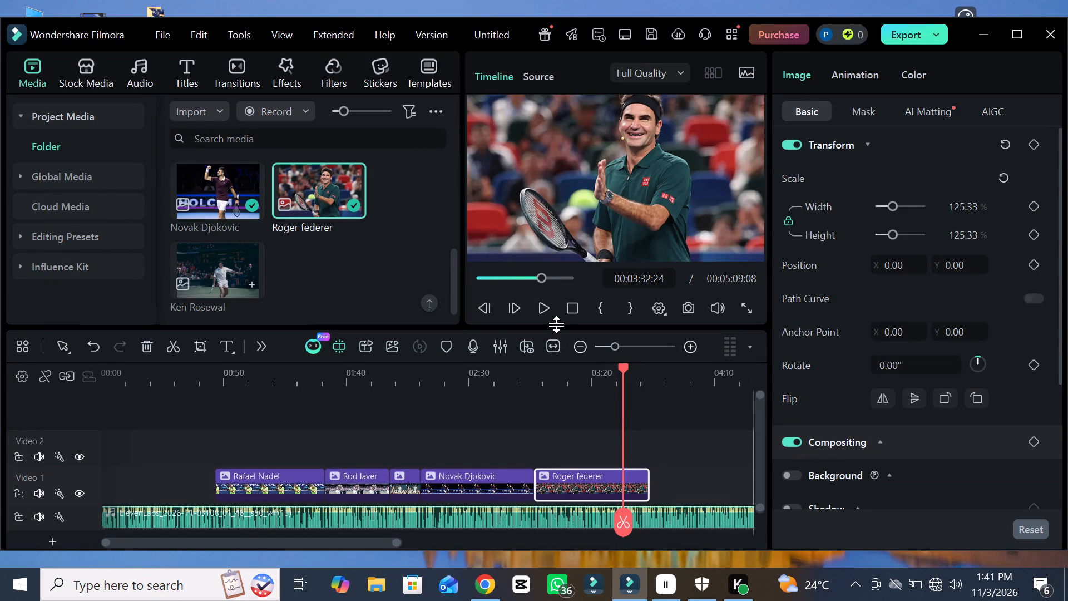
left_click(548, 306)
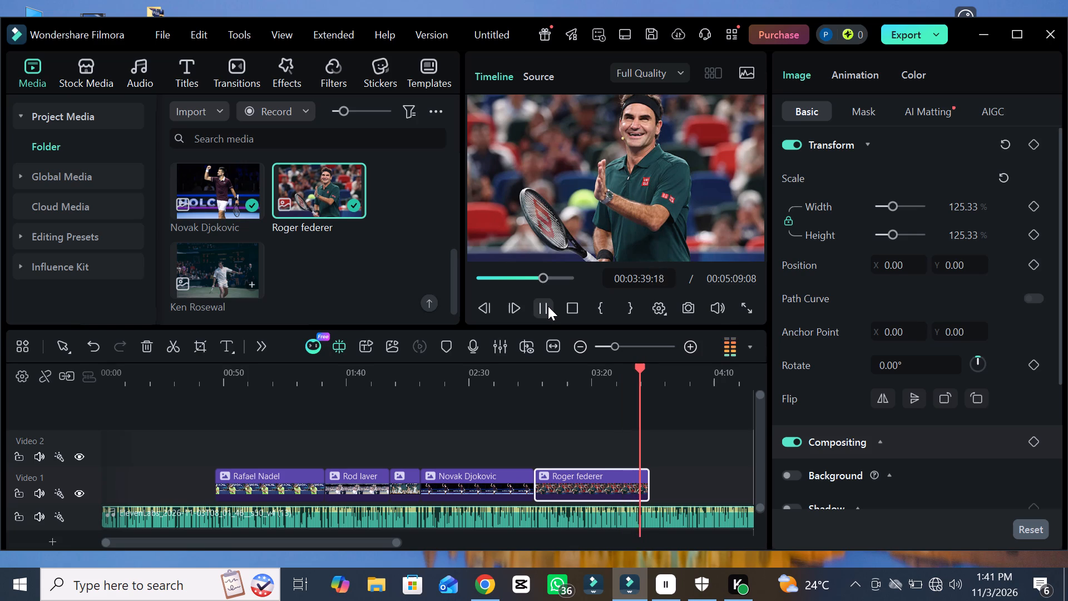
left_click(548, 306)
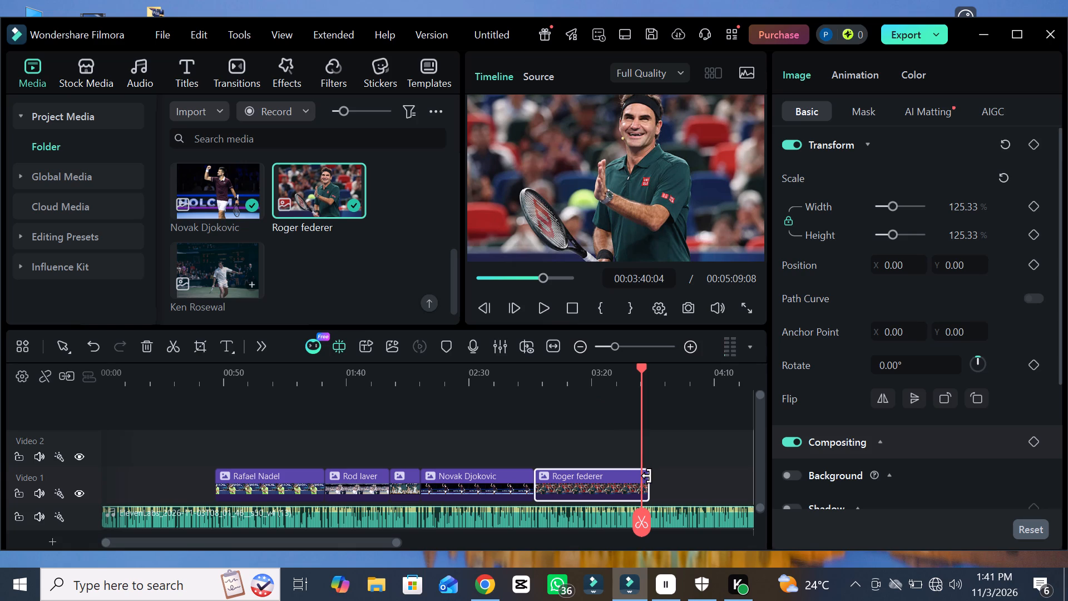
left_click_drag(649, 480, 646, 480)
left_click_drag(646, 480, 640, 480)
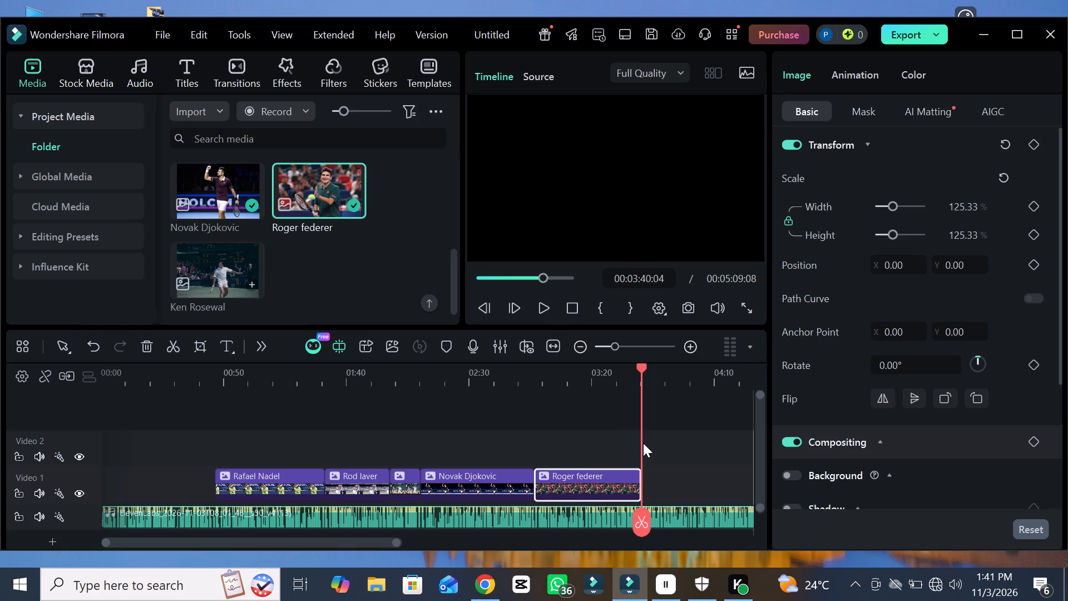
Place the Ken Rosewal photo on Video 1 directly after the Roger federer clip, extended to about 37 seconds.
left_click(429, 313)
left_click_drag(451, 213, 451, 287)
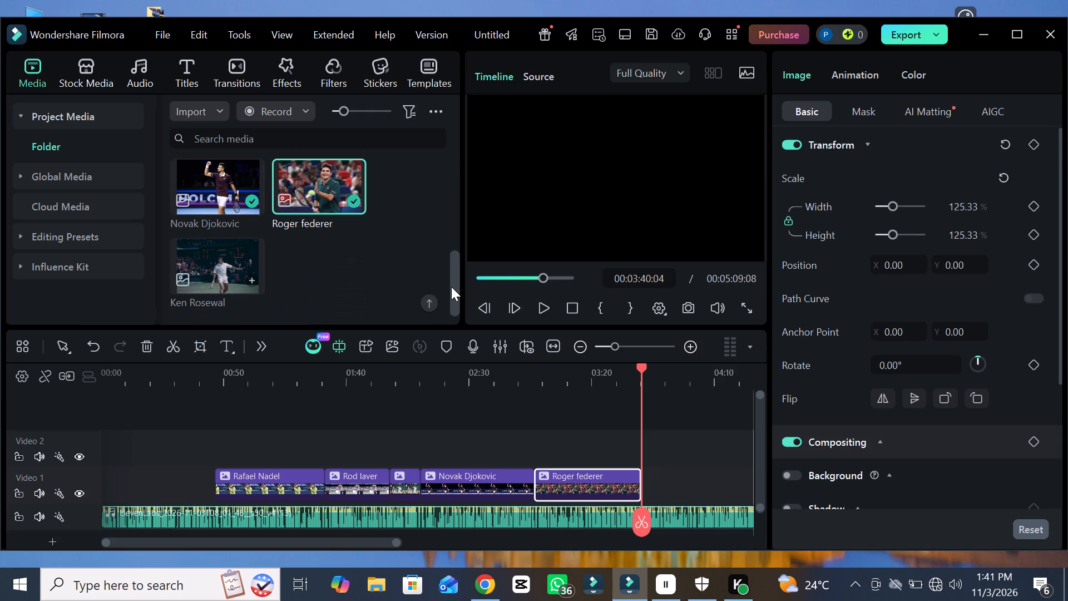
left_click_drag(236, 269, 643, 513)
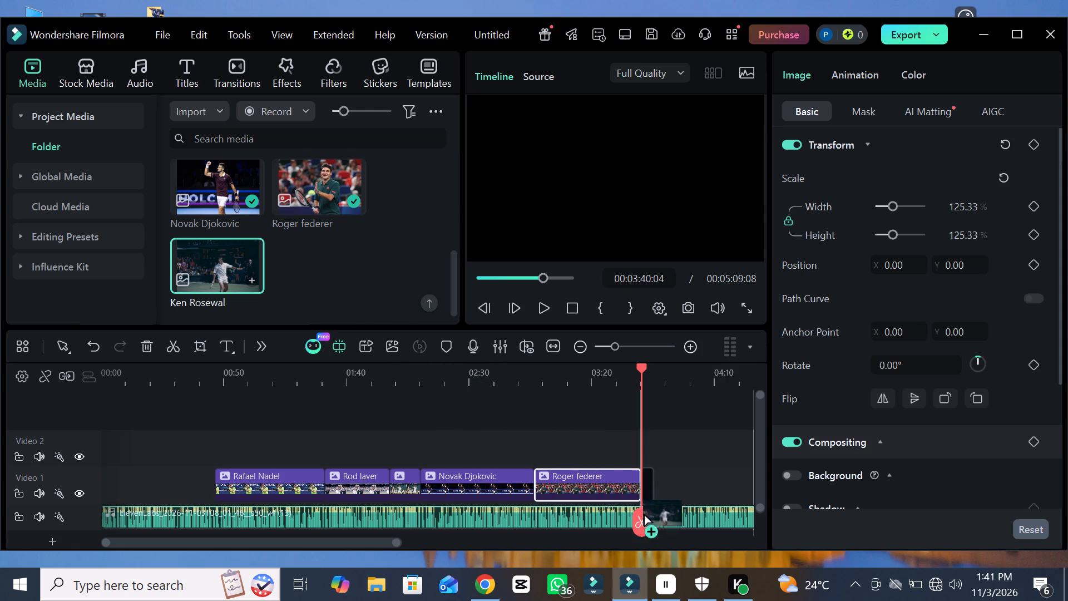
left_click_drag(643, 513, 639, 479)
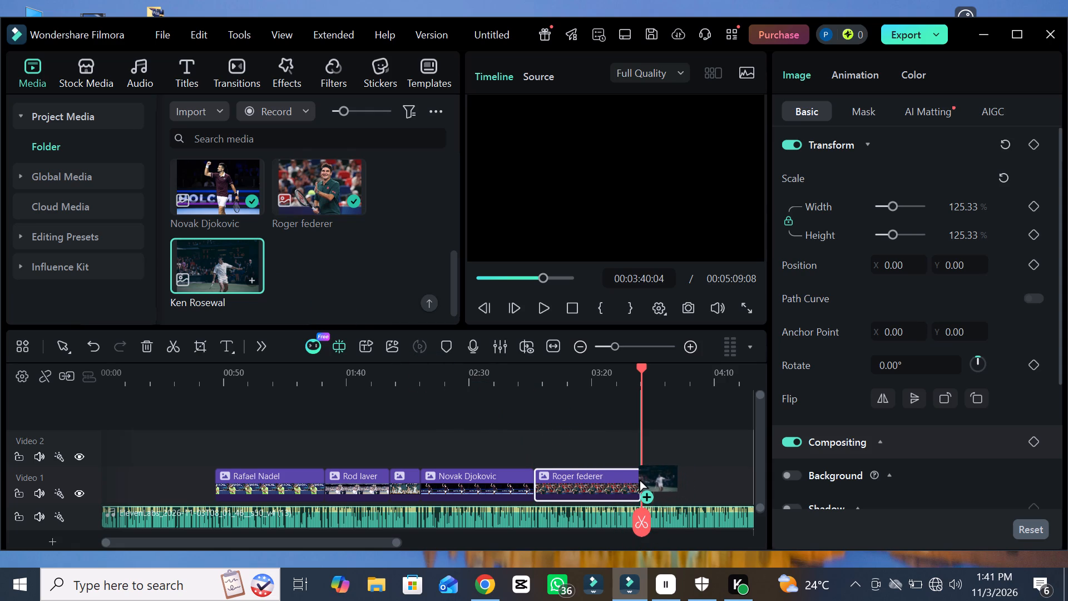
left_click_drag(639, 479, 644, 482)
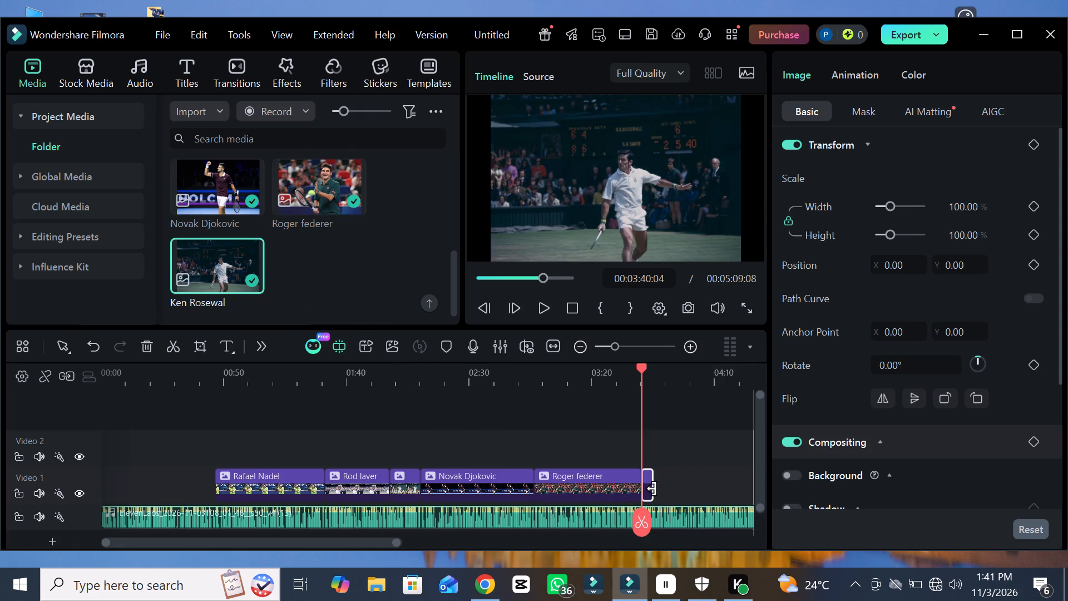
left_click_drag(652, 489, 732, 497)
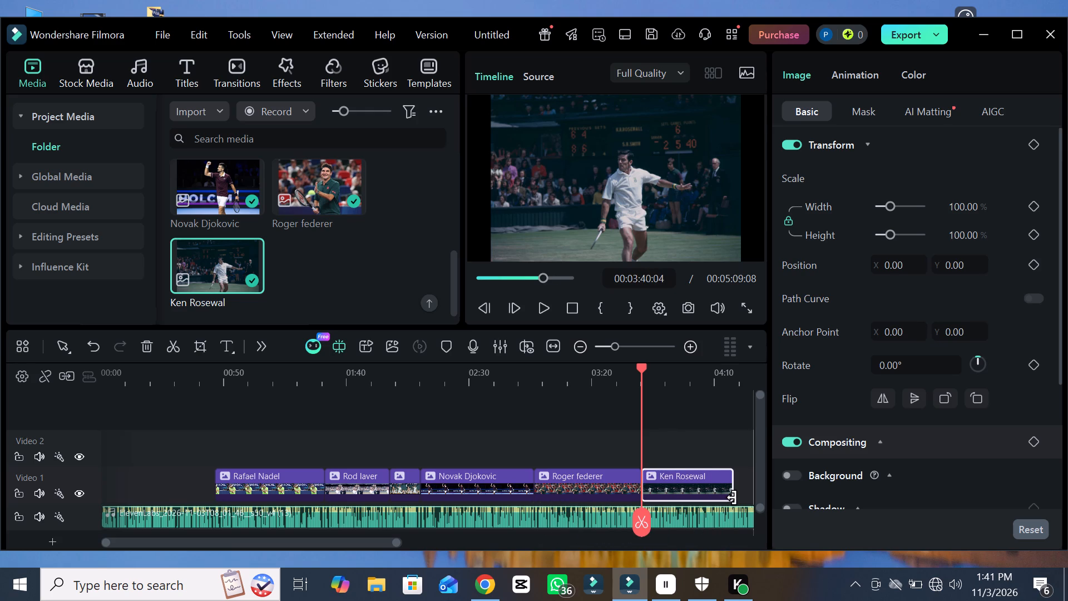
Play the narration from the start of the Ken Rosewal clip to find where that section ends.
left_click(545, 309)
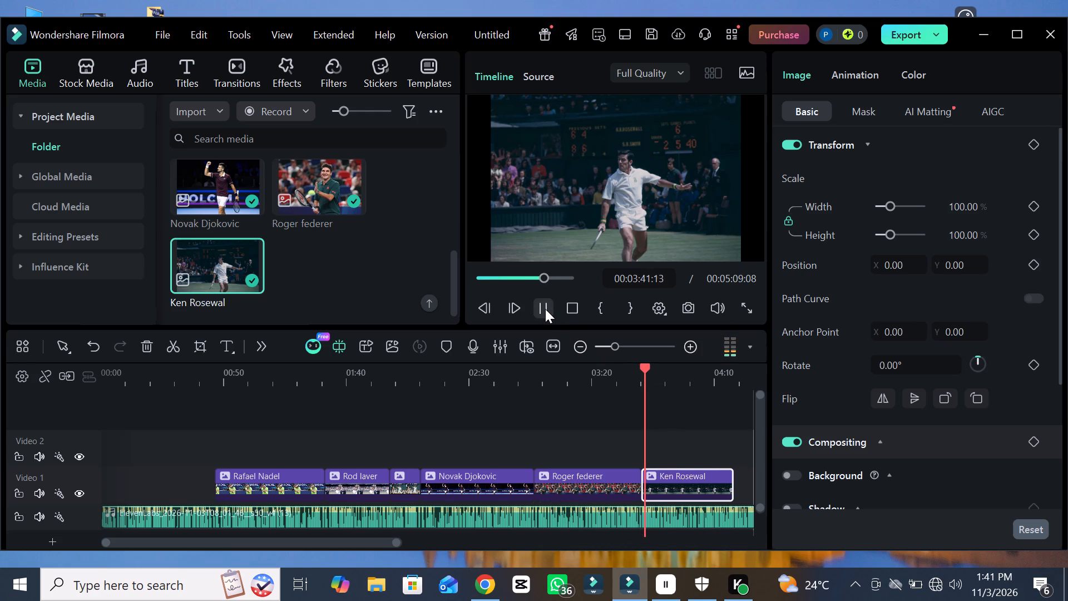
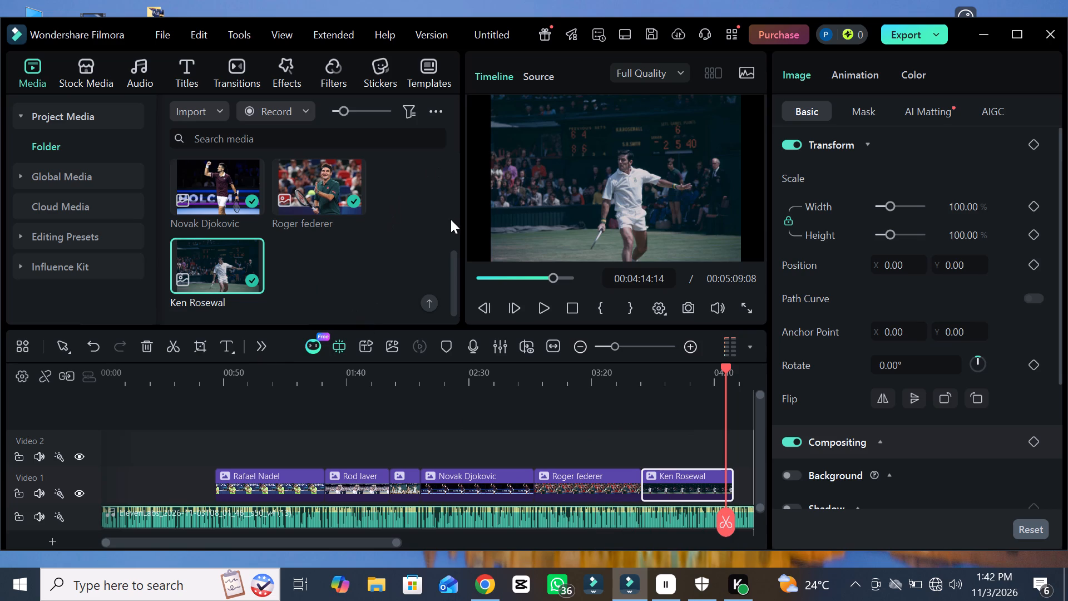
Place the Rafael Nadel2 photo on Video 1 before the Rafael Nadel clip and extend it to meet that clip's start.
left_click_drag(456, 257, 460, 208)
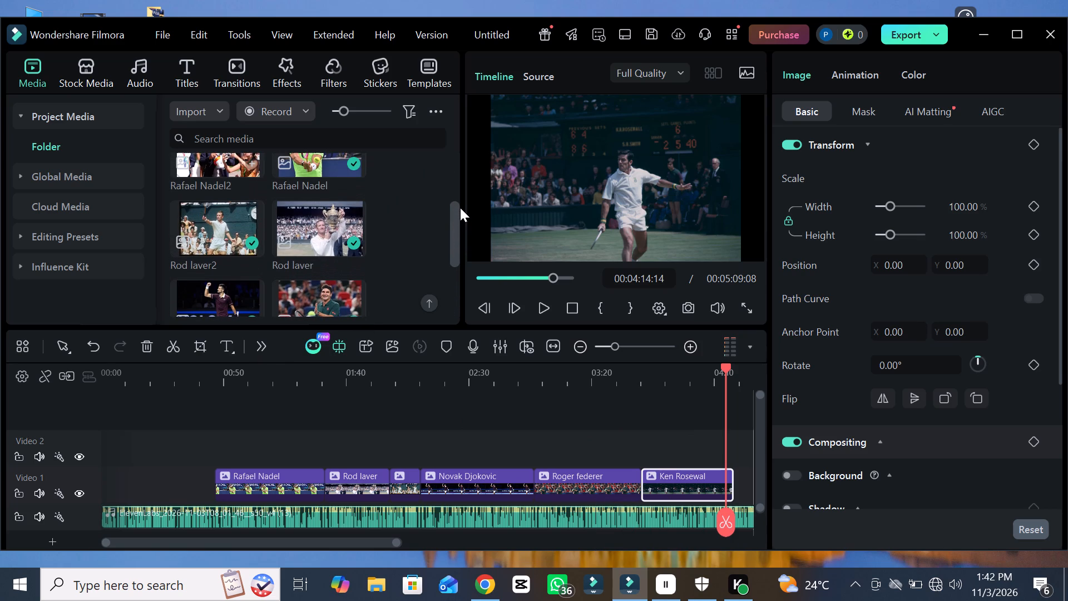
left_click_drag(460, 208, 462, 191)
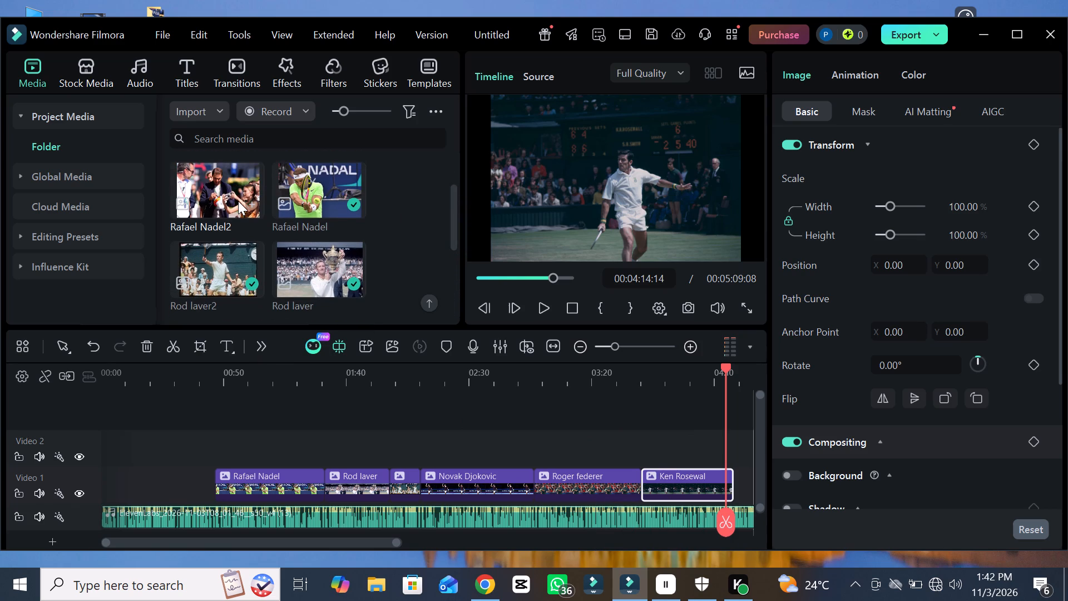
left_click_drag(232, 202, 186, 357)
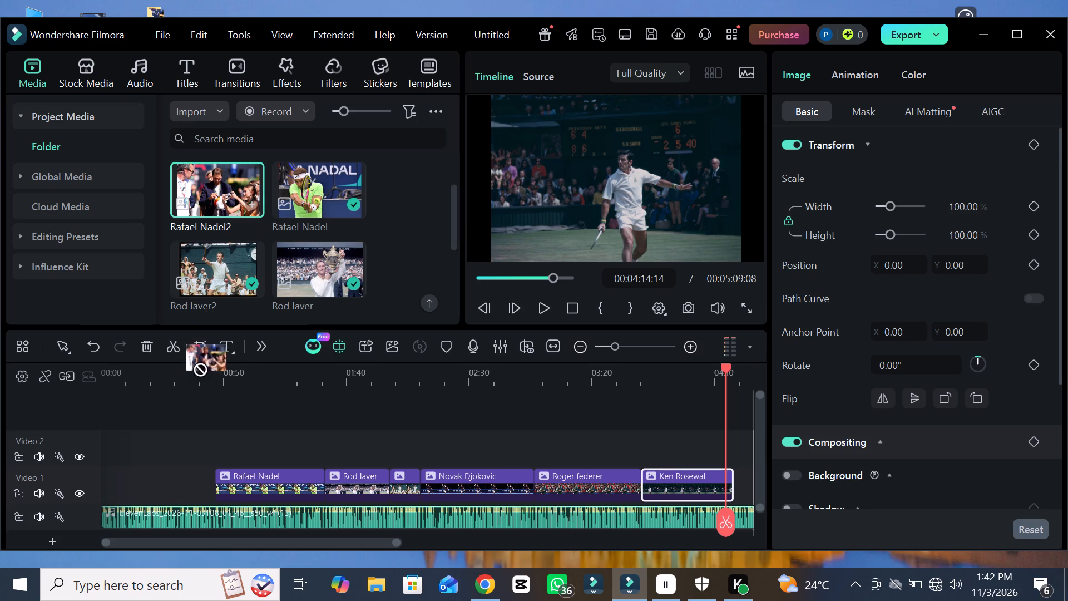
left_click_drag(186, 357, 182, 487)
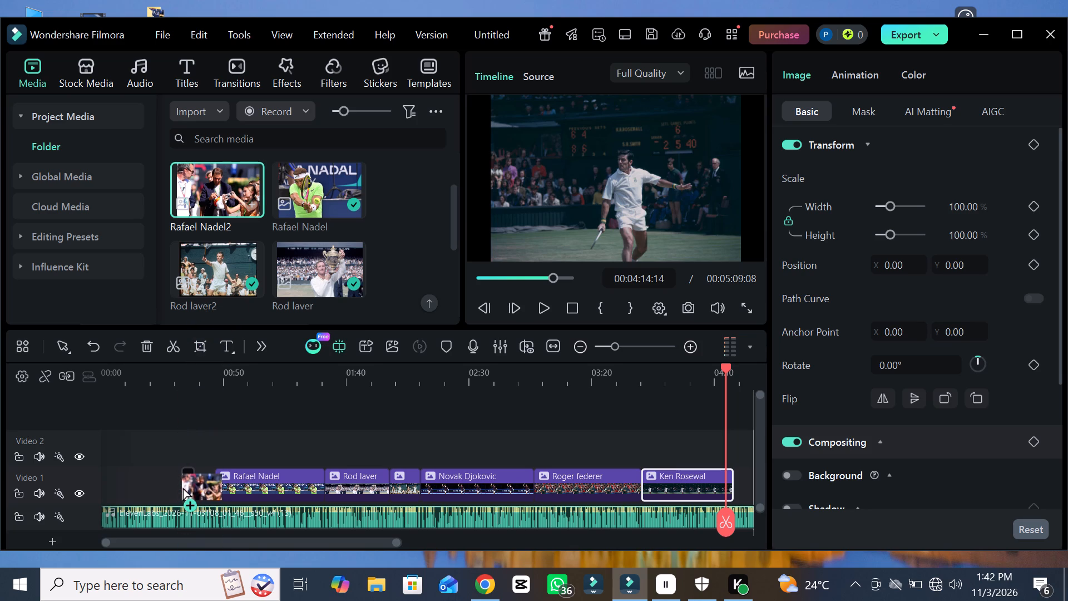
left_click_drag(182, 487, 177, 481)
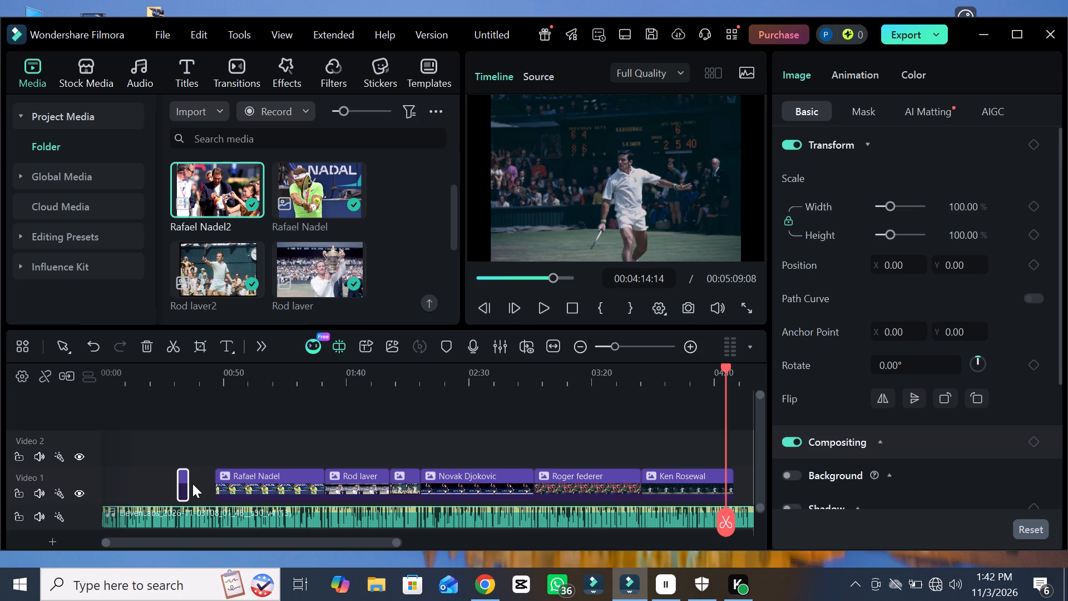
left_click_drag(188, 488, 194, 488)
left_click_drag(194, 488, 211, 487)
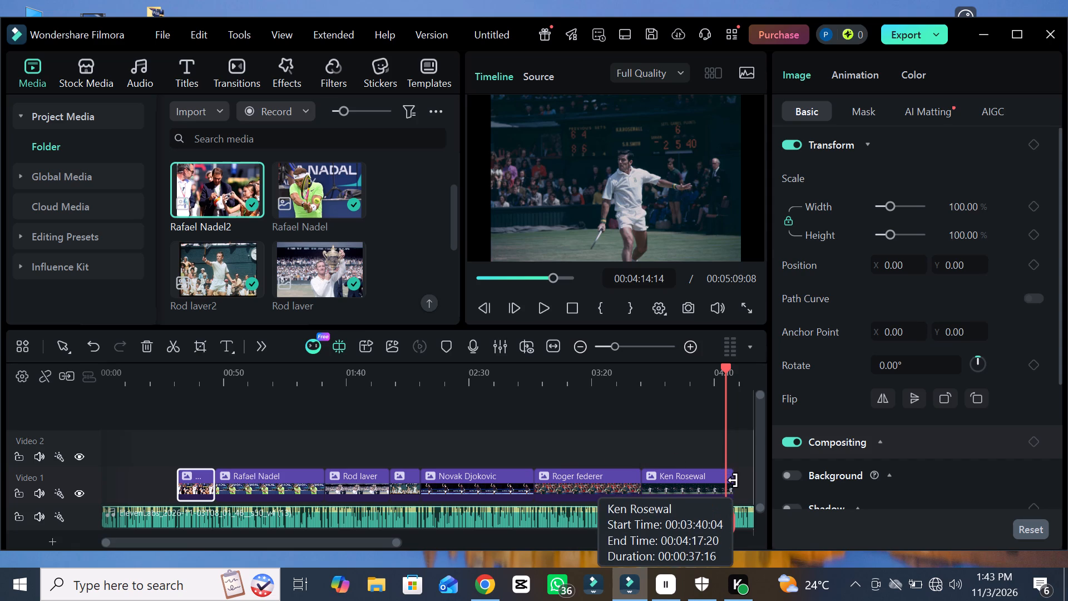
Extend the Ken Rosewal clip slightly and play the narration on to about 00:04:19.
left_click_drag(733, 480, 741, 480)
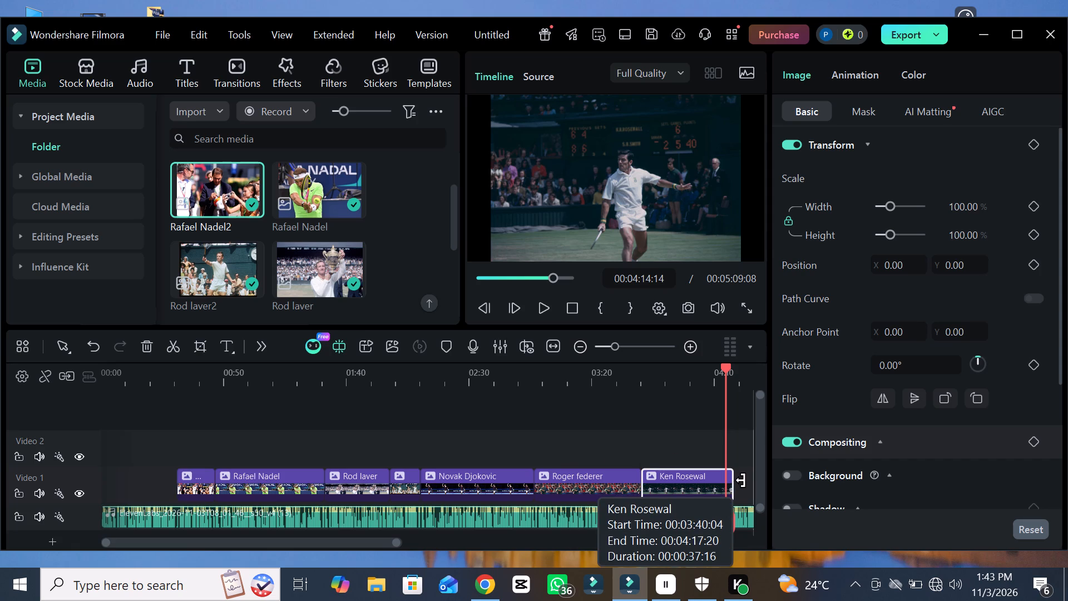
left_click_drag(741, 480, 741, 481)
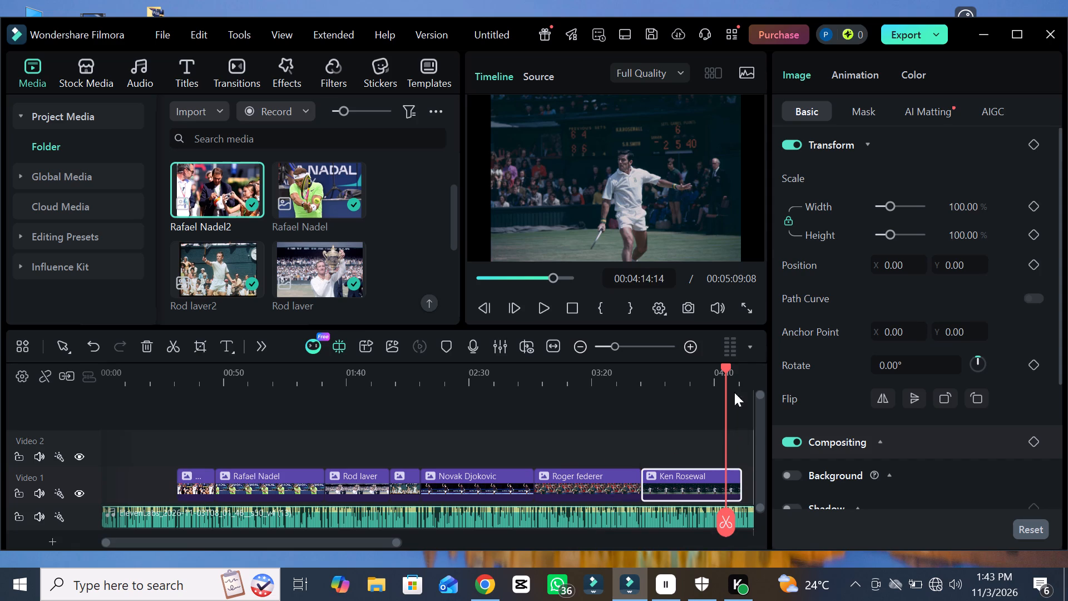
left_click(545, 307)
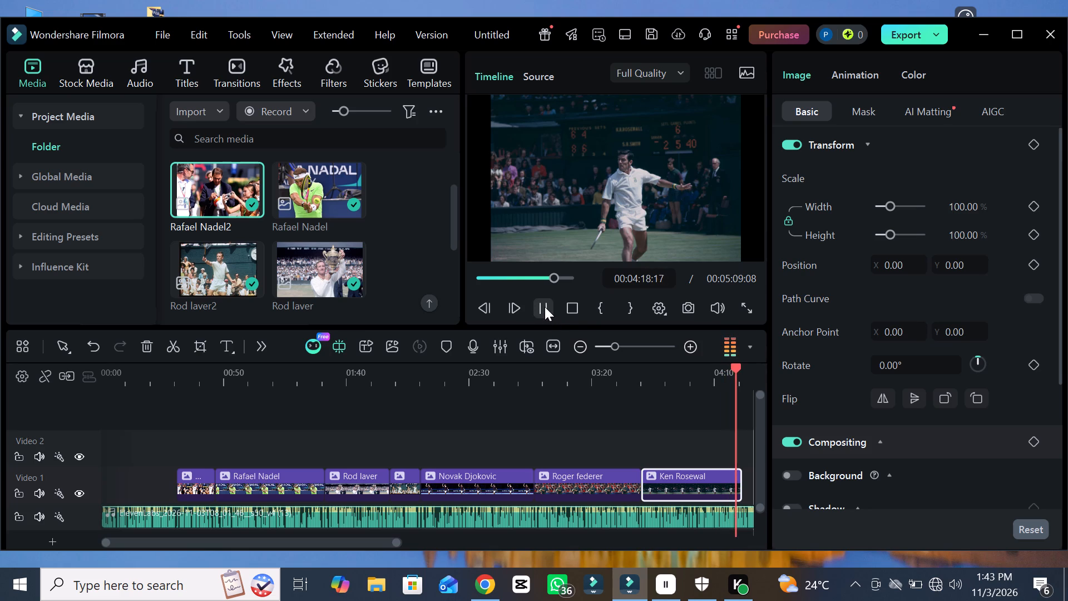
left_click(545, 307)
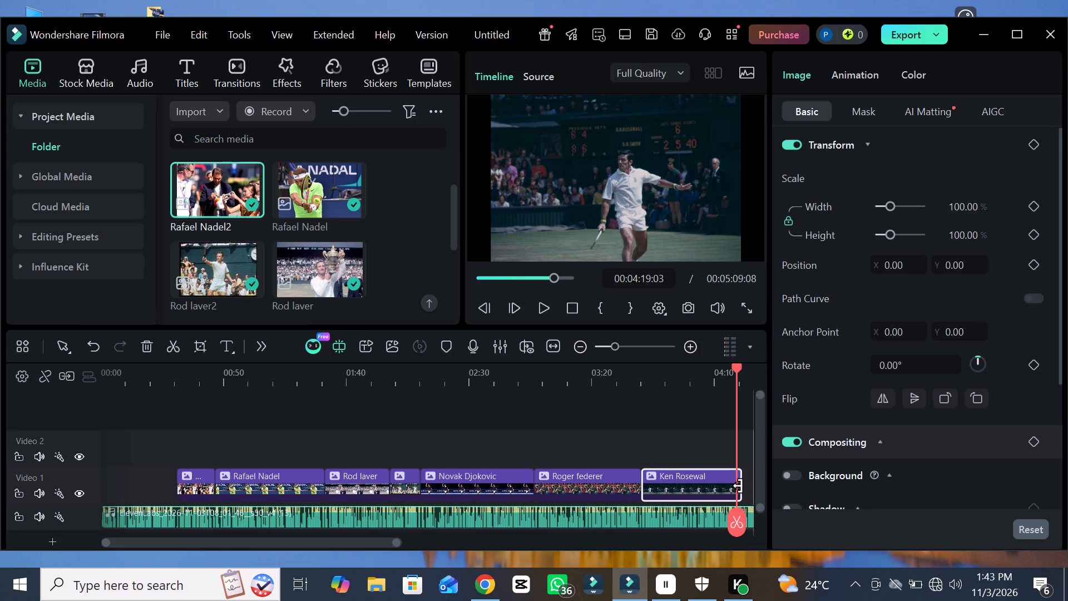
Scale the Ken Rosewal photo to about 124.67% so that it fills the frame.
left_click(594, 188)
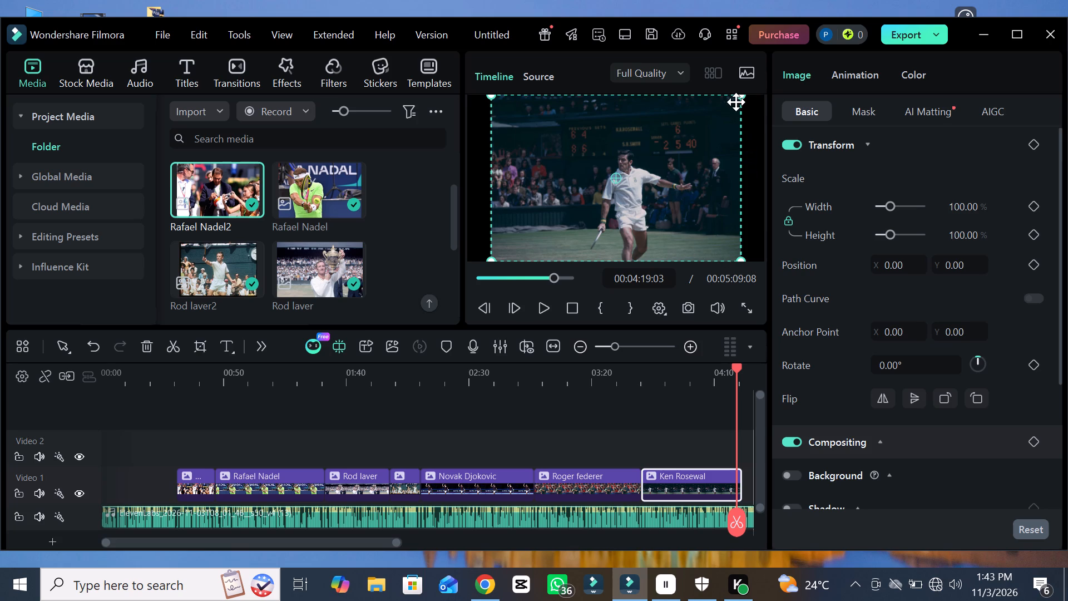
left_click_drag(740, 98, 759, 91)
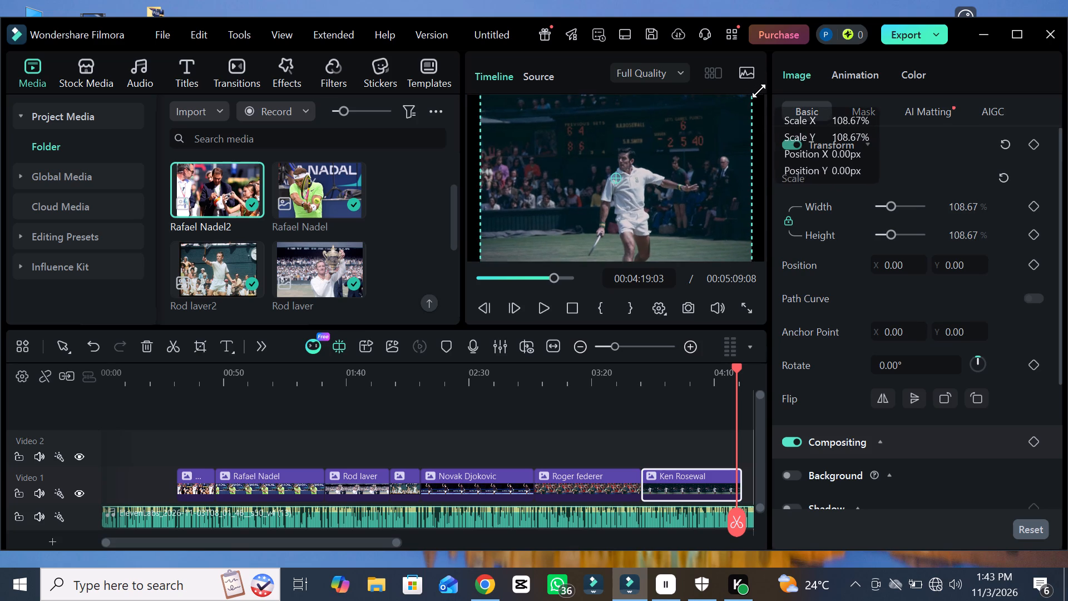
left_click_drag(759, 91, 769, 81)
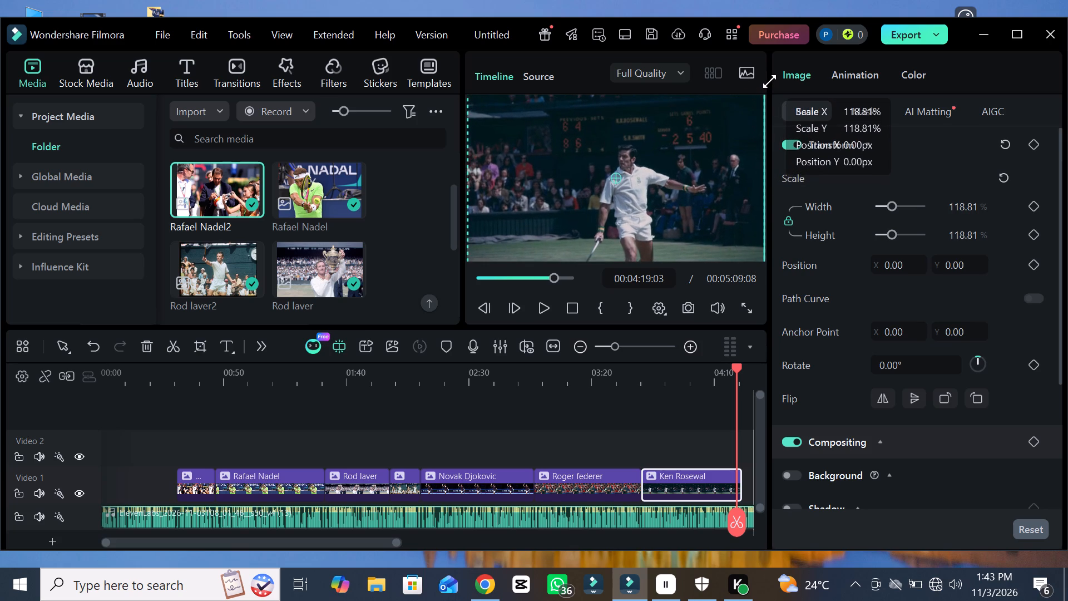
left_click_drag(769, 81, 773, 77)
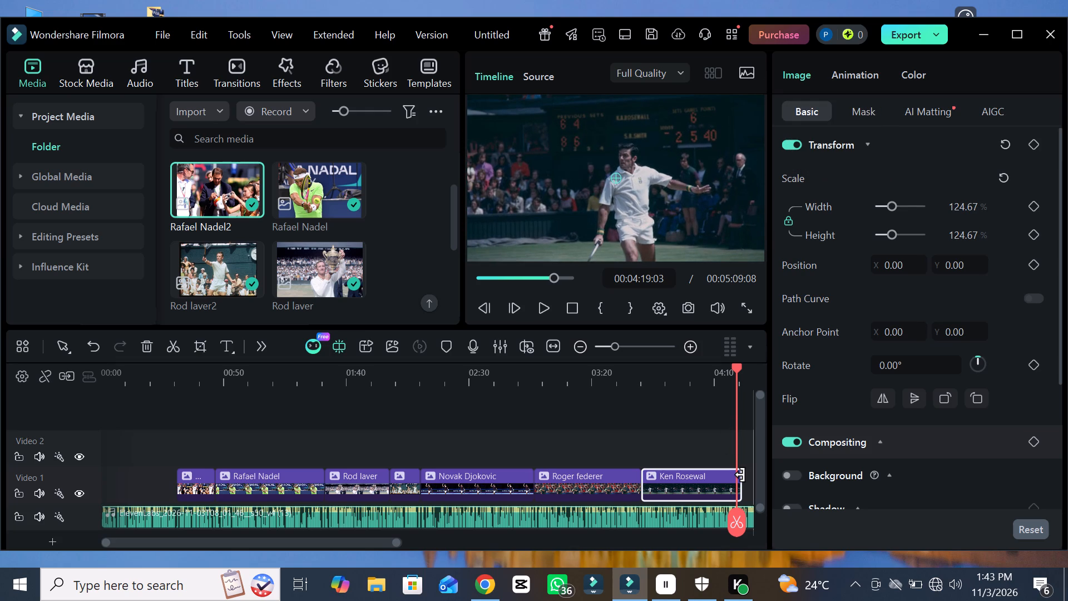
Extend the Ken Rosewal clip further along Video 1 while playing the narration on to about 00:04:46.
left_click_drag(741, 480, 748, 480)
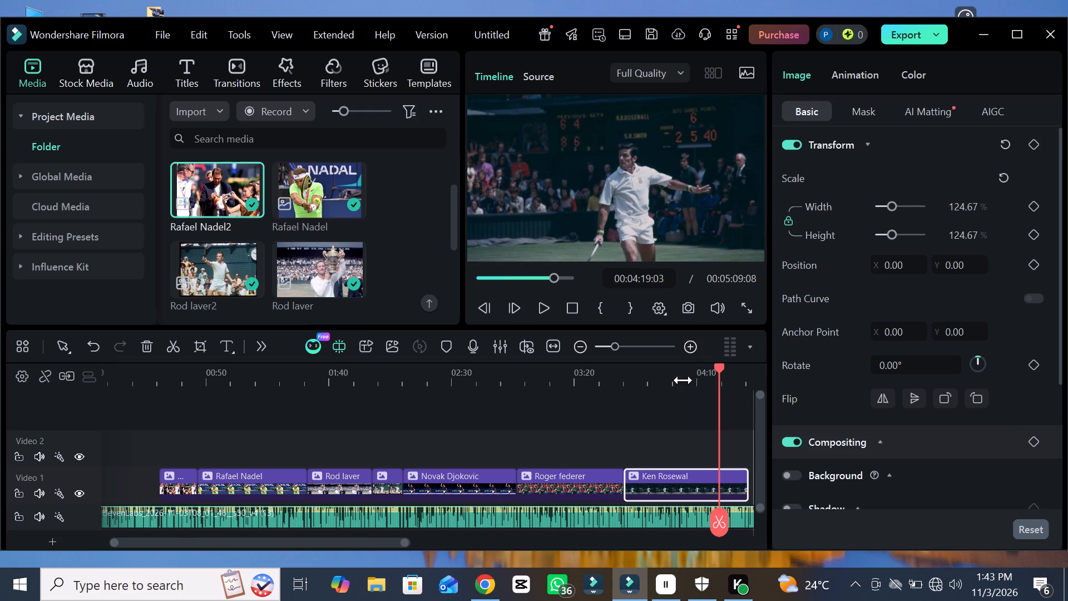
left_click(546, 307)
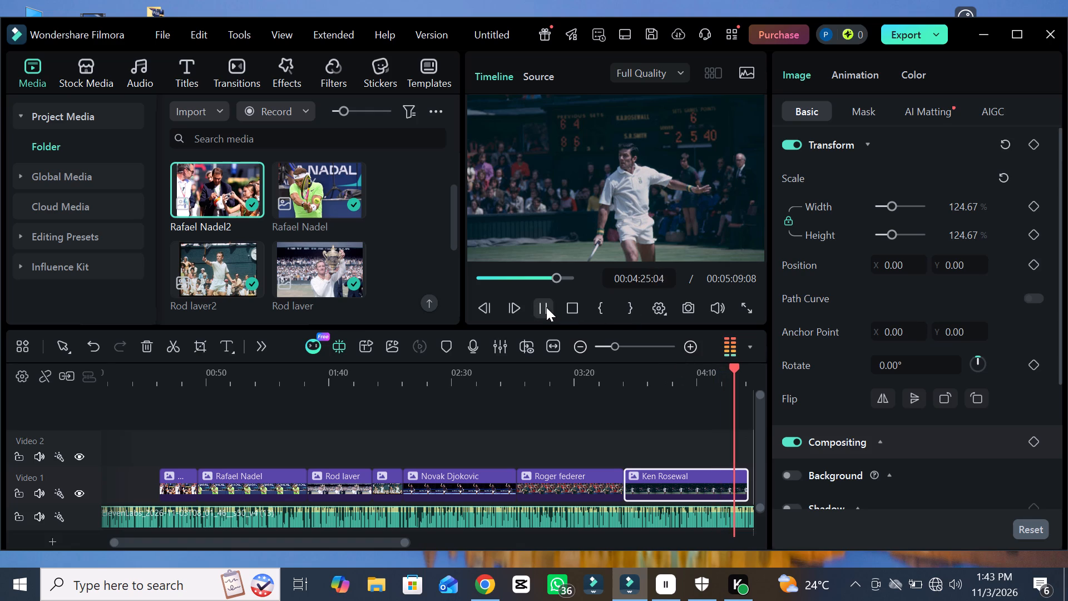
left_click(546, 307)
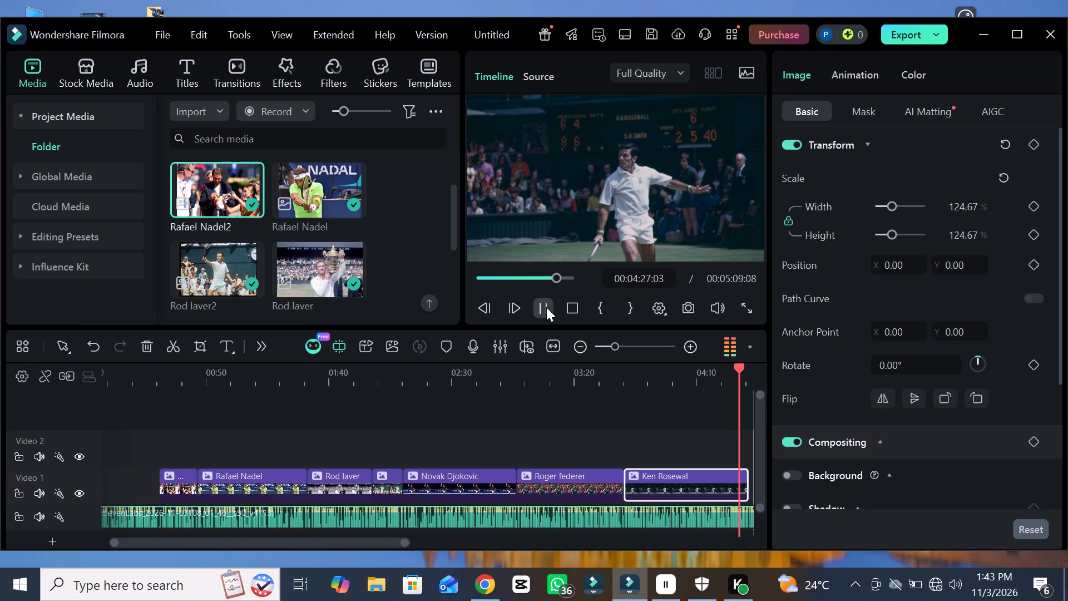
left_click(749, 488)
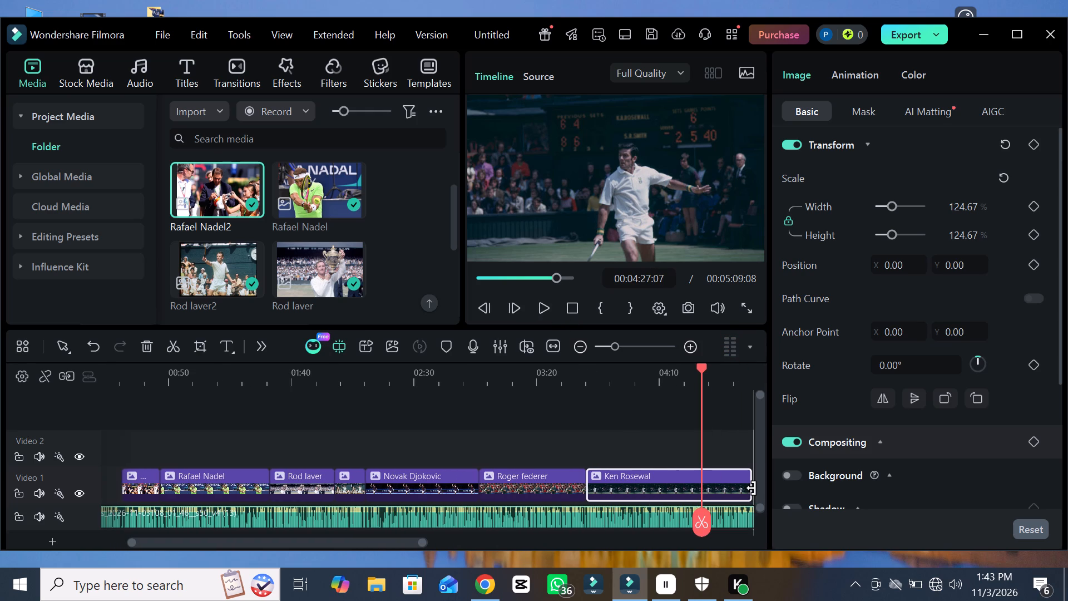
left_click(549, 312)
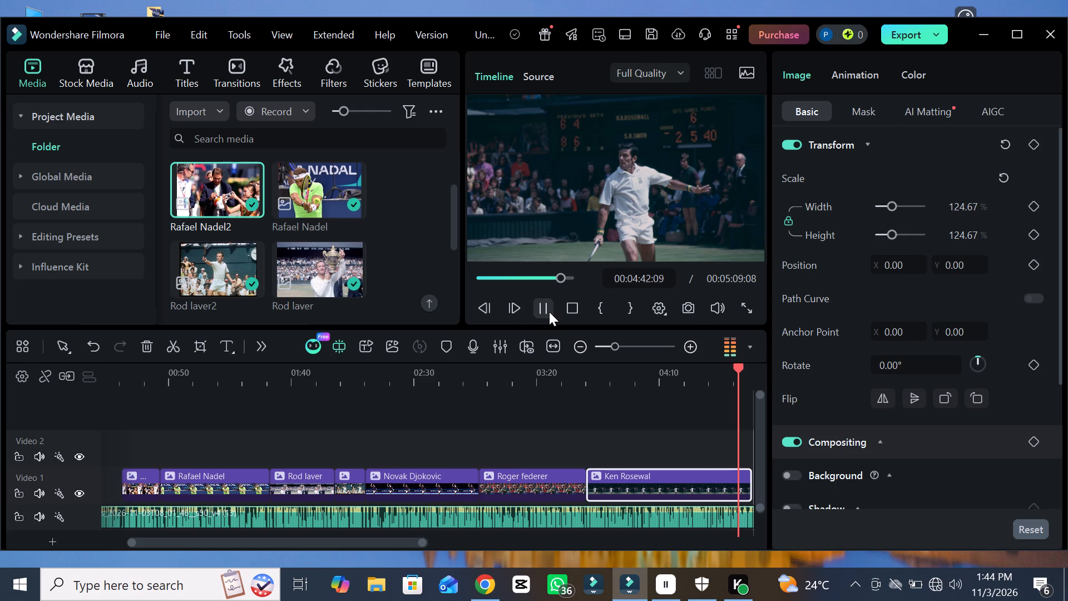
left_click(549, 312)
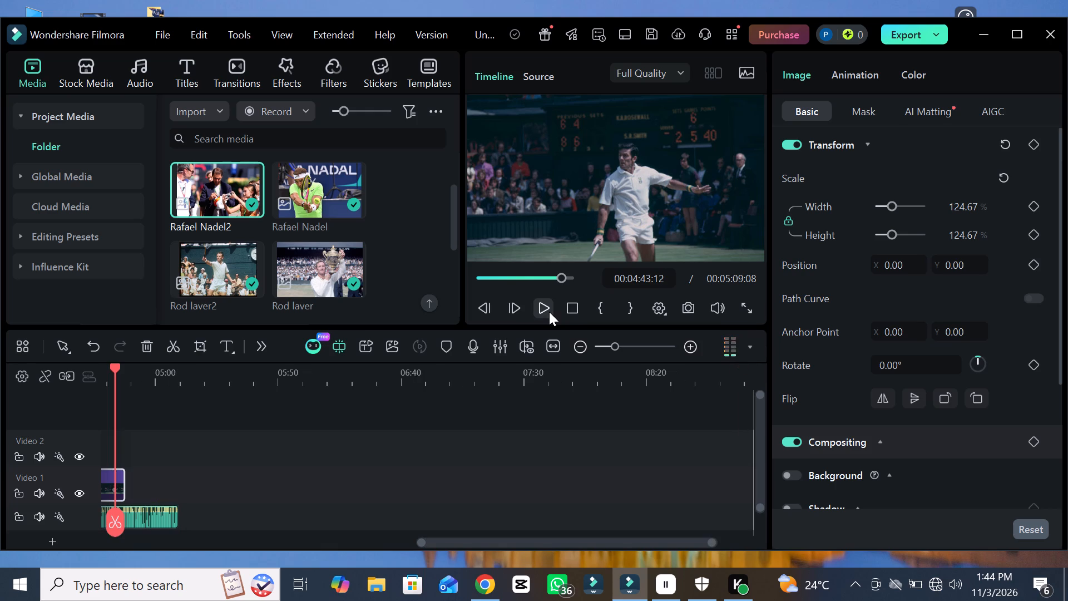
left_click(549, 312)
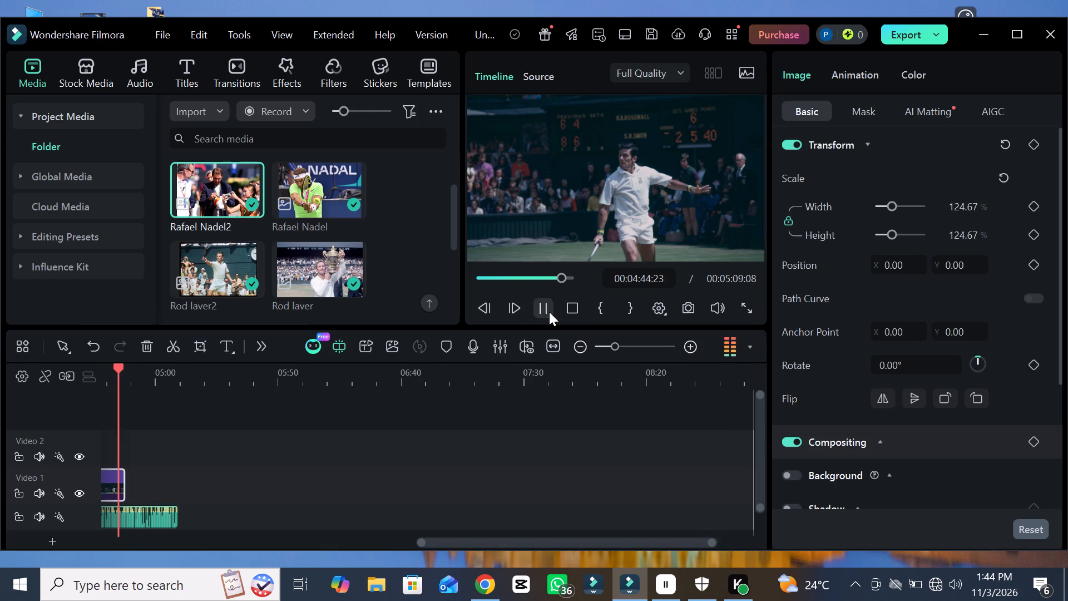
left_click(549, 312)
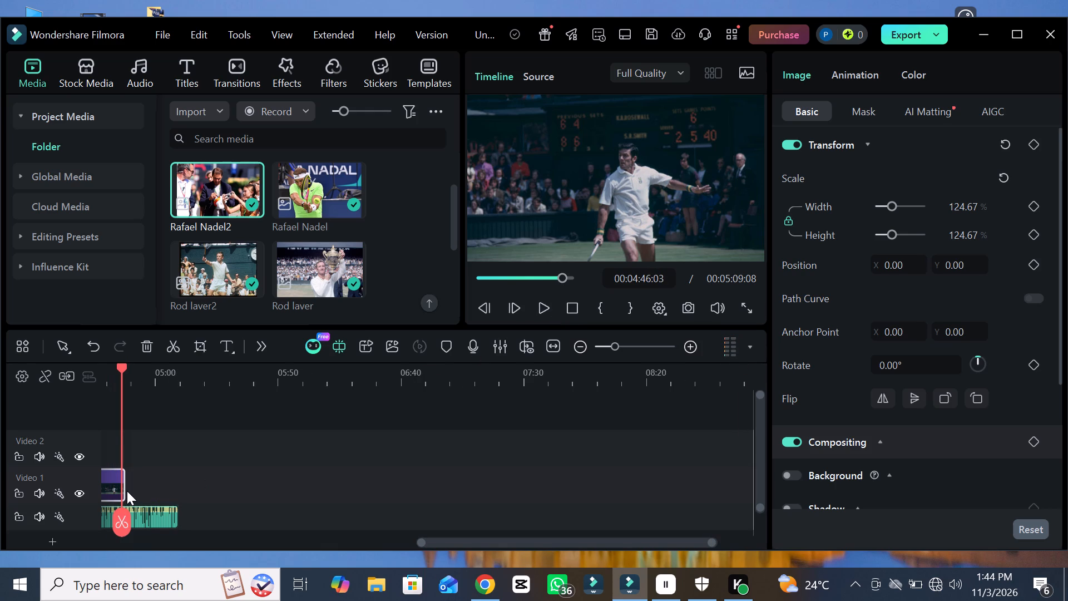
Extend the Ken Rosewal clip to the end of the narration audio, playing on to about 00:04:53 along the way.
left_click_drag(124, 489, 135, 489)
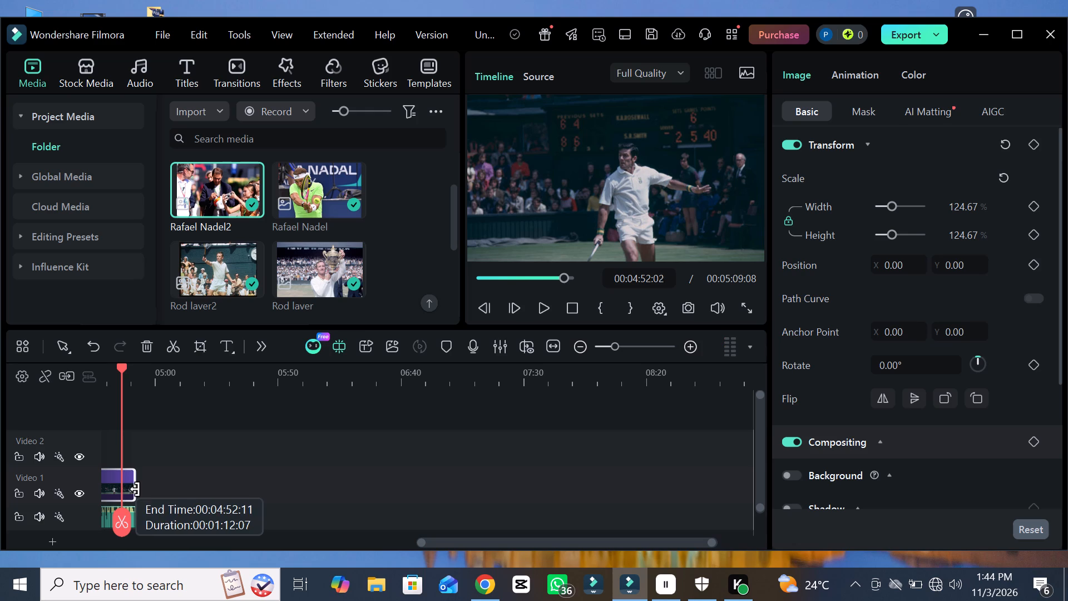
left_click_drag(135, 489, 155, 490)
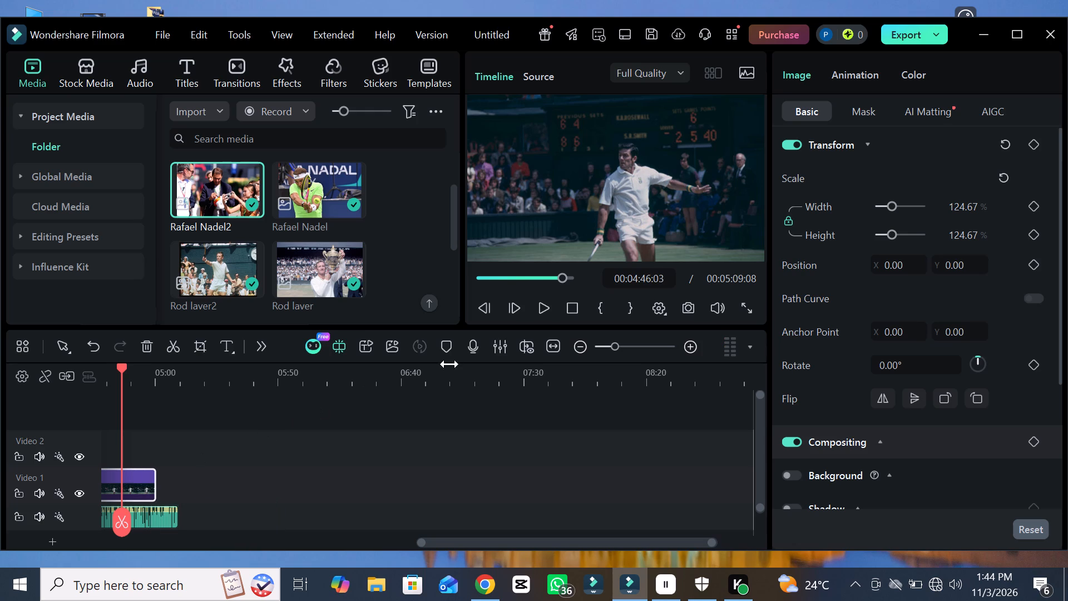
left_click(549, 307)
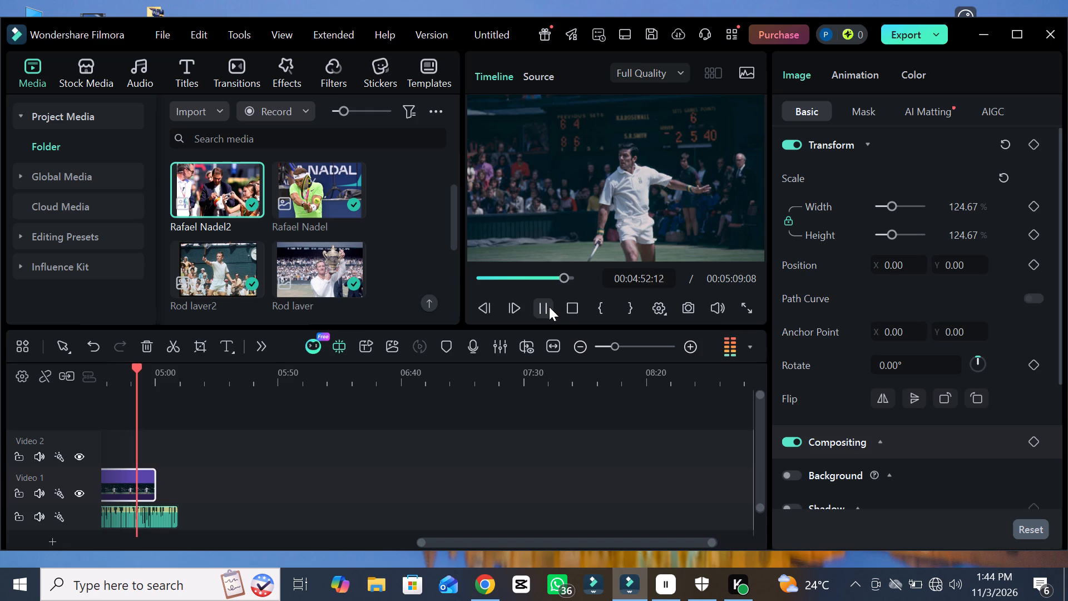
left_click(549, 307)
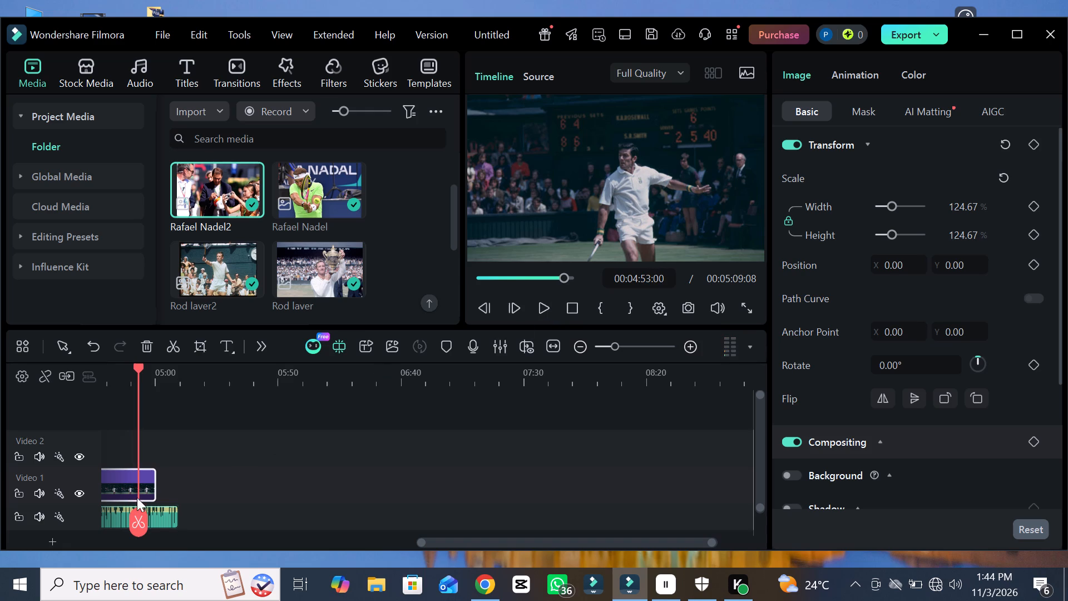
left_click_drag(156, 484, 165, 484)
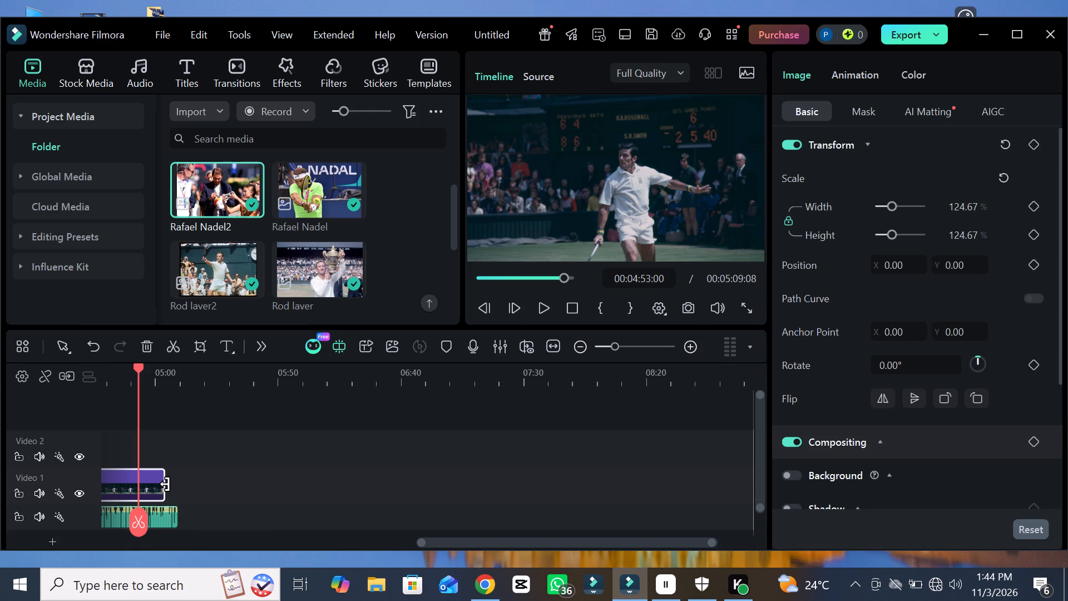
left_click(165, 484)
left_click_drag(164, 486, 169, 486)
left_click_drag(169, 486, 178, 489)
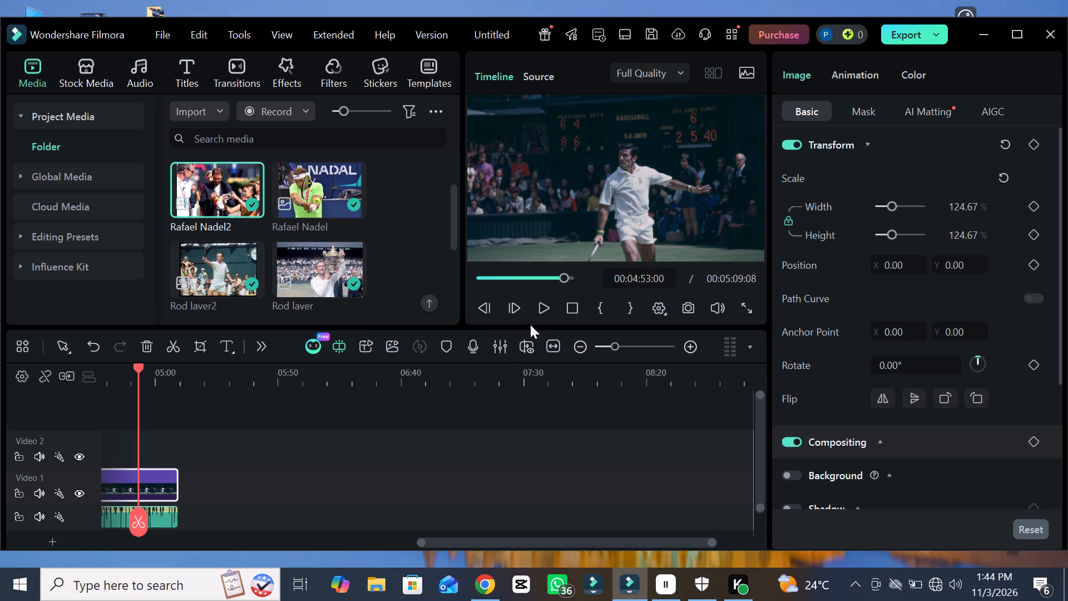
Play the closing part of the narration over the Ken Rosewal clip to about 00:05:06.
left_click(541, 314)
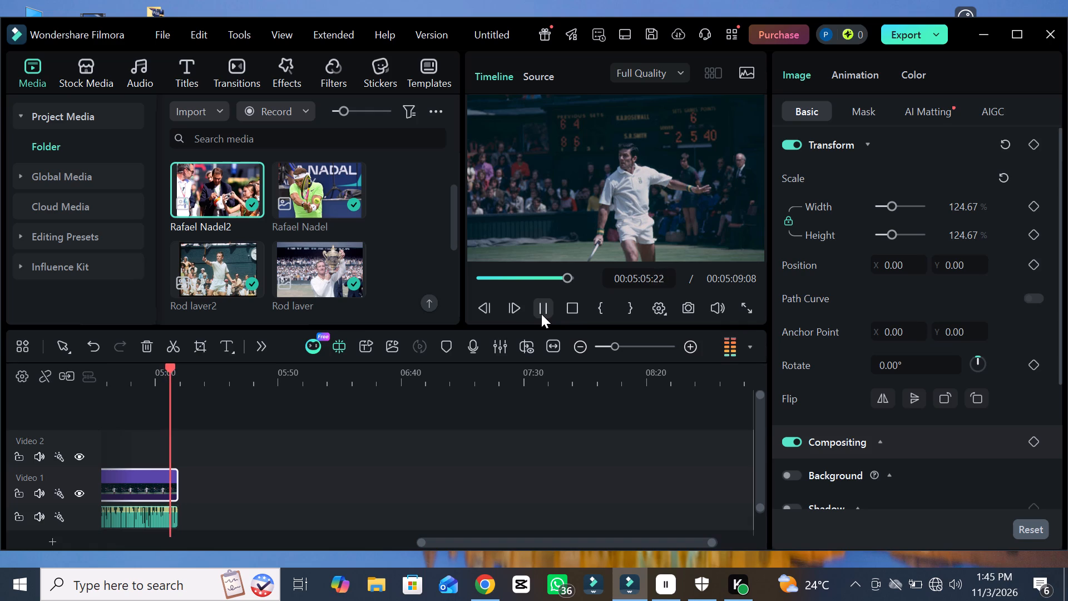
left_click(541, 314)
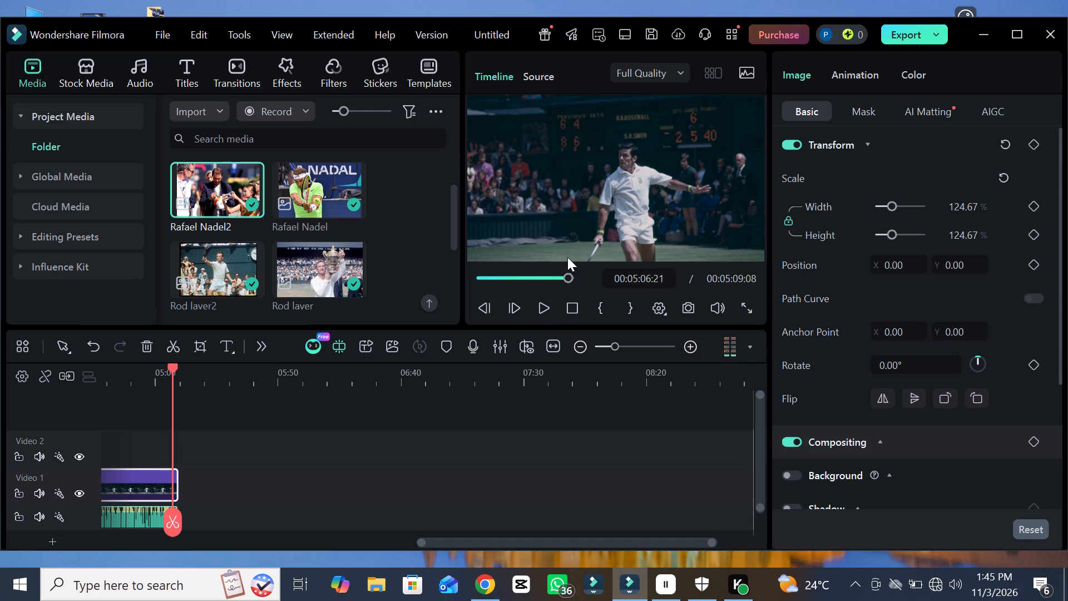
Return the playhead to the start of the timeline at 00:00:00:00.
left_click_drag(568, 270, 558, 274)
left_click_drag(558, 274, 564, 275)
left_click_drag(564, 275, 473, 279)
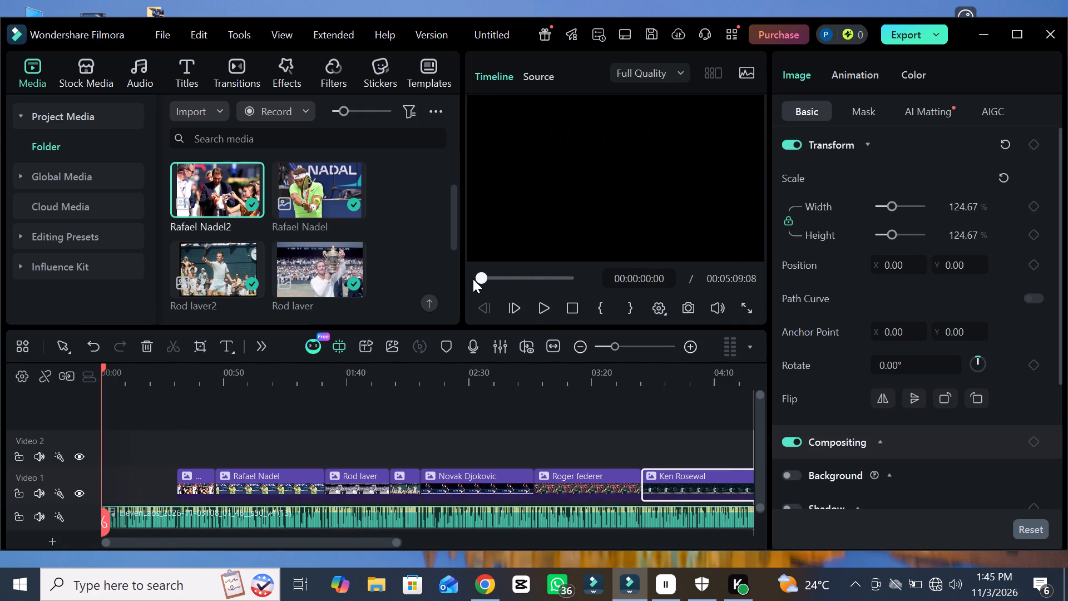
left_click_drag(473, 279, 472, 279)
Save the project as a Filmora project file named TOP 5 MALE in the highest paid tennis folder.
left_click(649, 32)
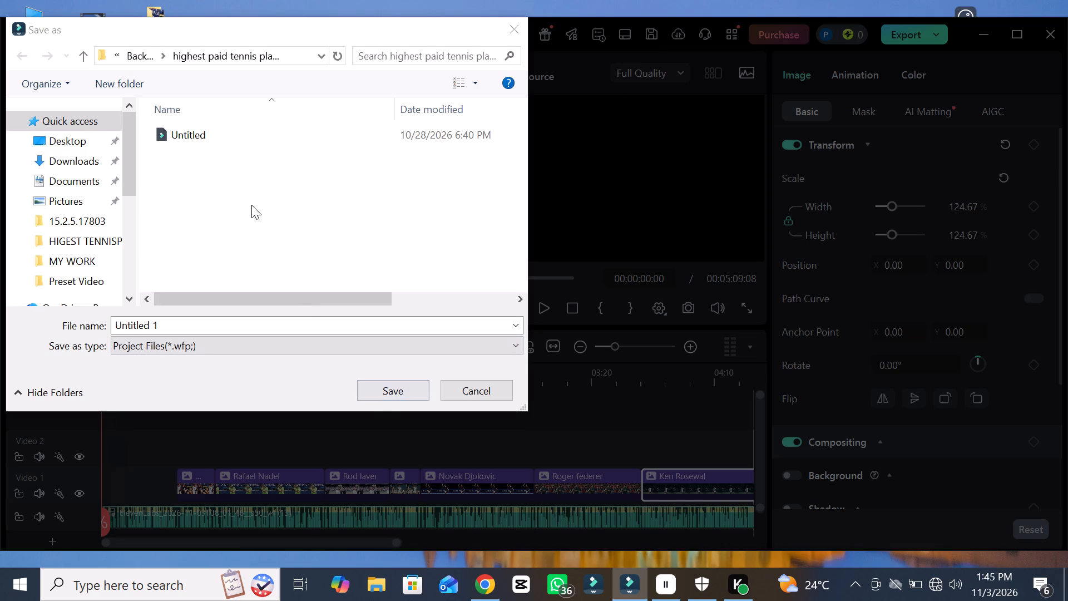
left_click(160, 326)
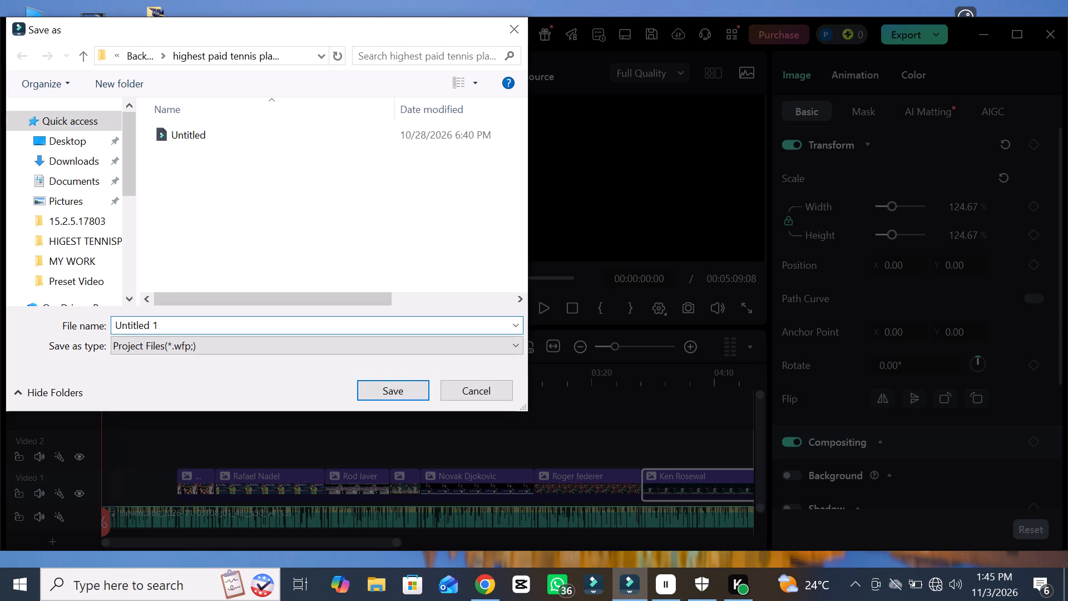
key("BackSpace")
key("BackSpace")
key("BackSpace")
key("BackSpace")
key("BackSpace")
key("BackSpace")
key("BackSpace")
key("BackSpace")
key("BackSpace")
key("BackSpace")
key("BackSpace")
key("BackSpace")
key("BackSpace")
key("BackSpace")
key("BackSpace")
key("BackSpace")
key("BackSpace")
key("BackSpace")
key("BackSpace")
key("BackSpace")
key("t")
key("o")
key("p")
key("space")
key("5")
key("space")
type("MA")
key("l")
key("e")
Save the project file under the name TOP 5 MALE in the highest paid tennis folder.
left_click(388, 386)
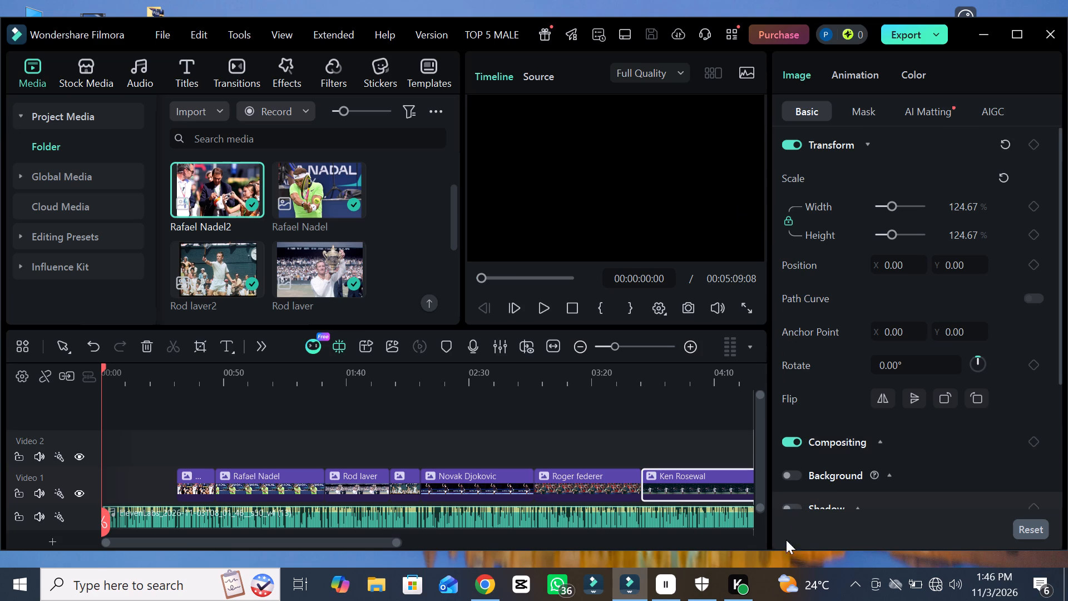
Open the list of available Wi-Fi networks and refresh it by switching Wi-Fi off and back on.
left_click(940, 588)
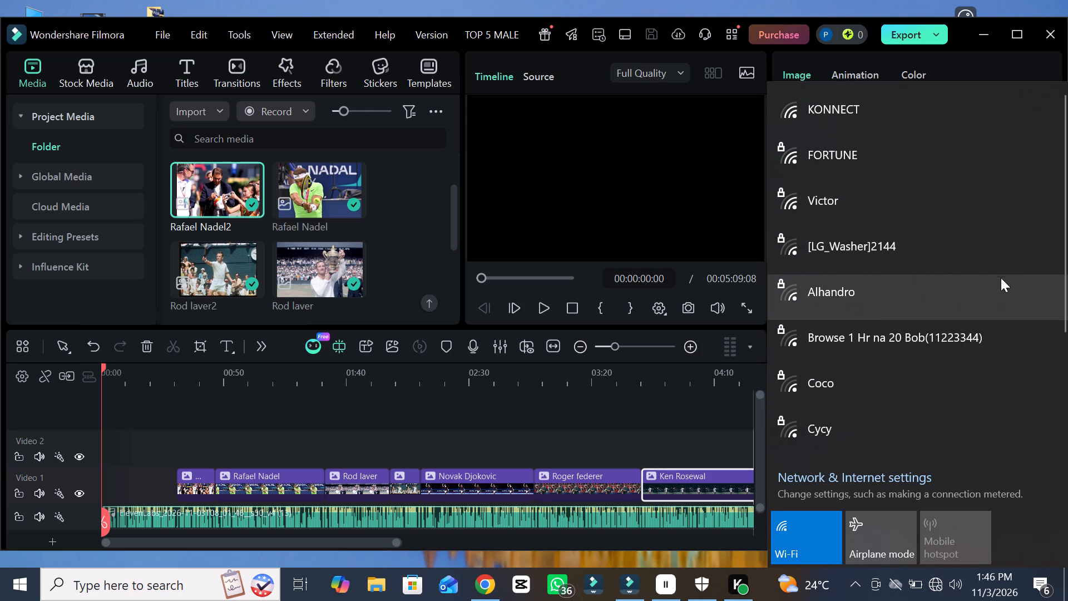
double_click(929, 594)
left_click(929, 594)
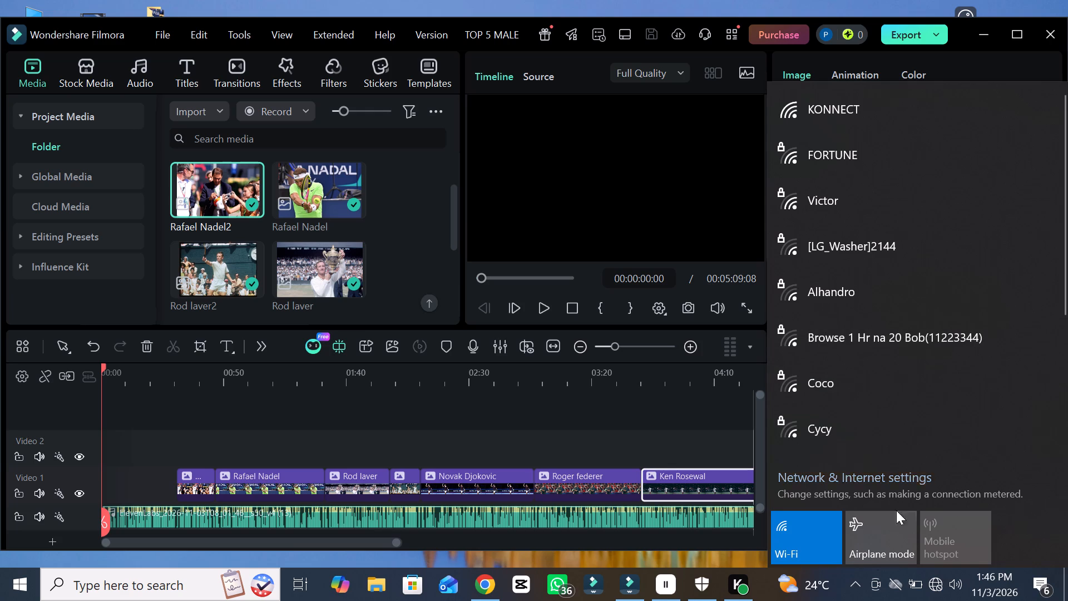